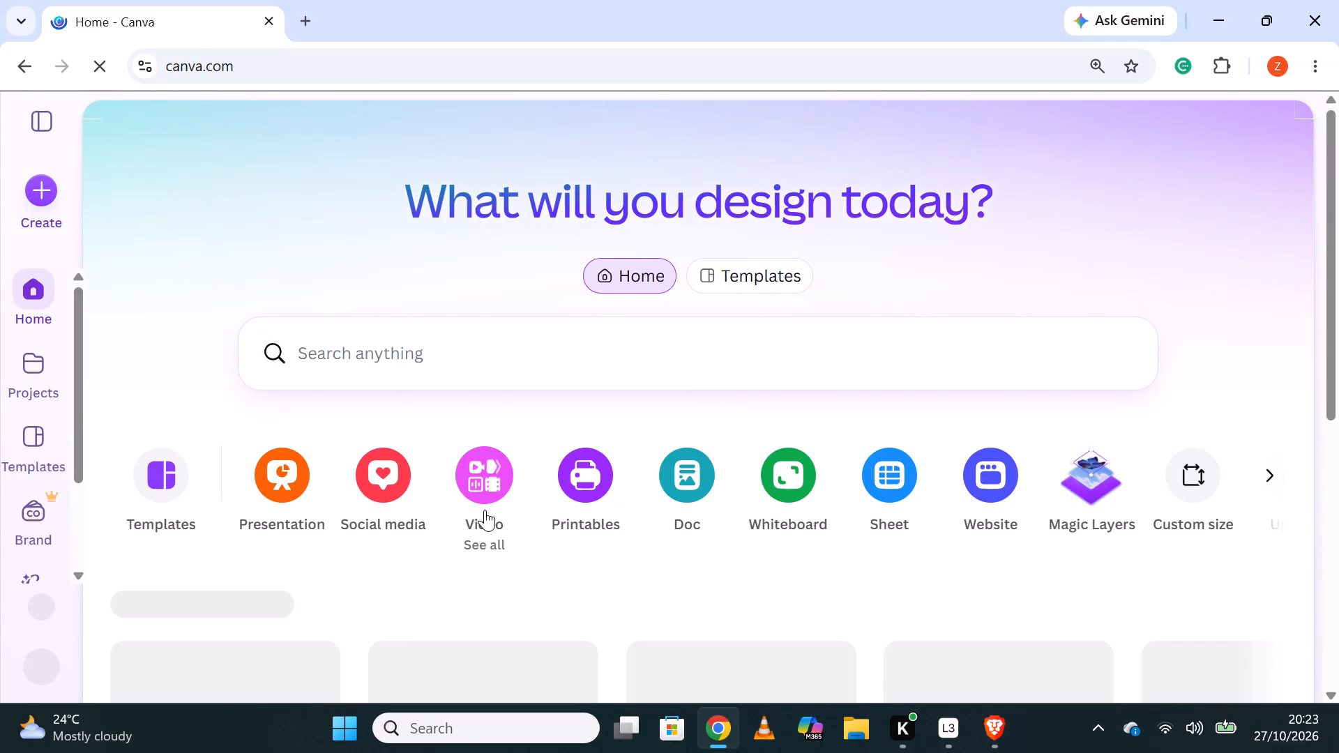
Create a blank 1920 × 1080 px YouTube Video design, keeping only one copy of it open.
left_click(490, 491)
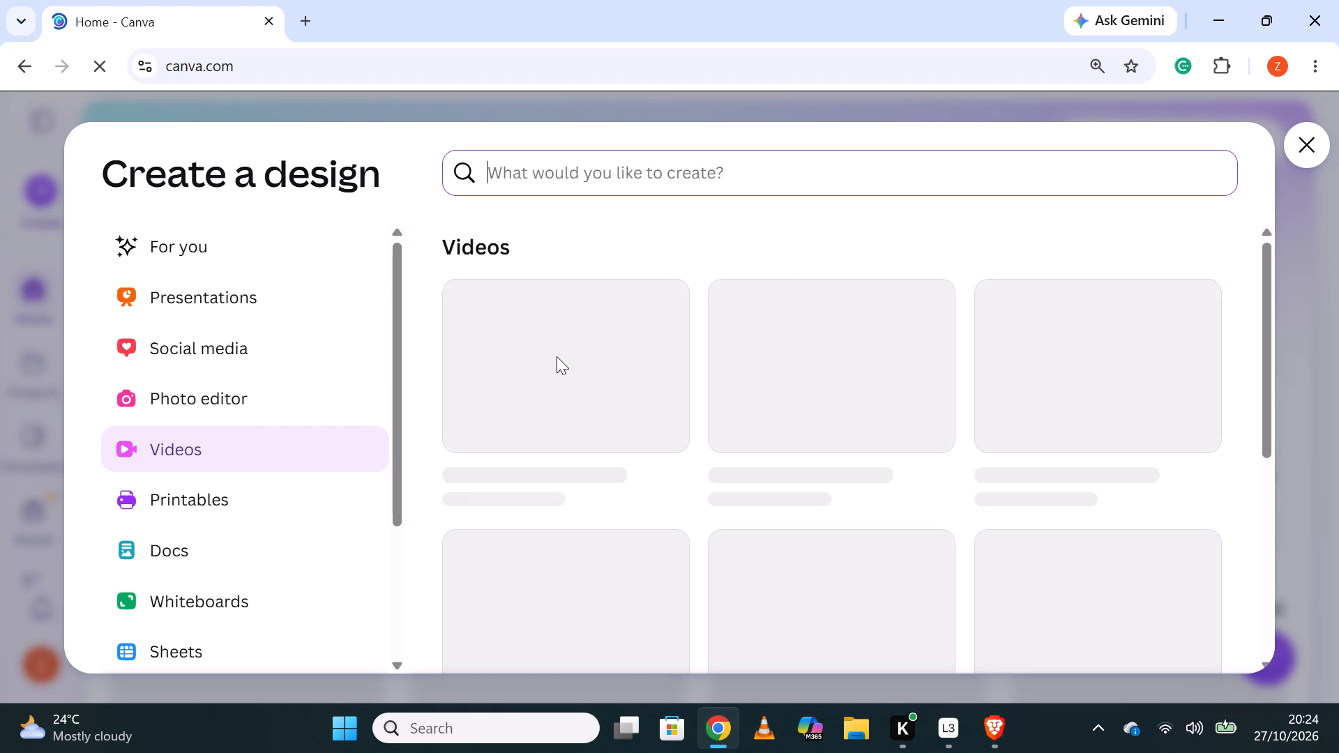
left_click(596, 404)
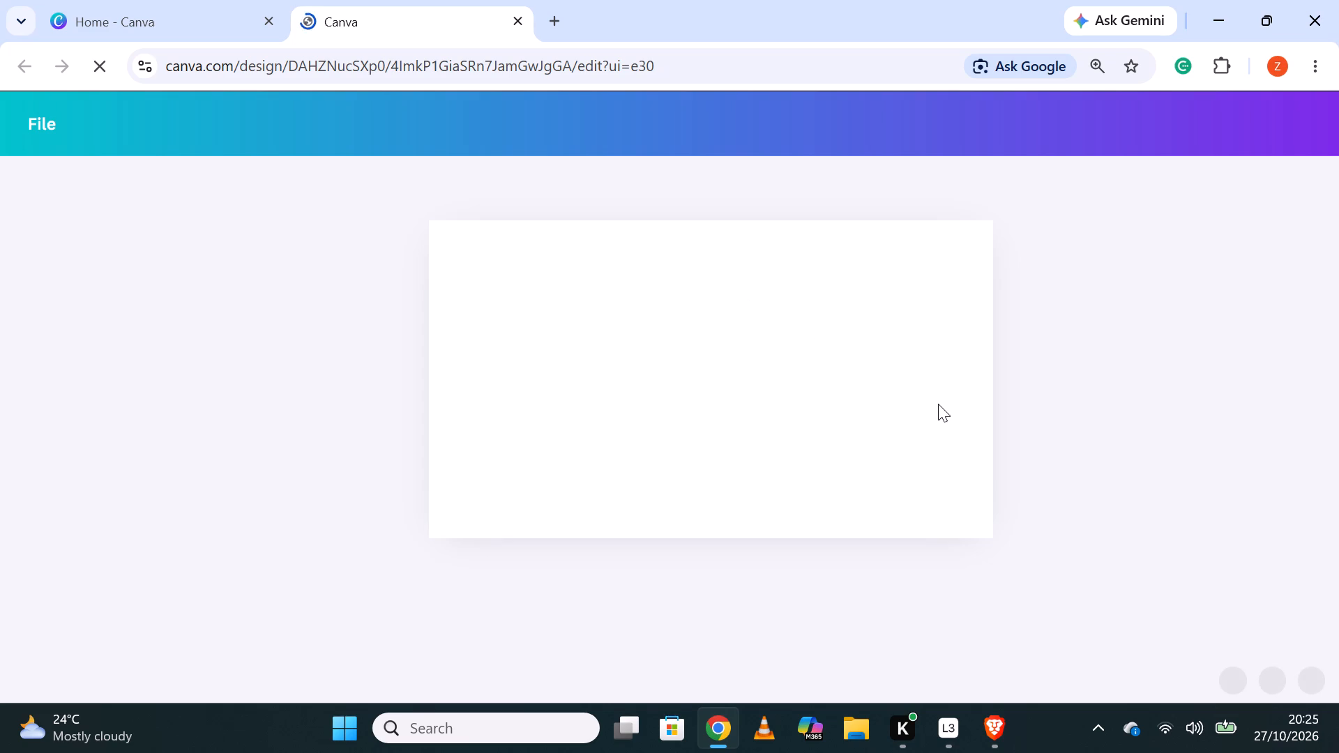
left_click(185, 33)
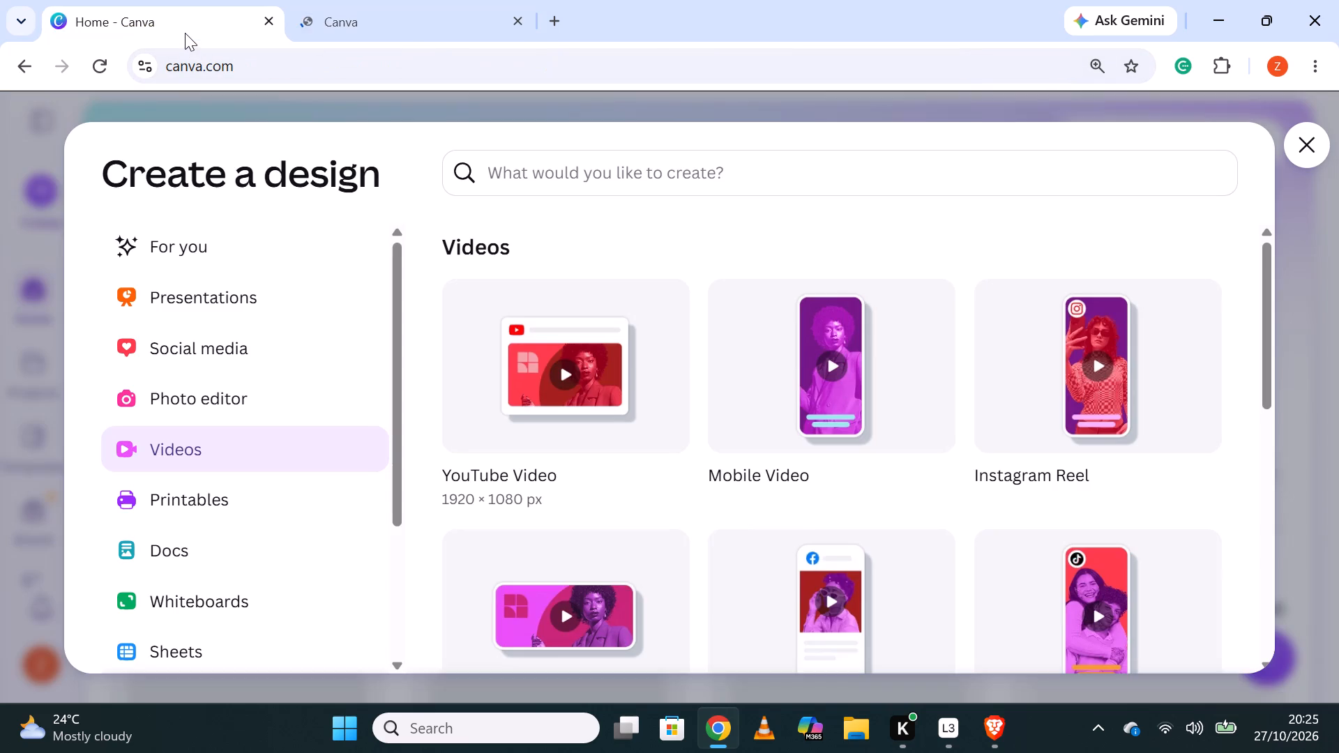
left_click(582, 365)
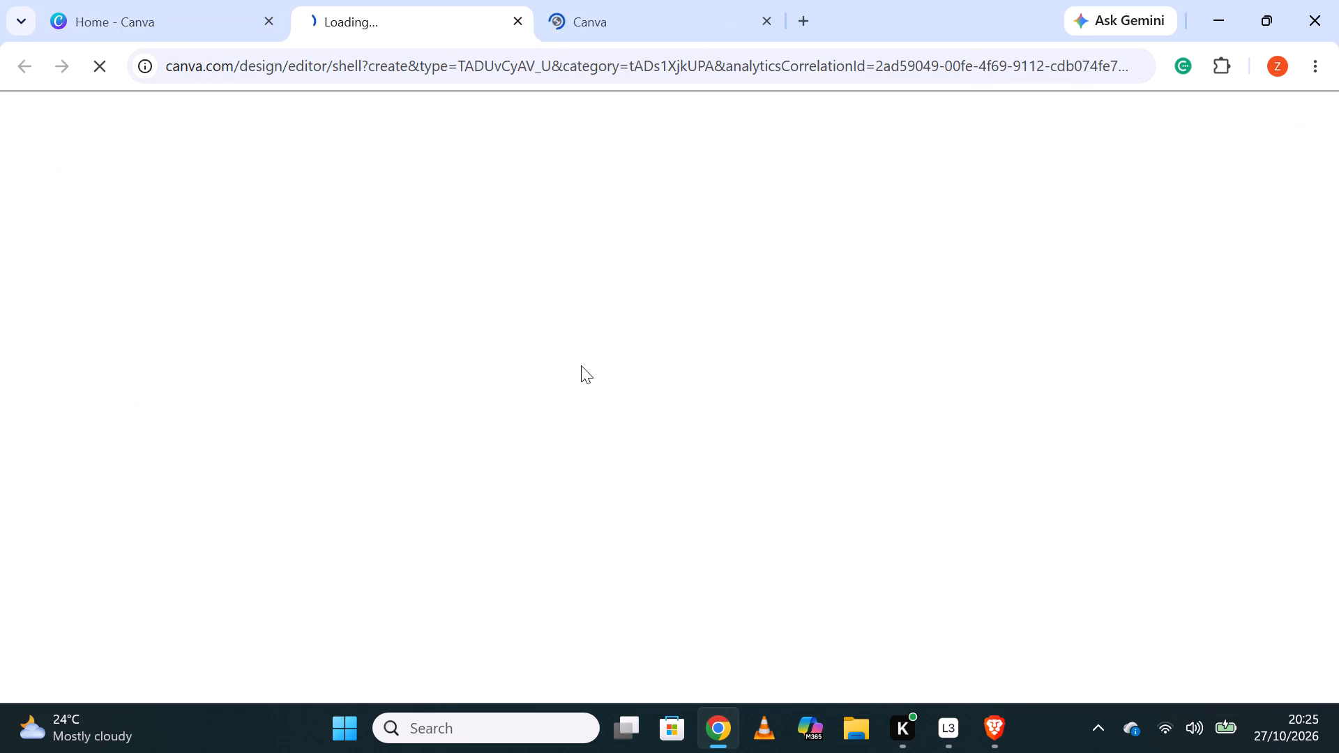
left_click(769, 17)
left_click(764, 22)
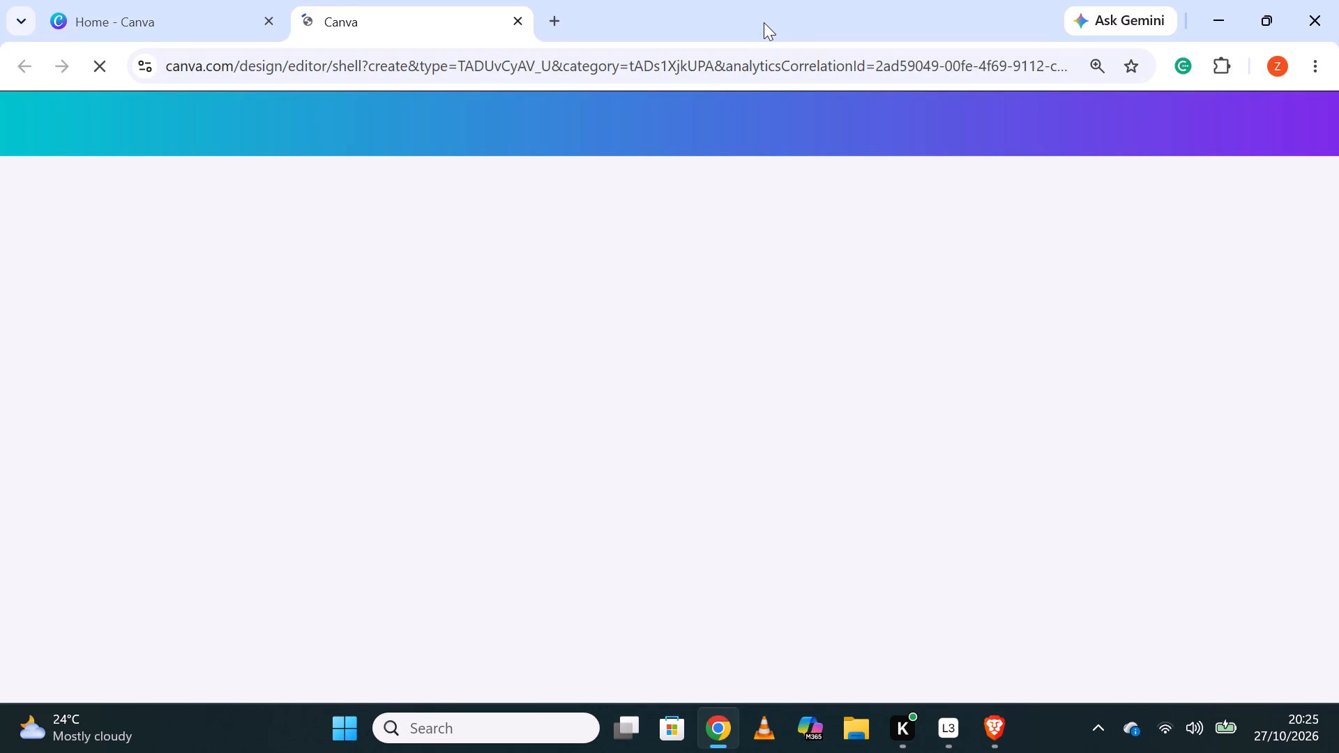
left_click(432, 31)
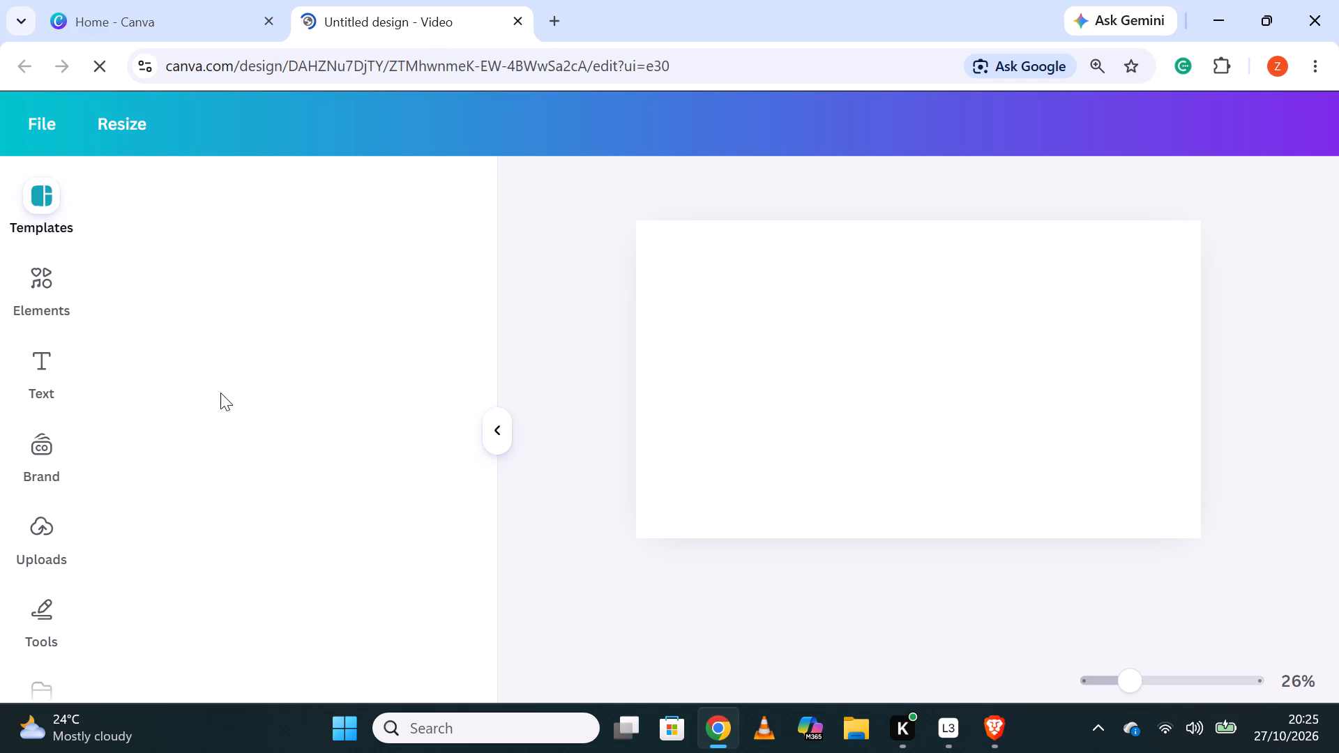
Browse the editor's apps, stock video categories and brand assets for material to use in the video.
scroll(64, 562, "down", 6)
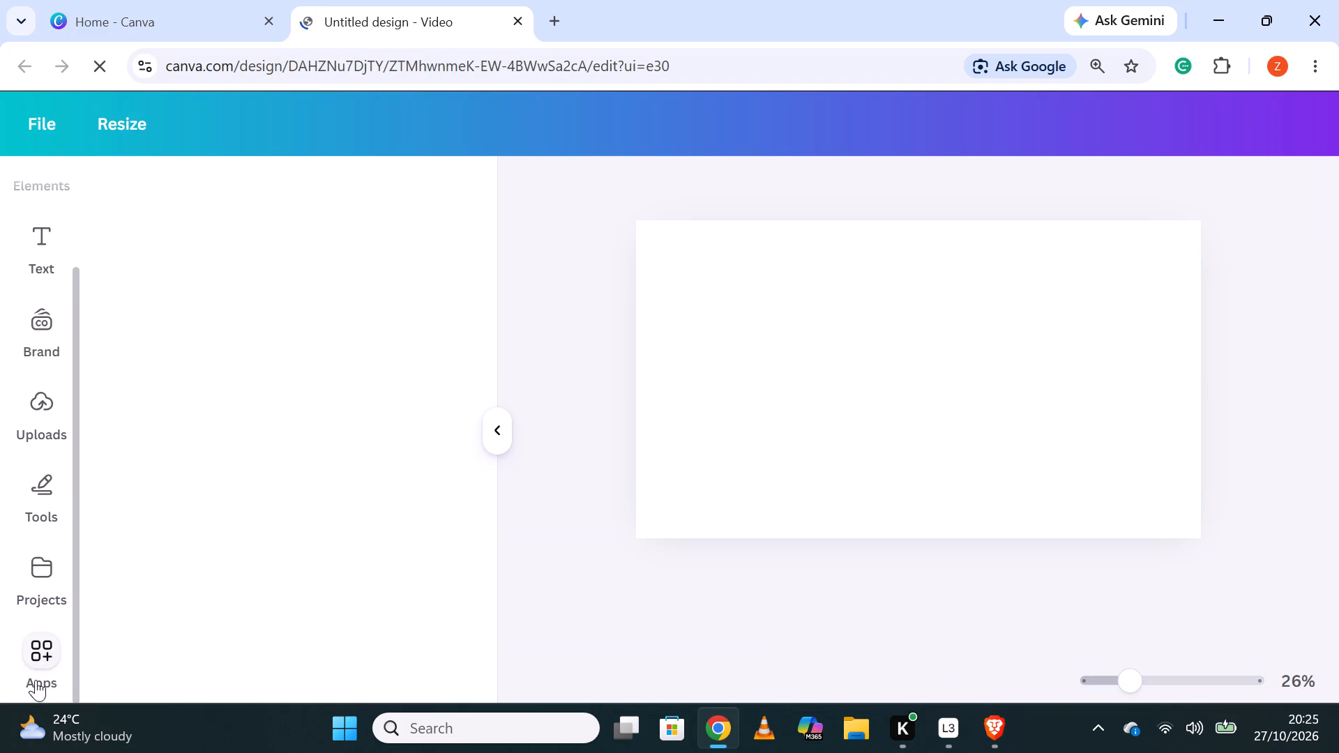
left_click(38, 660)
scroll(45, 584, "down", 3)
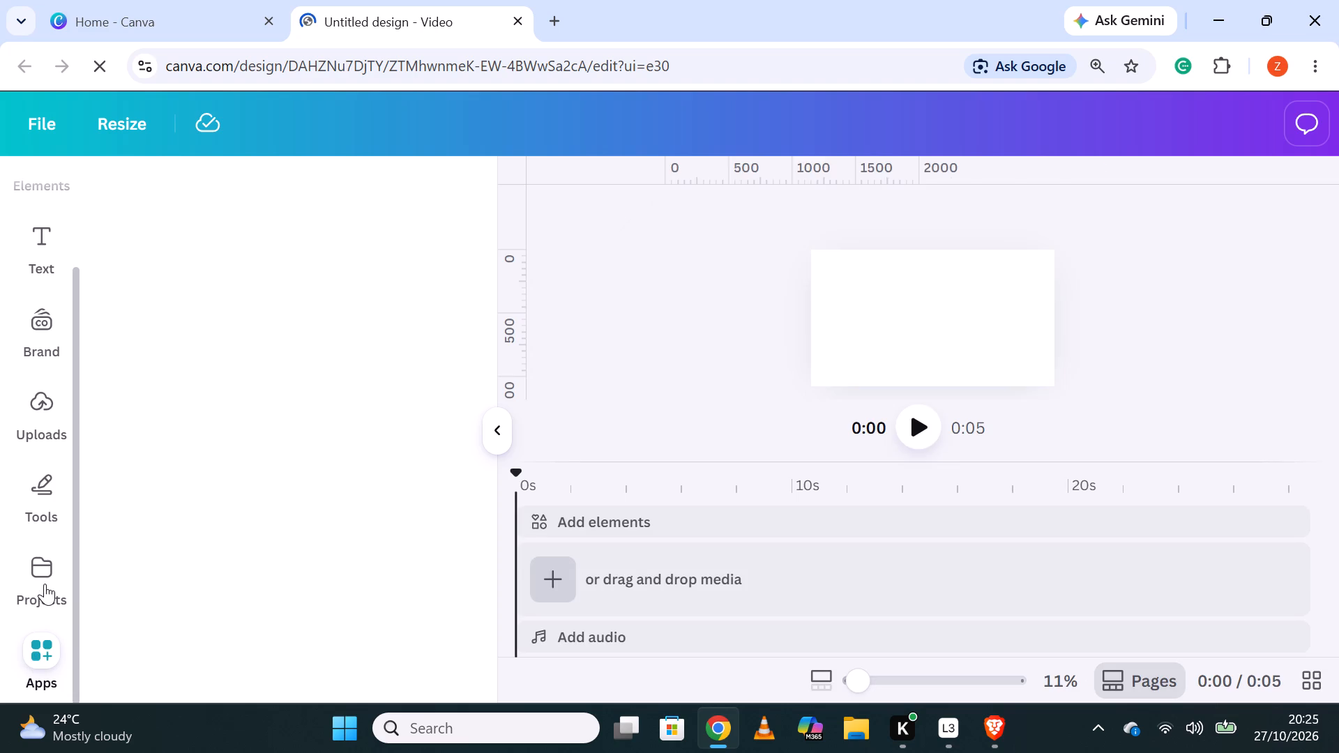
scroll(45, 584, "up", 3)
scroll(45, 584, "down", 7)
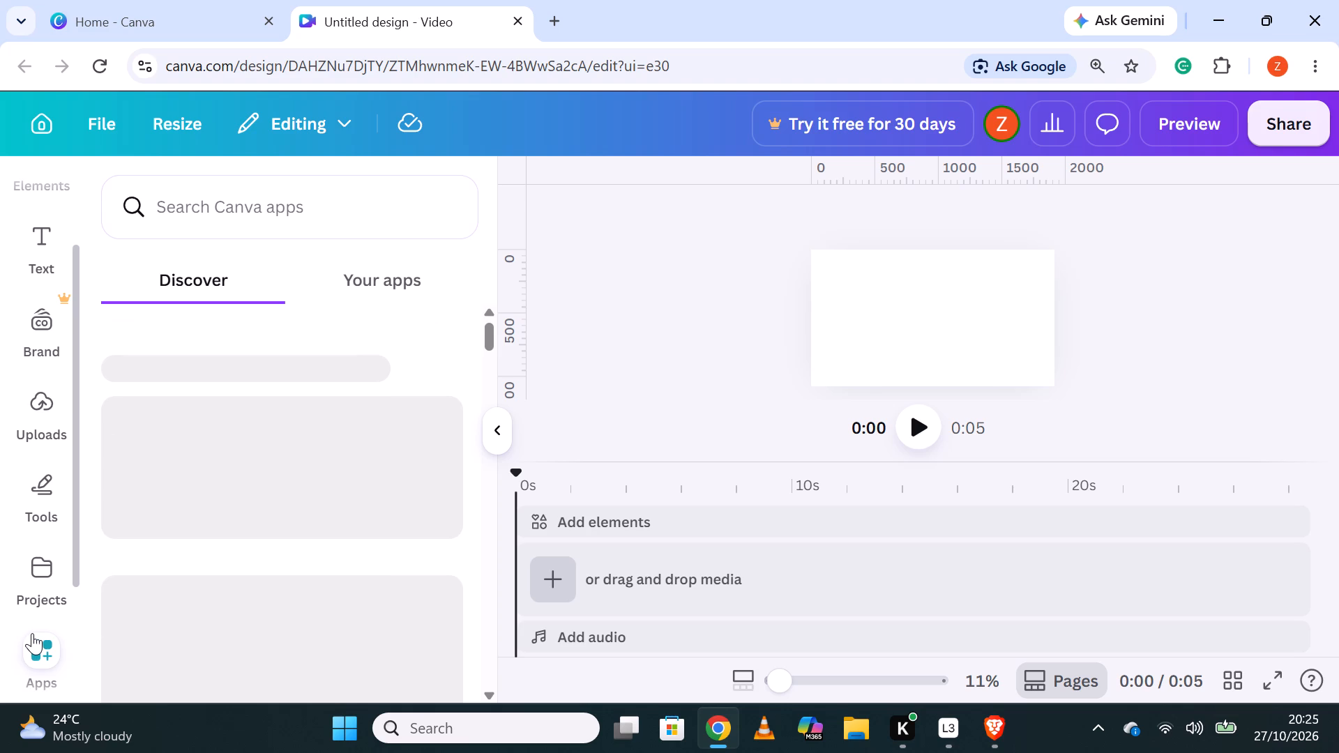
left_click(46, 660)
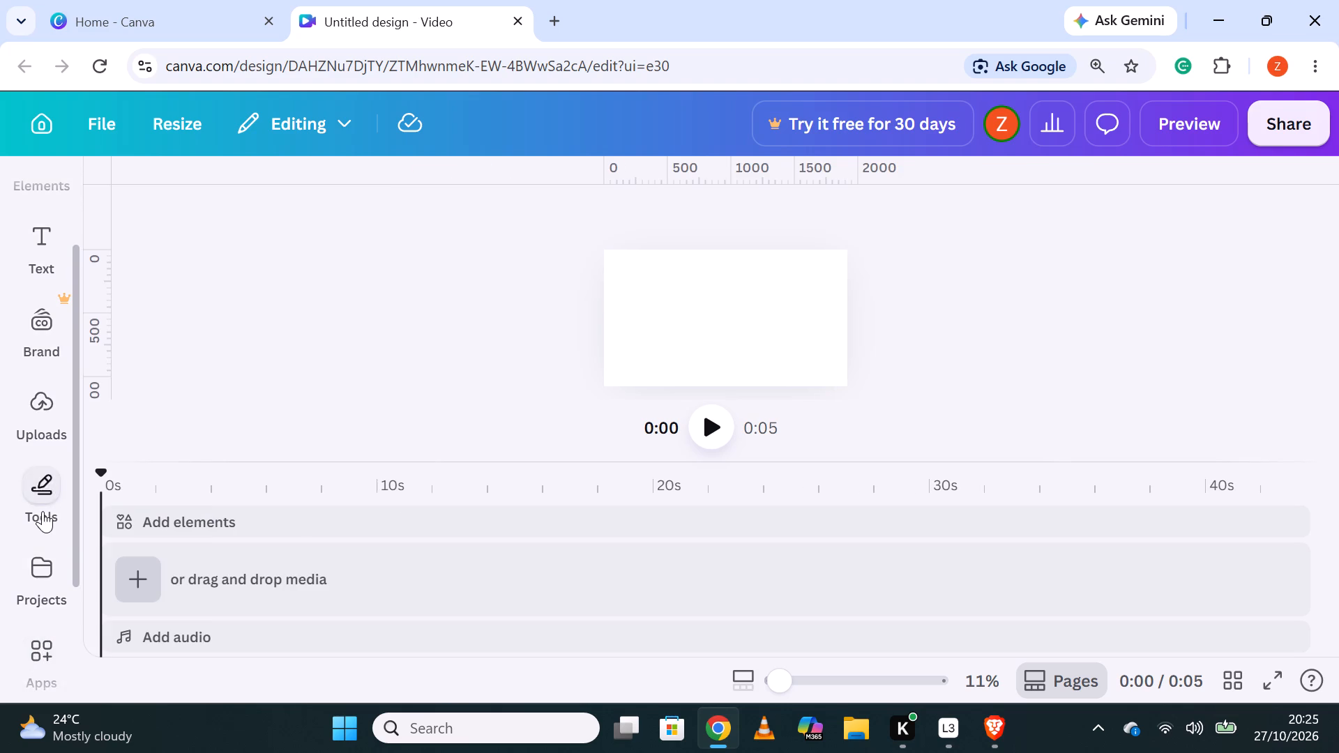
scroll(43, 511, "down", 8)
left_click(33, 669)
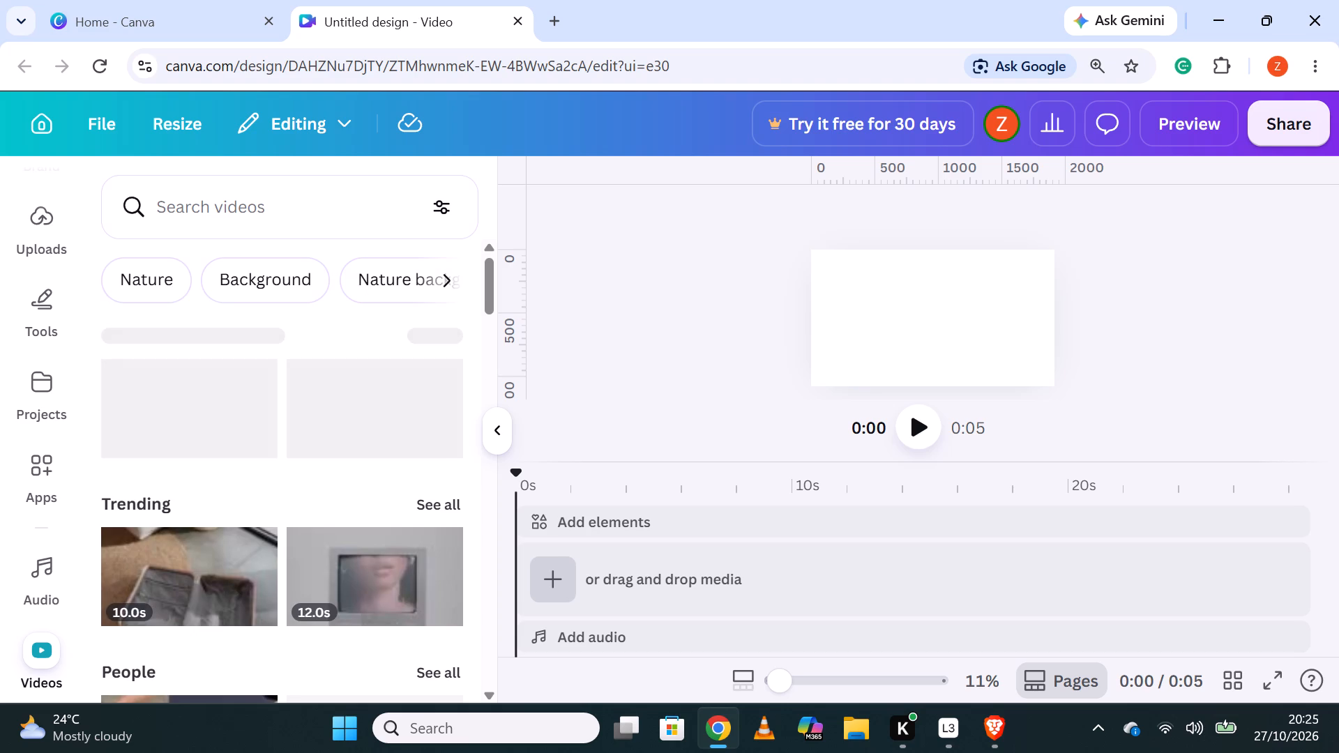
scroll(263, 372, "down", 3)
scroll(263, 373, "up", 2)
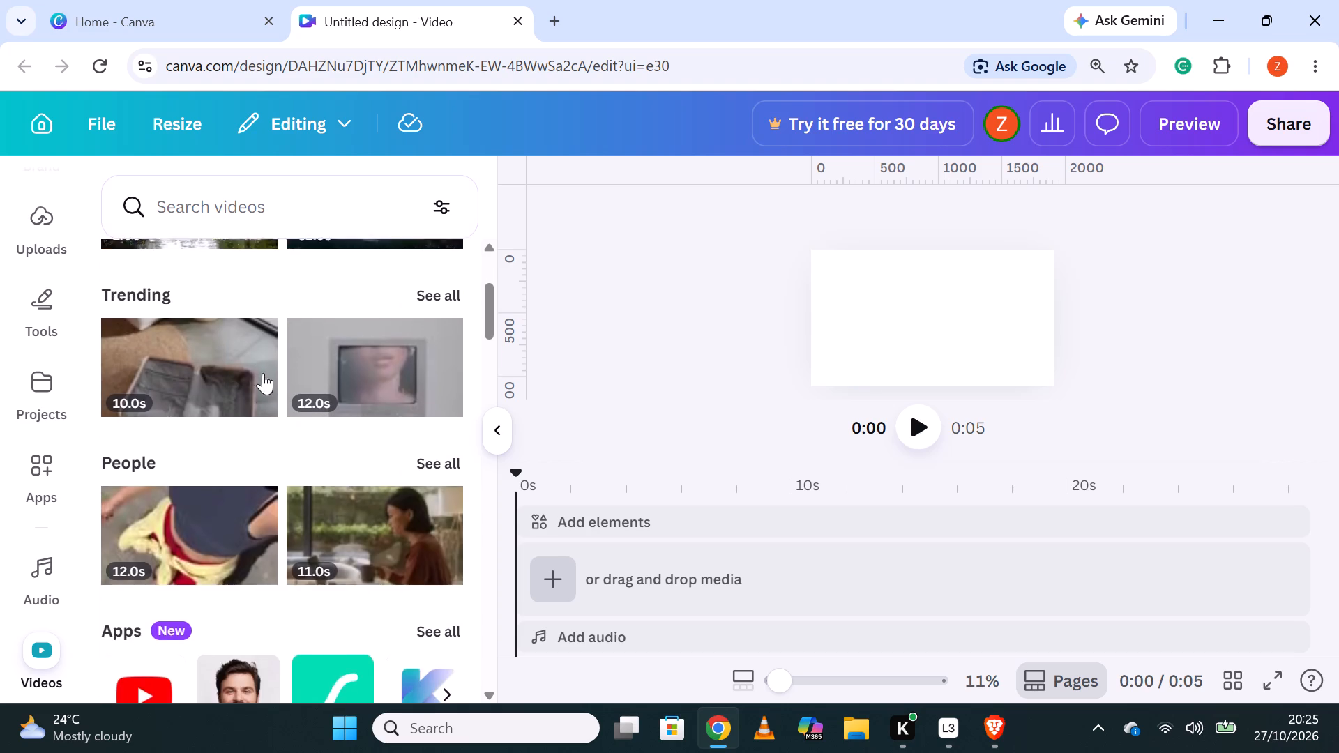
scroll(263, 373, "up", 4)
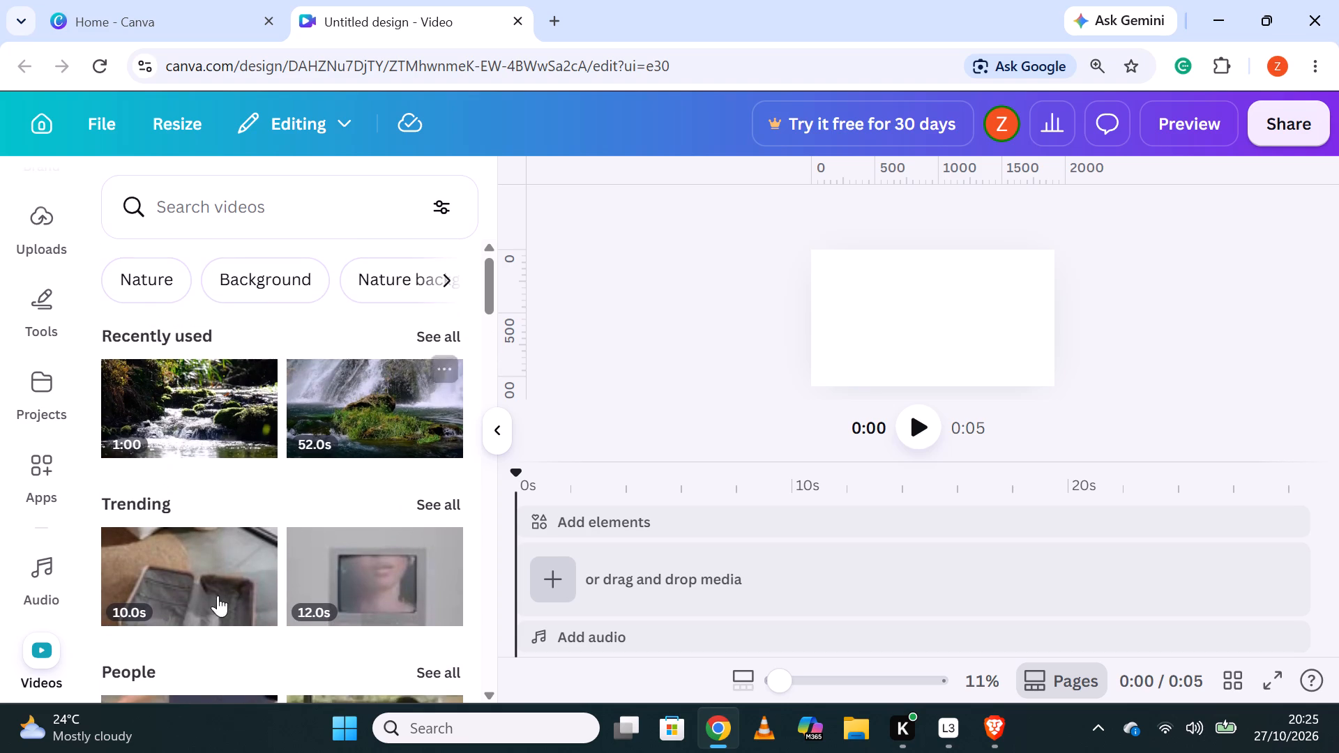
scroll(216, 595, "down", 5)
scroll(38, 299, "up", 5)
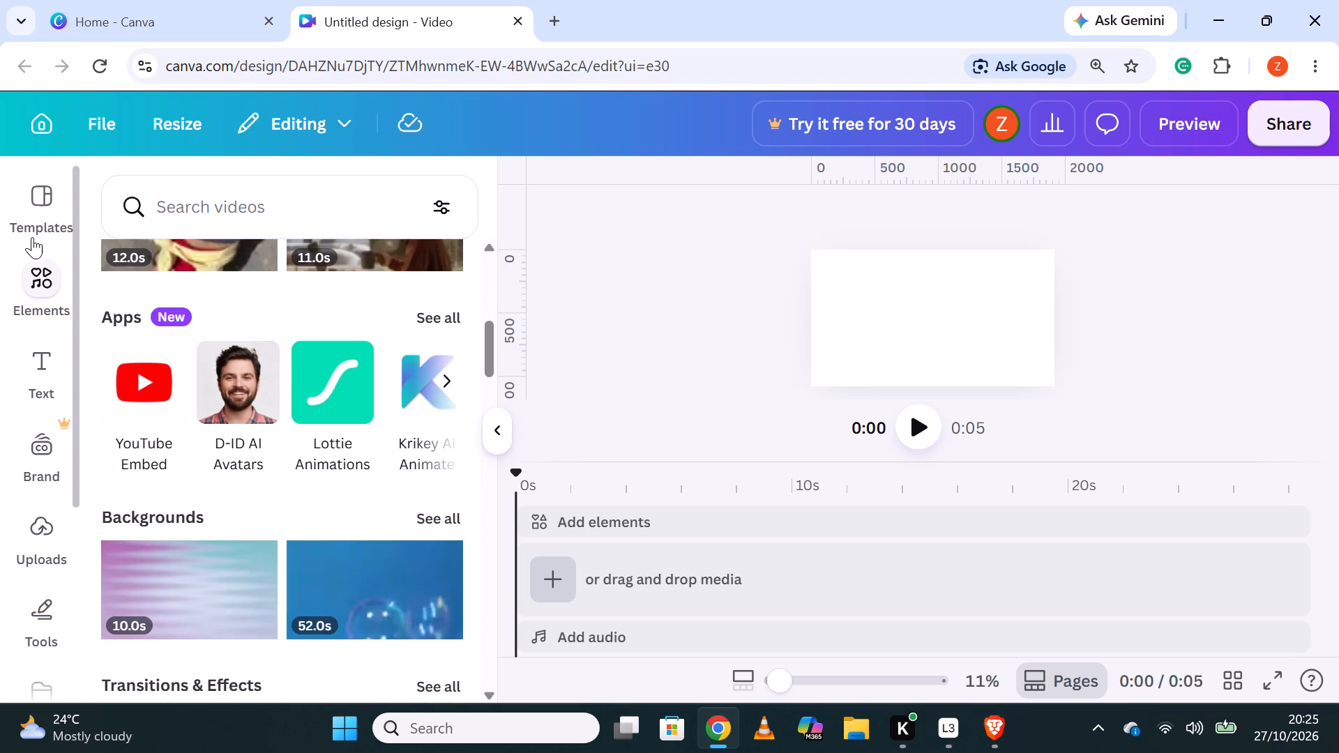
scroll(36, 320, "up", 3)
left_click(43, 478)
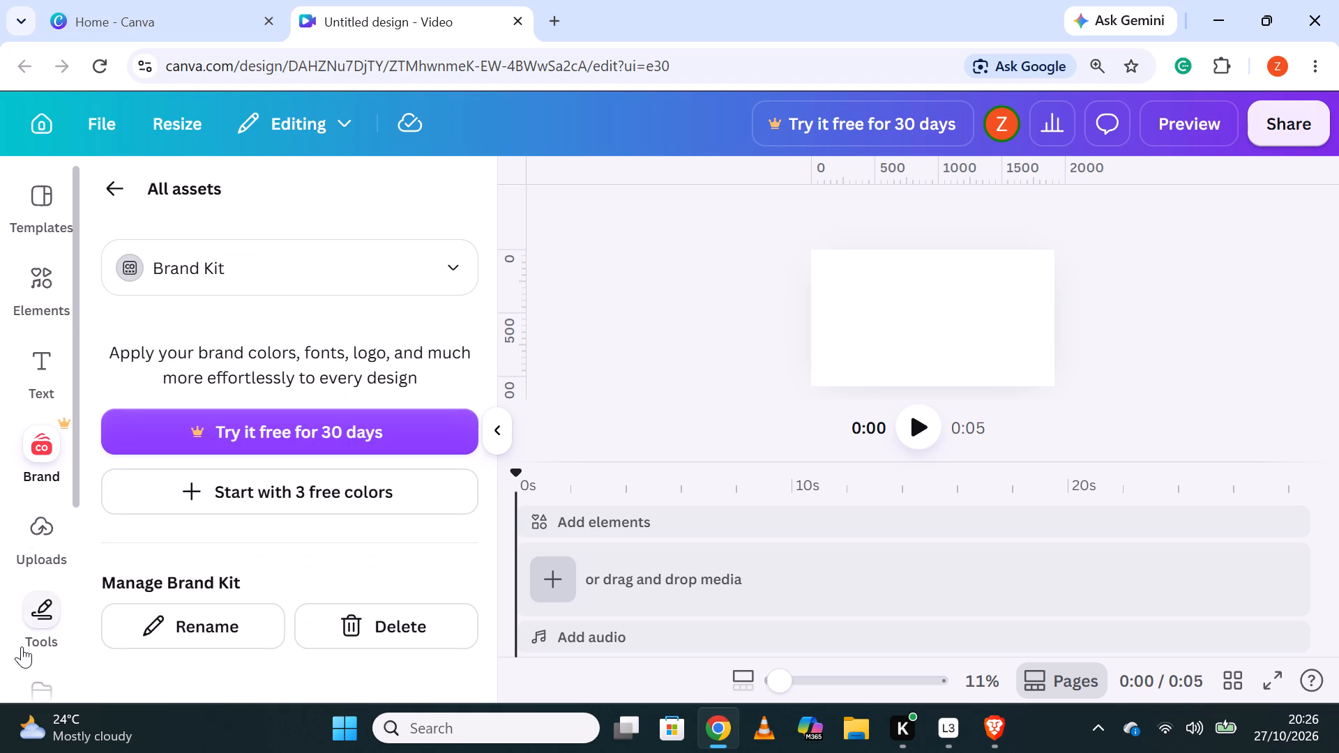
Add the 52-second blue bubbles video from Backgrounds to the timeline's elements track, starting at 0 s.
scroll(20, 620, "down", 5)
left_click(49, 651)
scroll(47, 651, "down", 2)
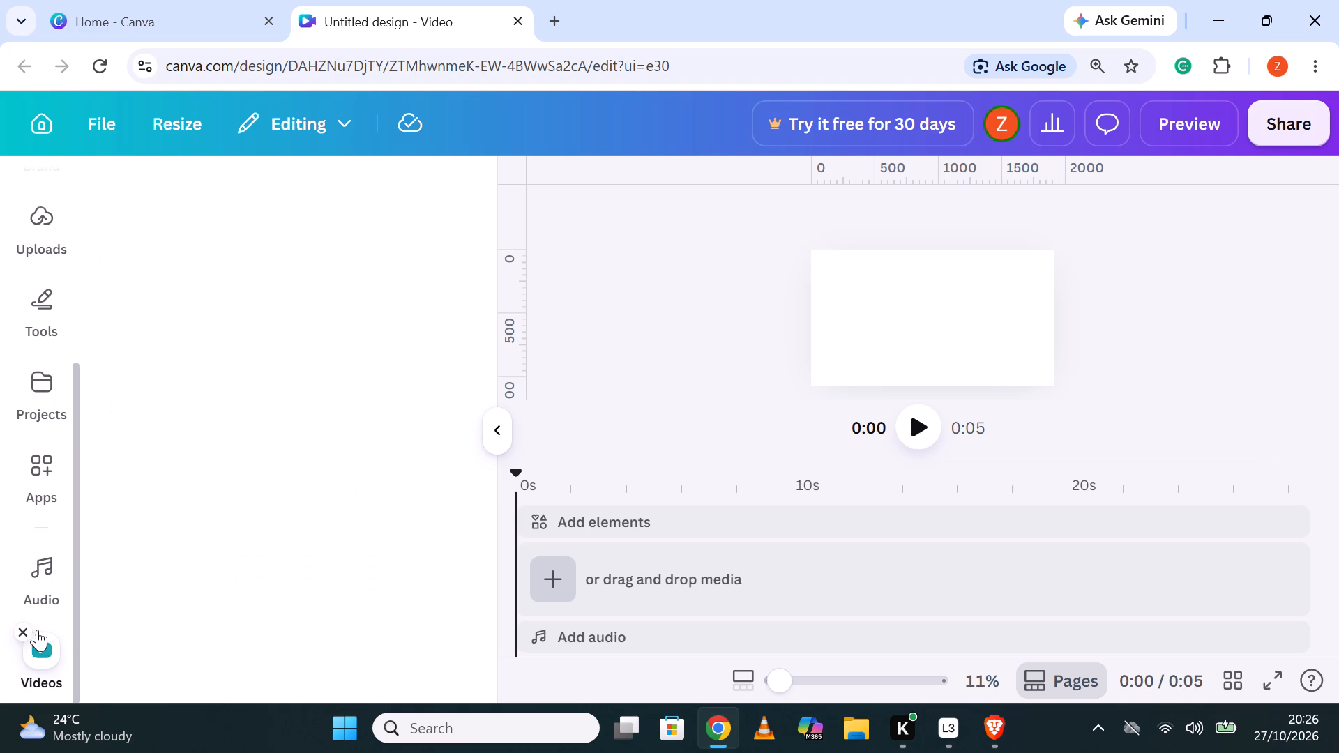
scroll(232, 573, "down", 2)
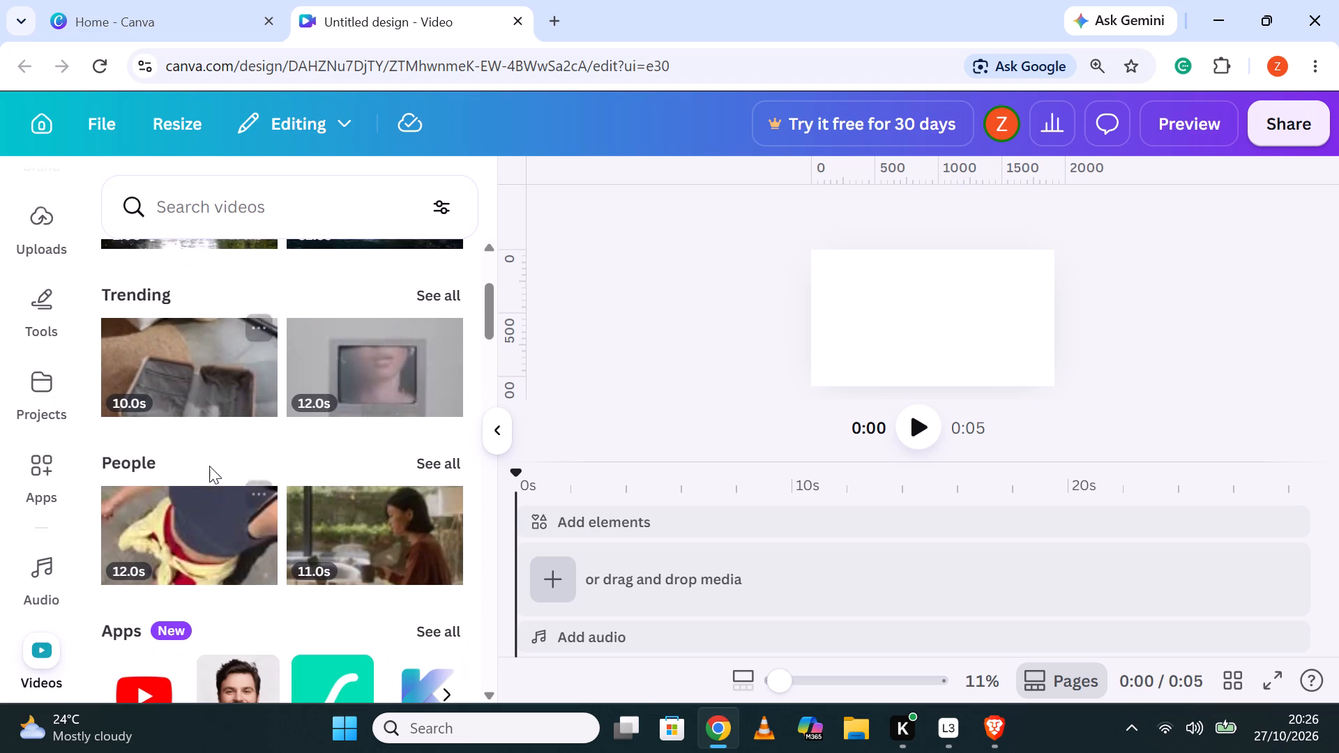
scroll(232, 481, "down", 3)
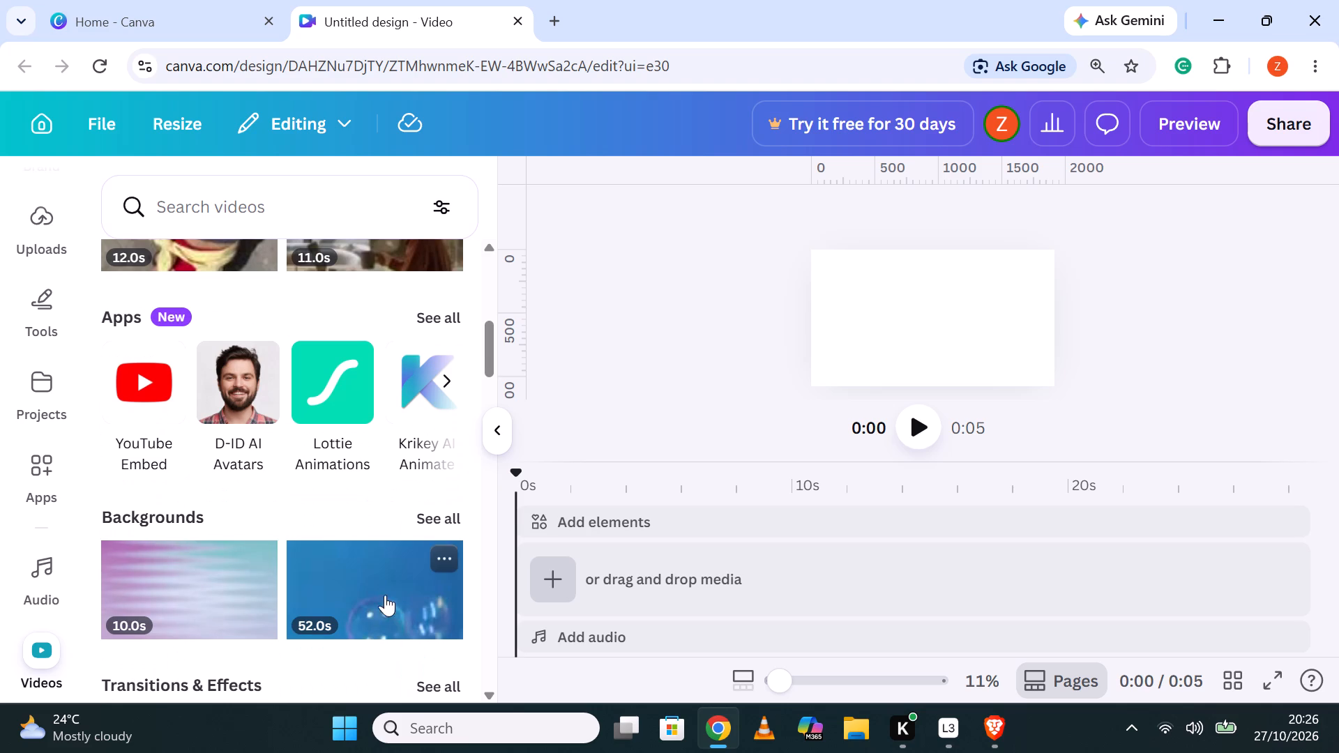
left_click_drag(341, 593, 606, 517)
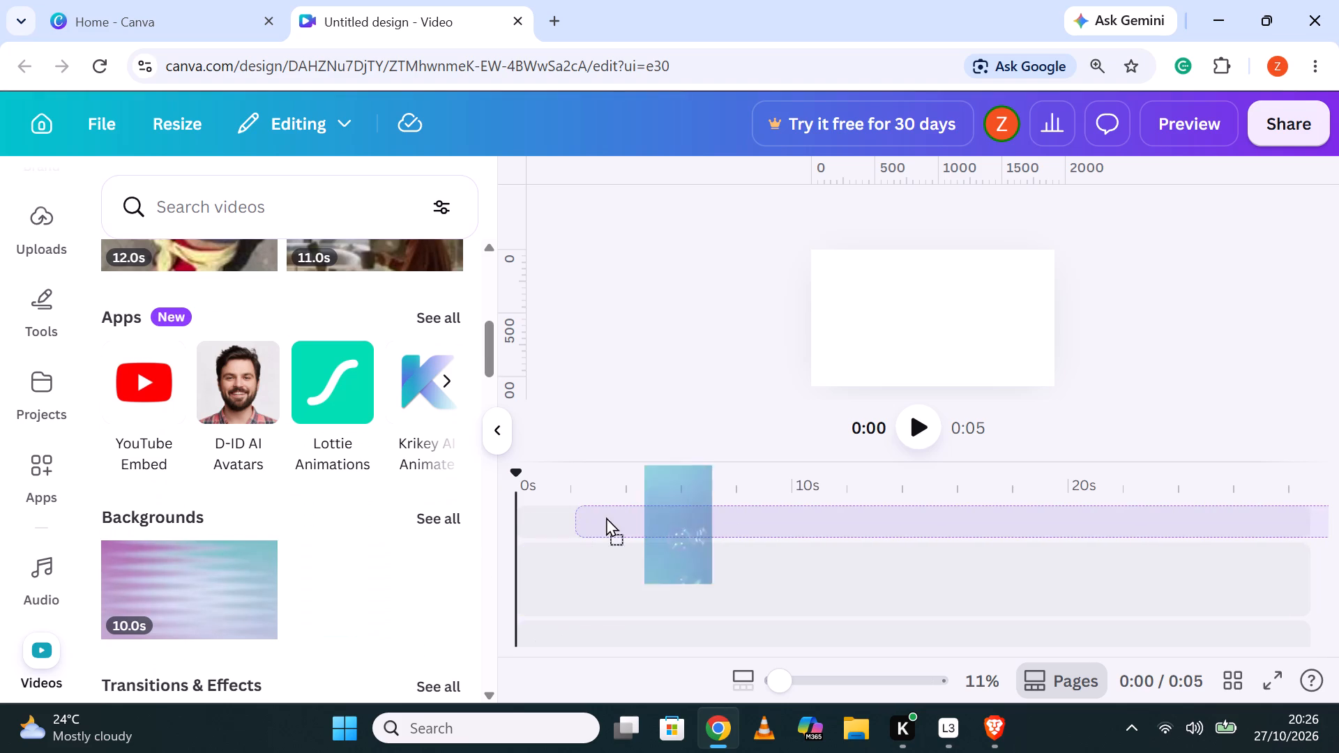
left_click_drag(606, 517, 570, 516)
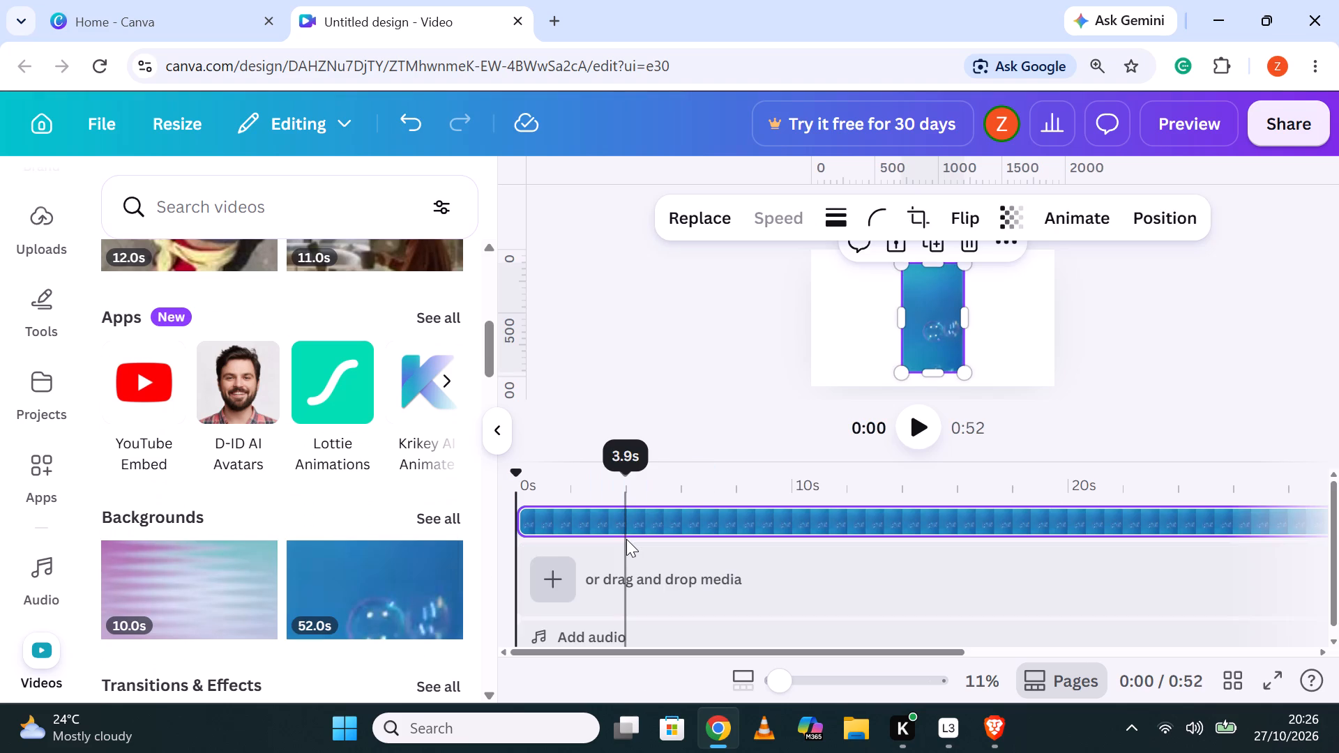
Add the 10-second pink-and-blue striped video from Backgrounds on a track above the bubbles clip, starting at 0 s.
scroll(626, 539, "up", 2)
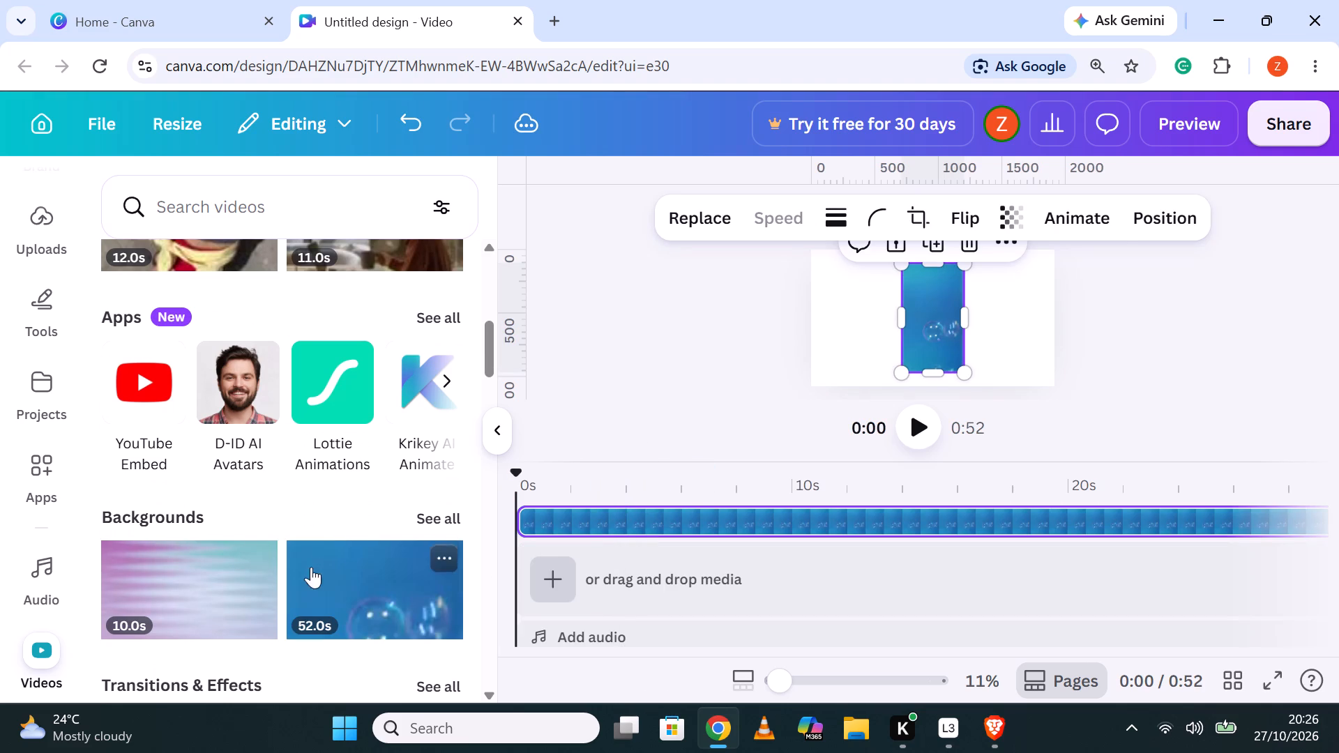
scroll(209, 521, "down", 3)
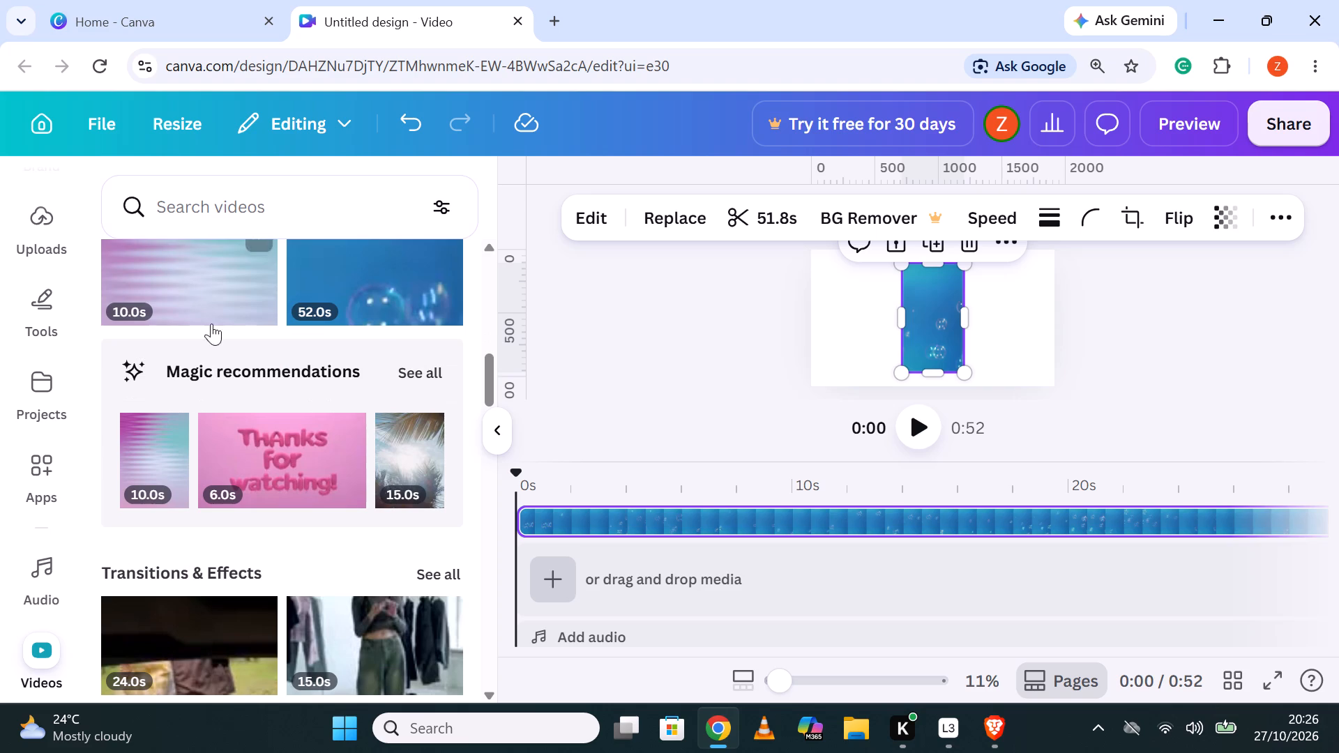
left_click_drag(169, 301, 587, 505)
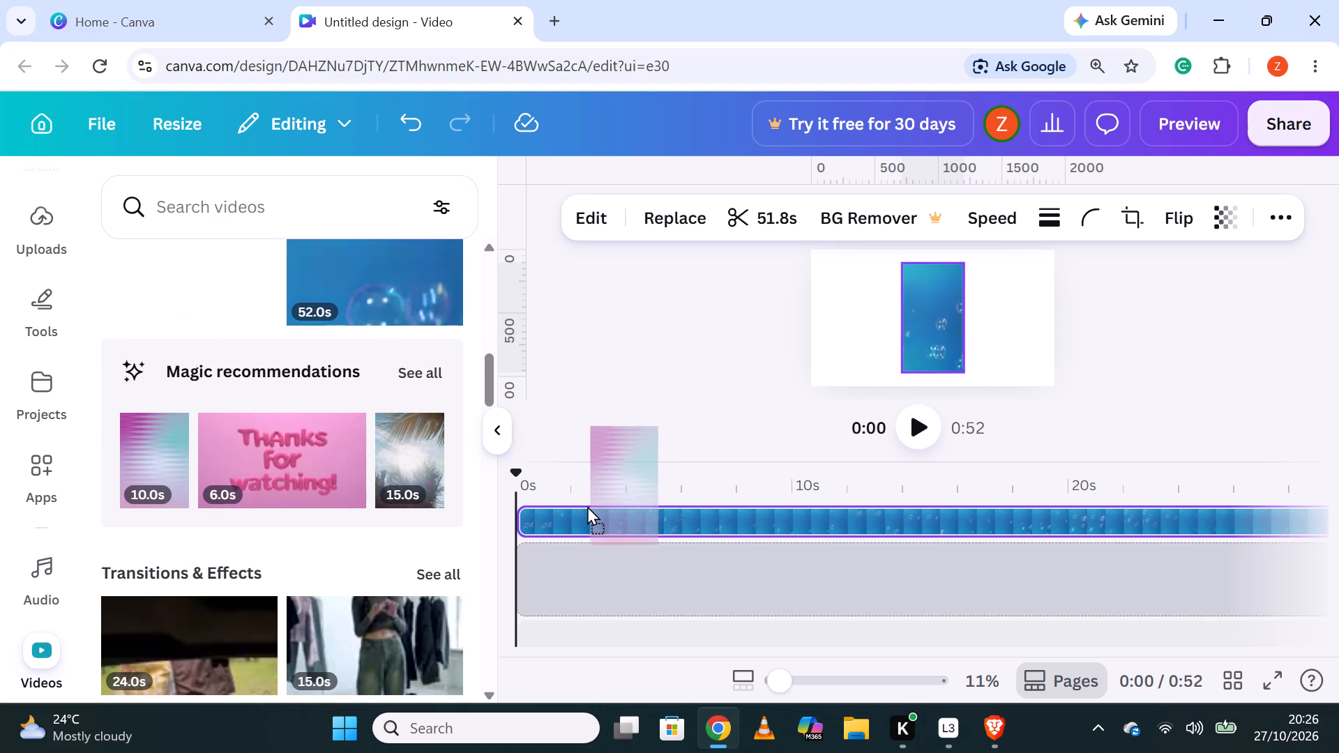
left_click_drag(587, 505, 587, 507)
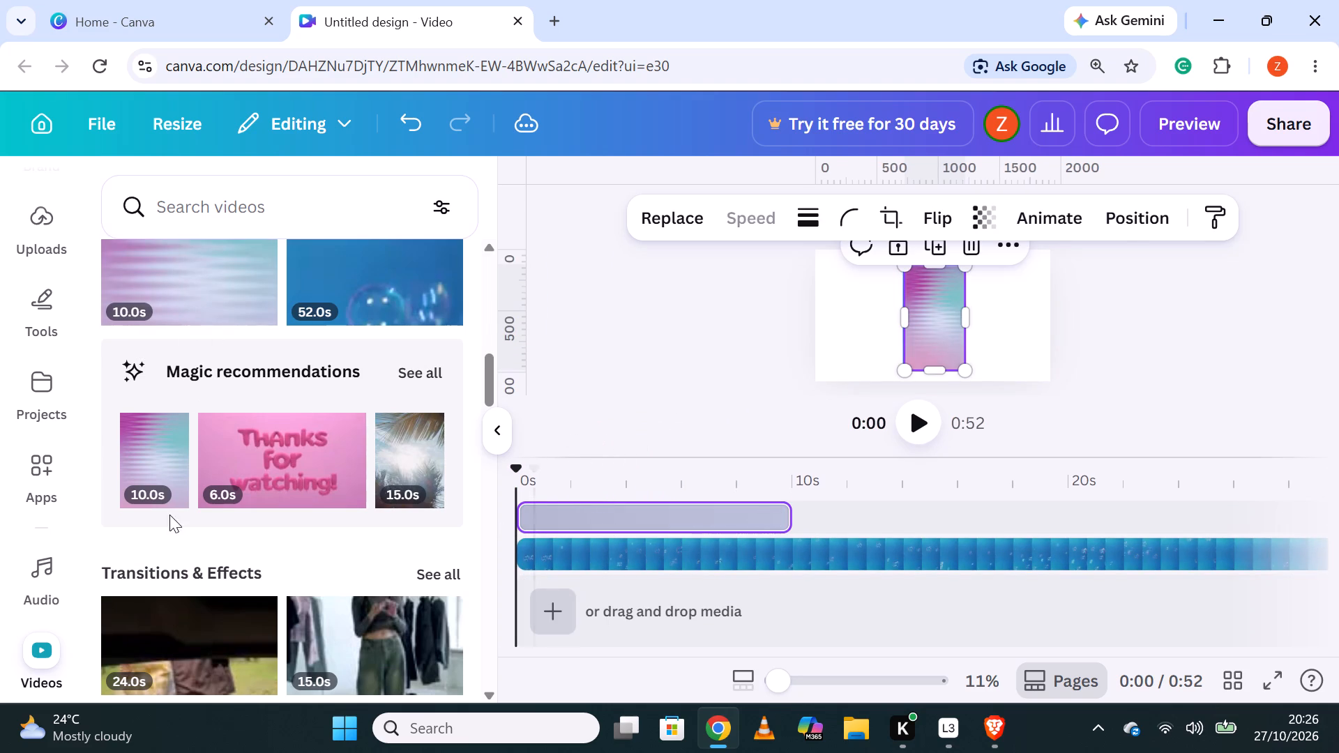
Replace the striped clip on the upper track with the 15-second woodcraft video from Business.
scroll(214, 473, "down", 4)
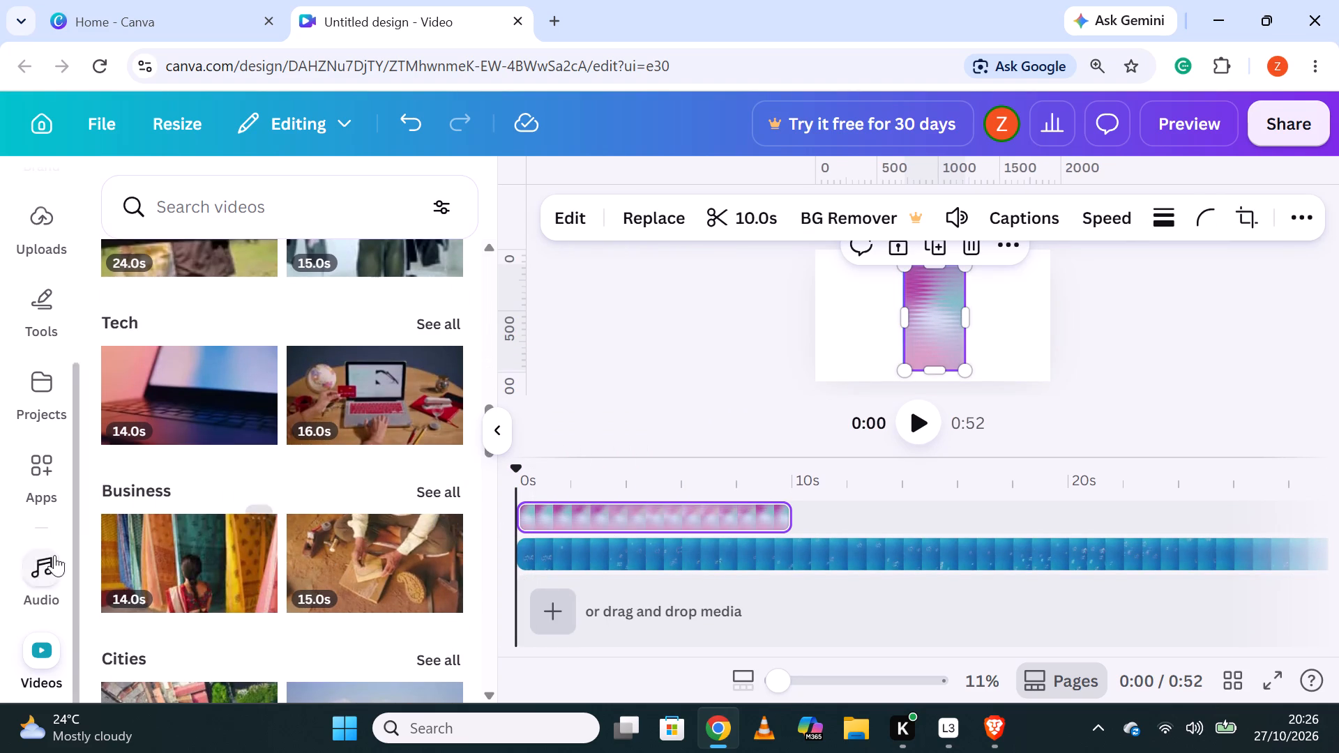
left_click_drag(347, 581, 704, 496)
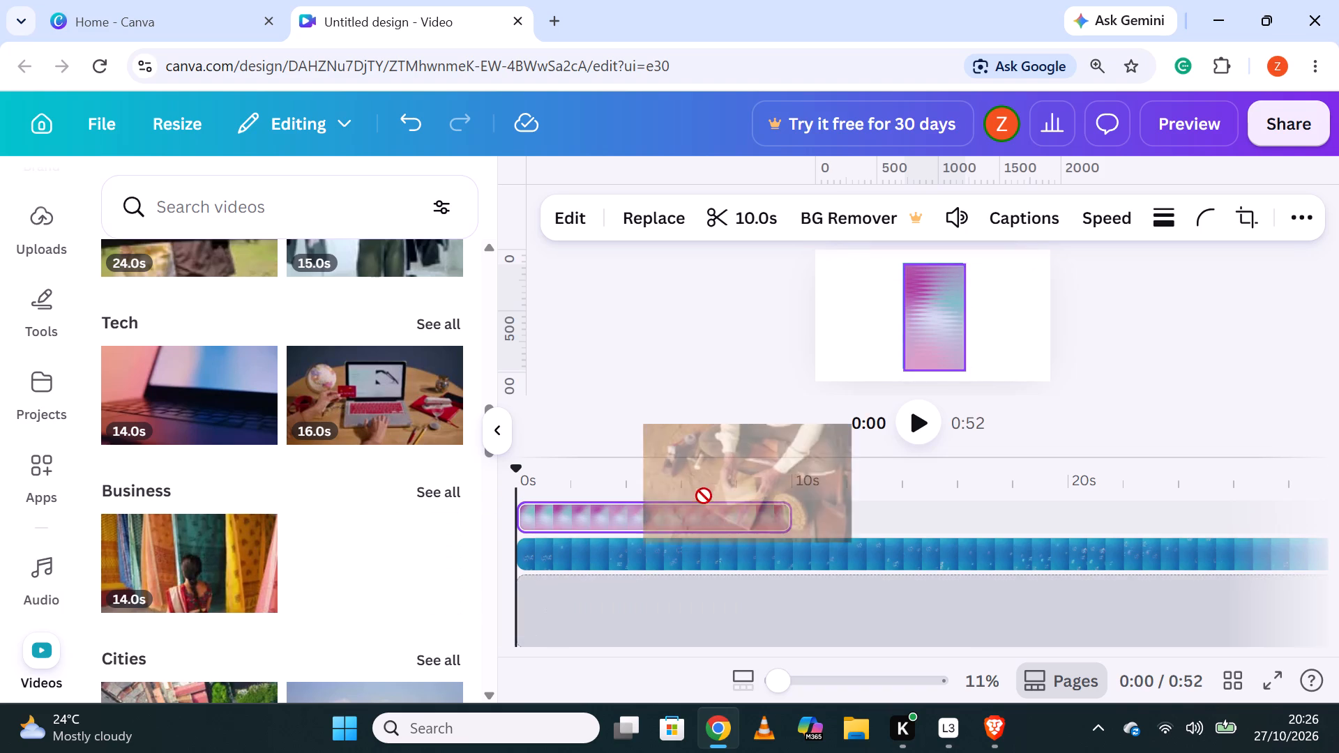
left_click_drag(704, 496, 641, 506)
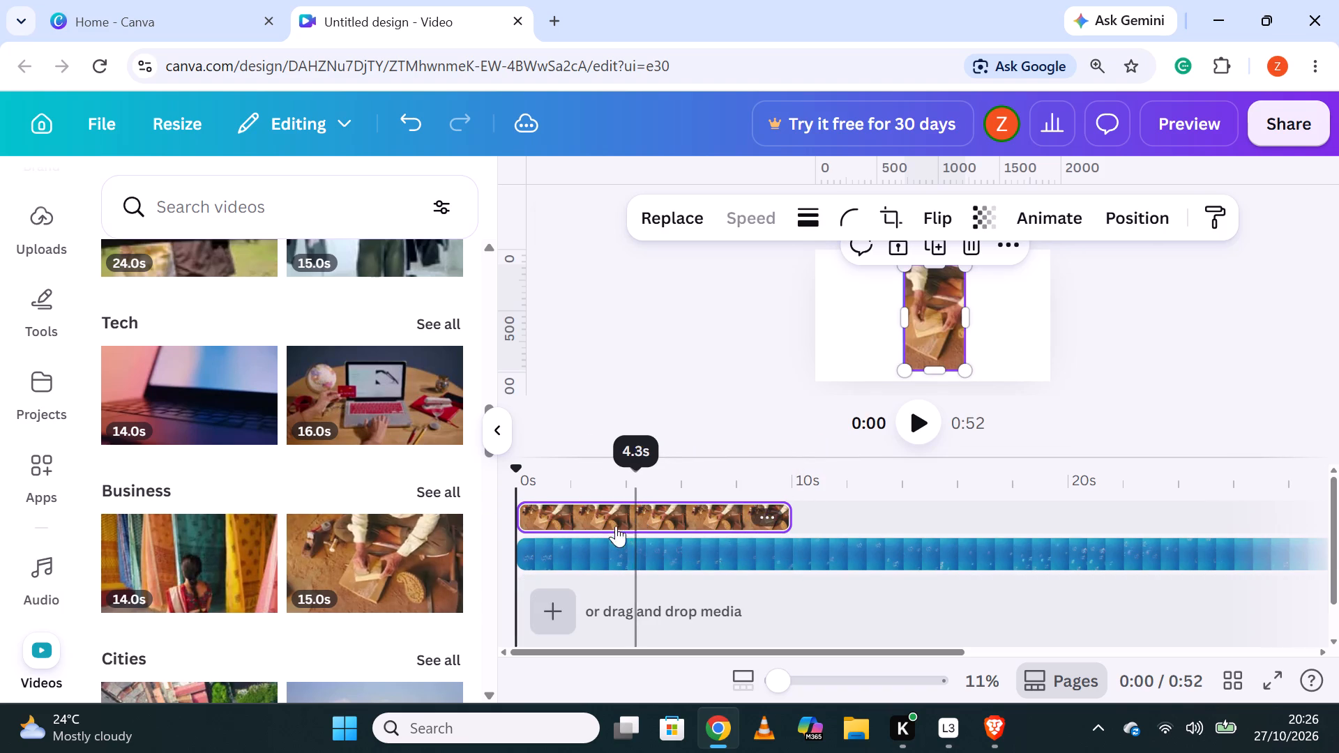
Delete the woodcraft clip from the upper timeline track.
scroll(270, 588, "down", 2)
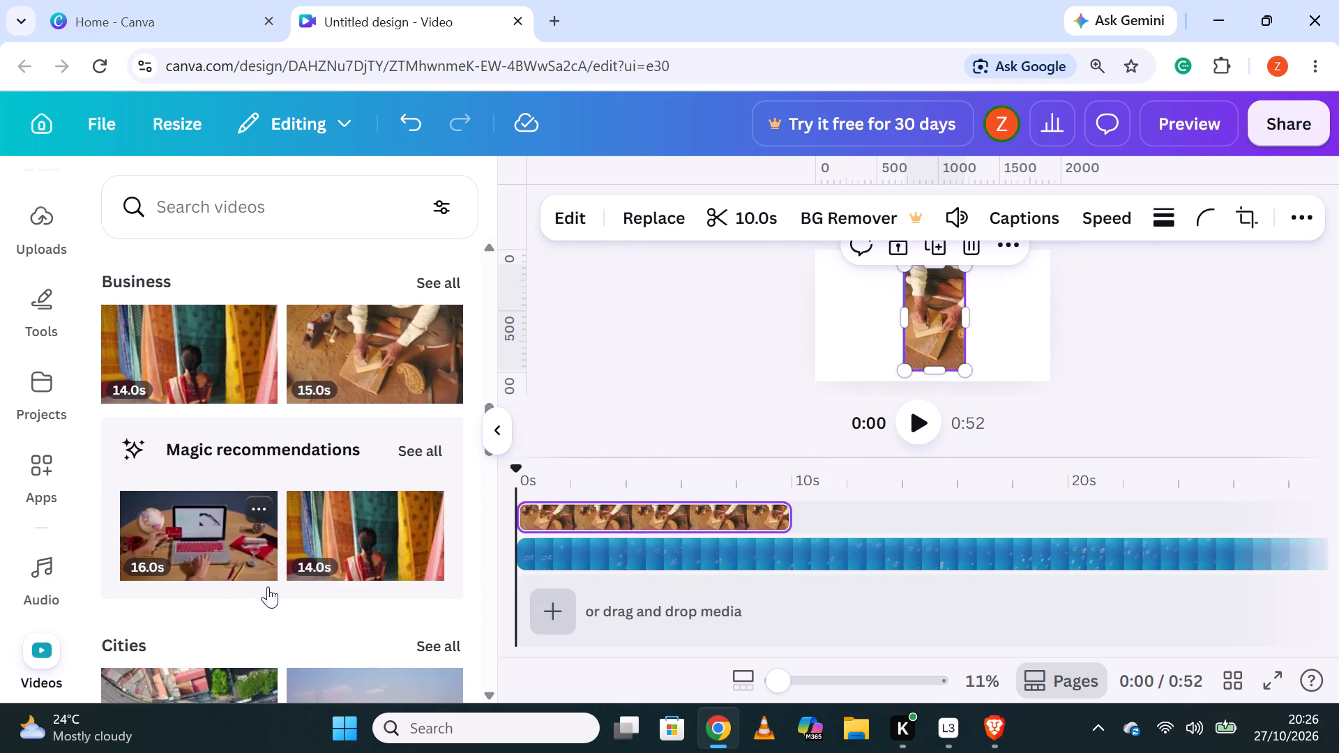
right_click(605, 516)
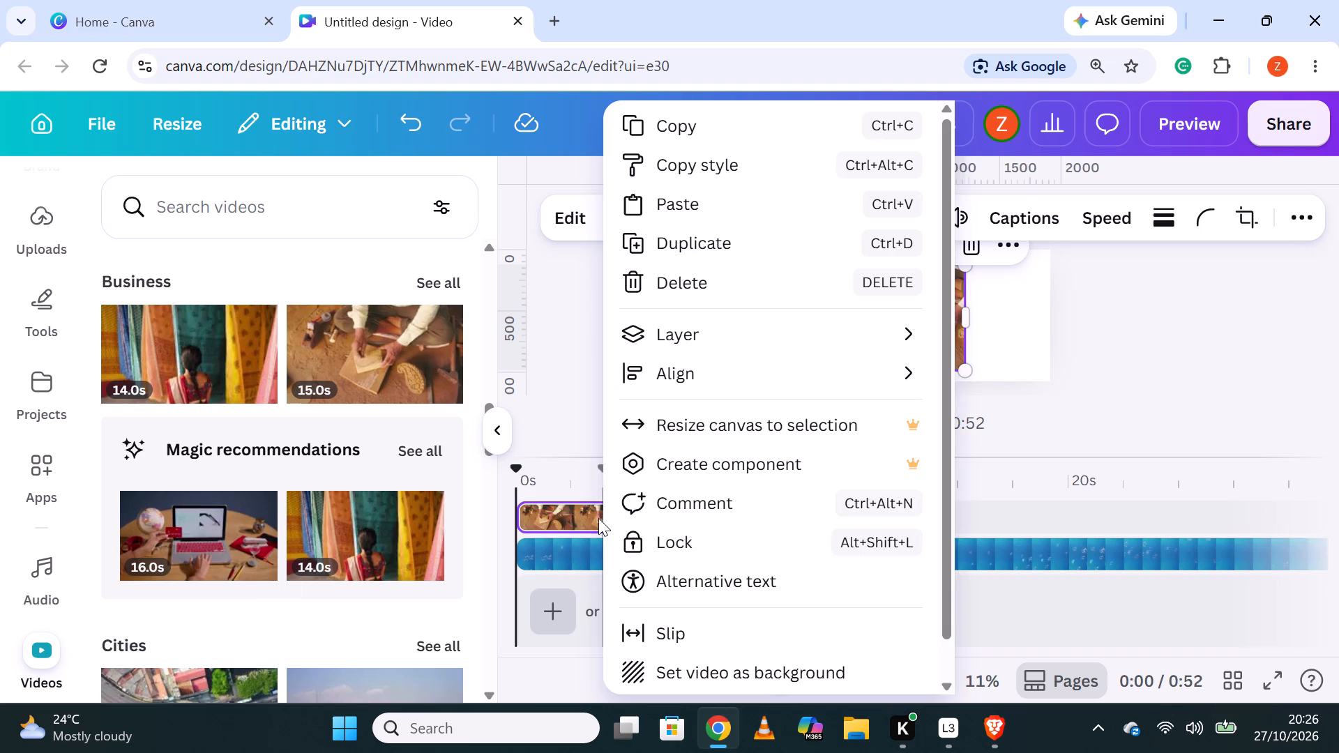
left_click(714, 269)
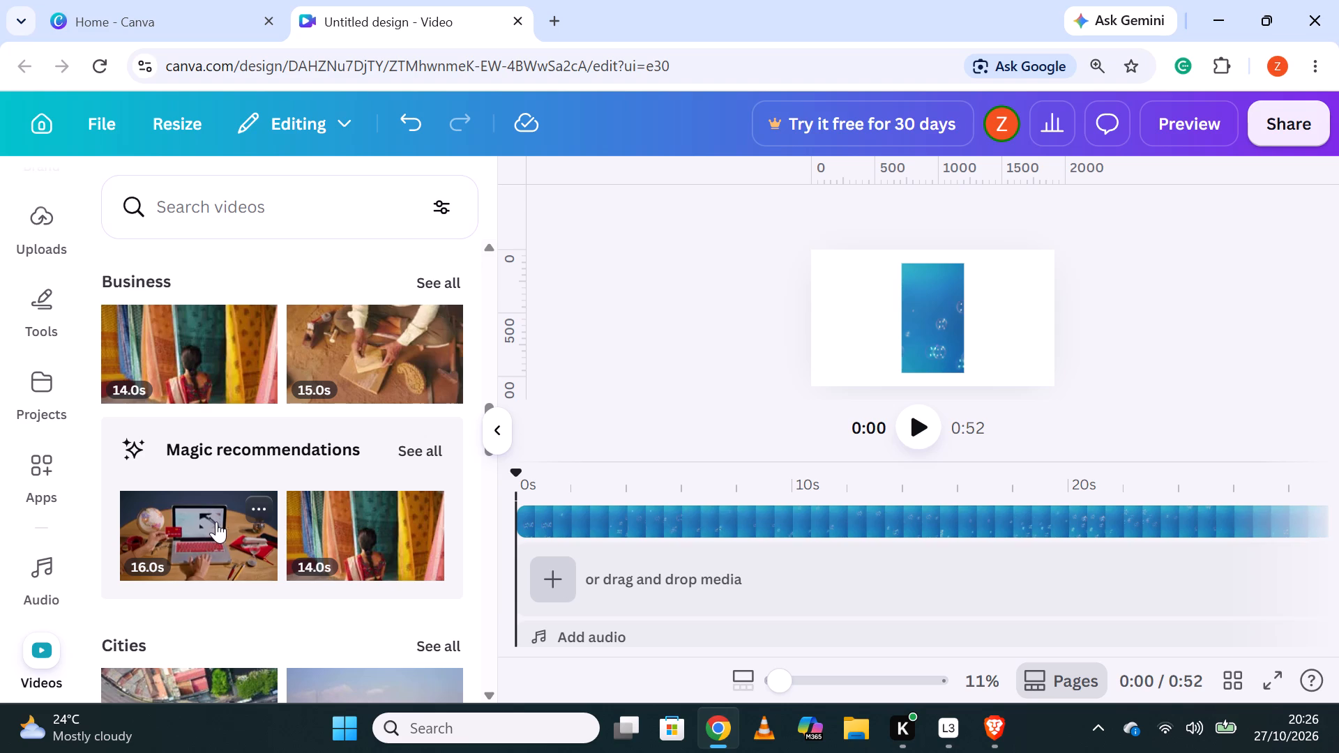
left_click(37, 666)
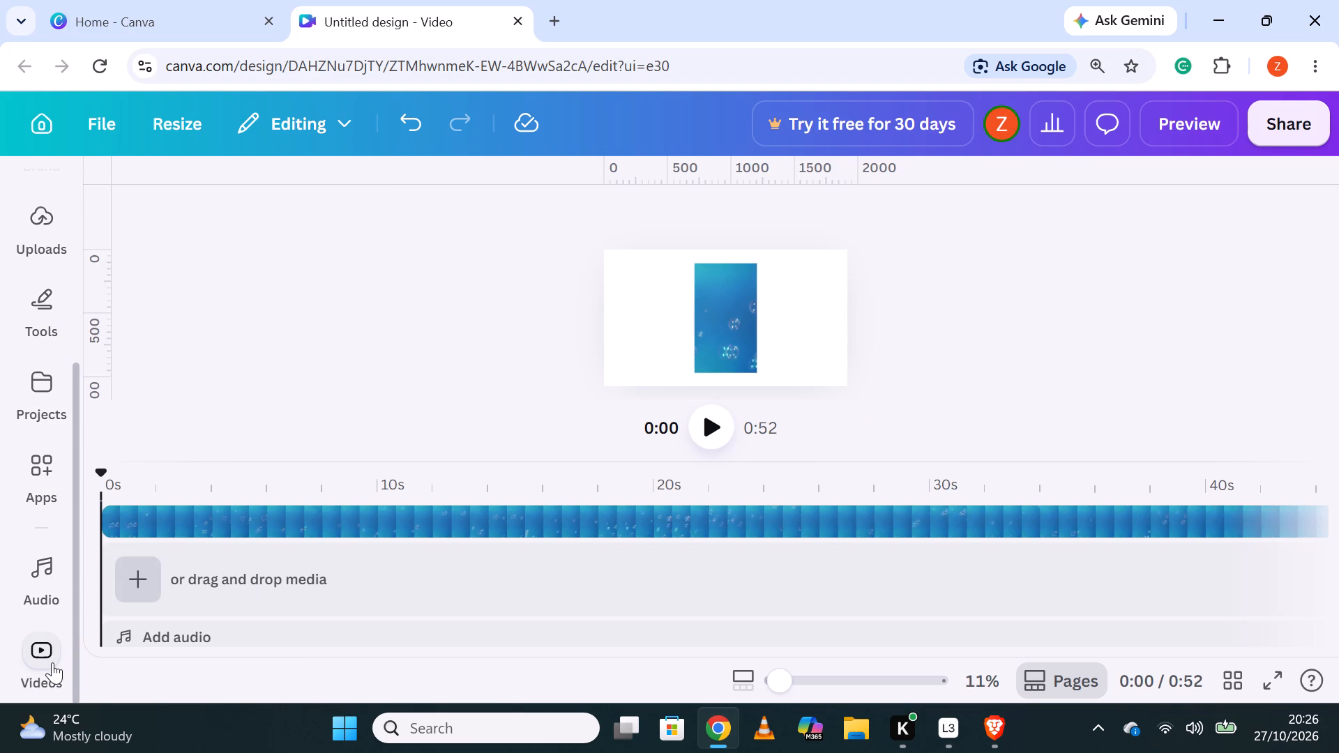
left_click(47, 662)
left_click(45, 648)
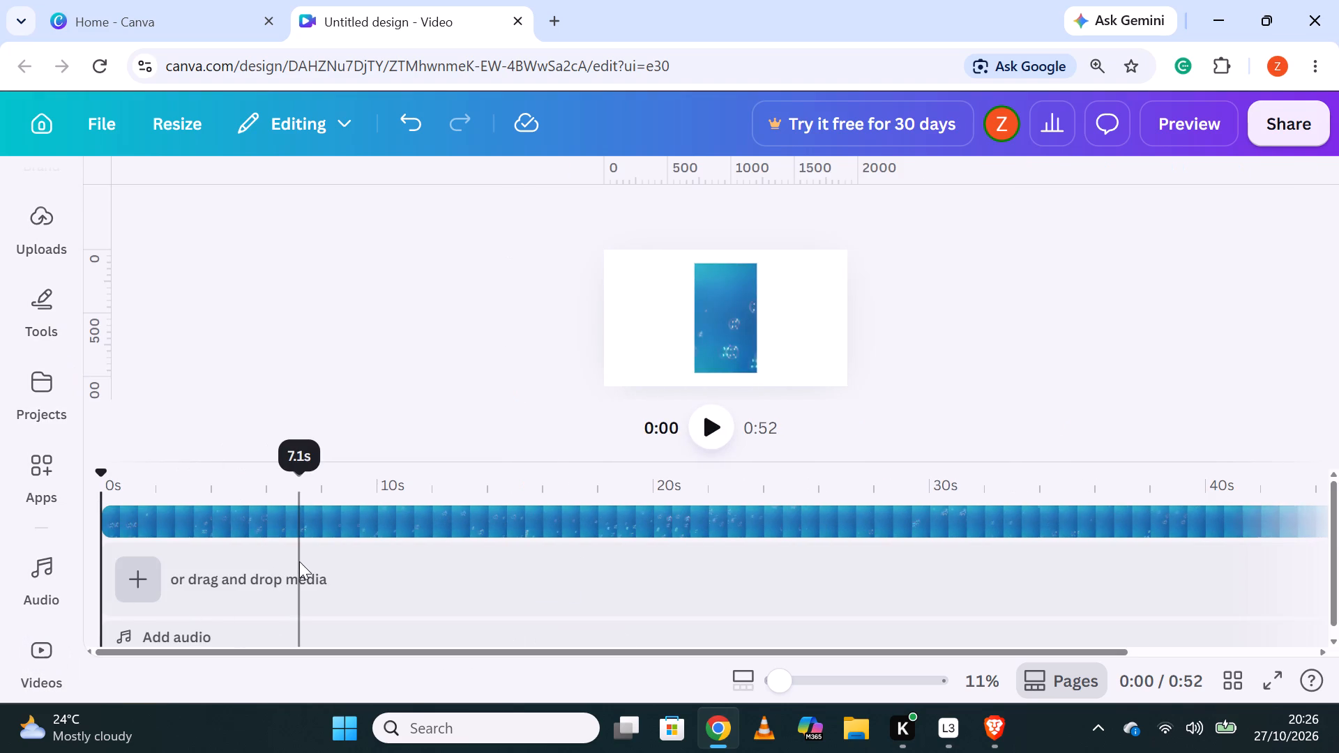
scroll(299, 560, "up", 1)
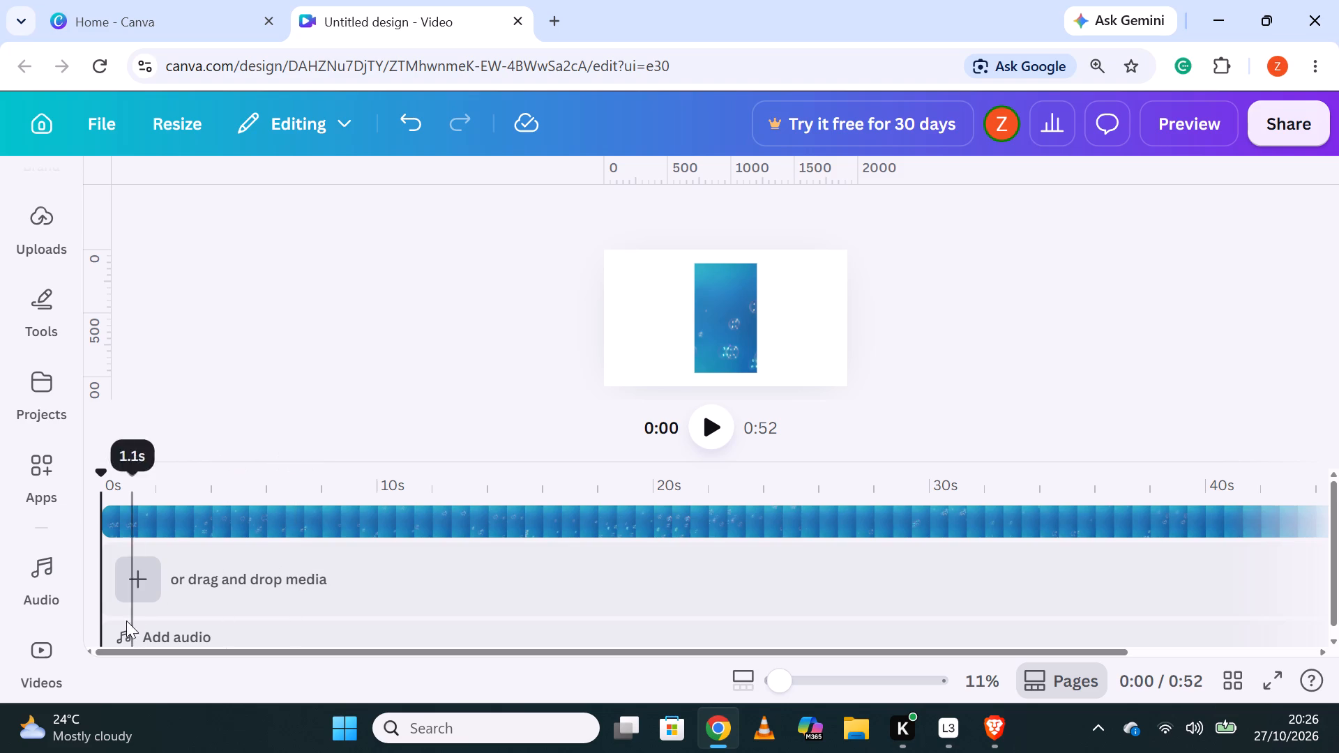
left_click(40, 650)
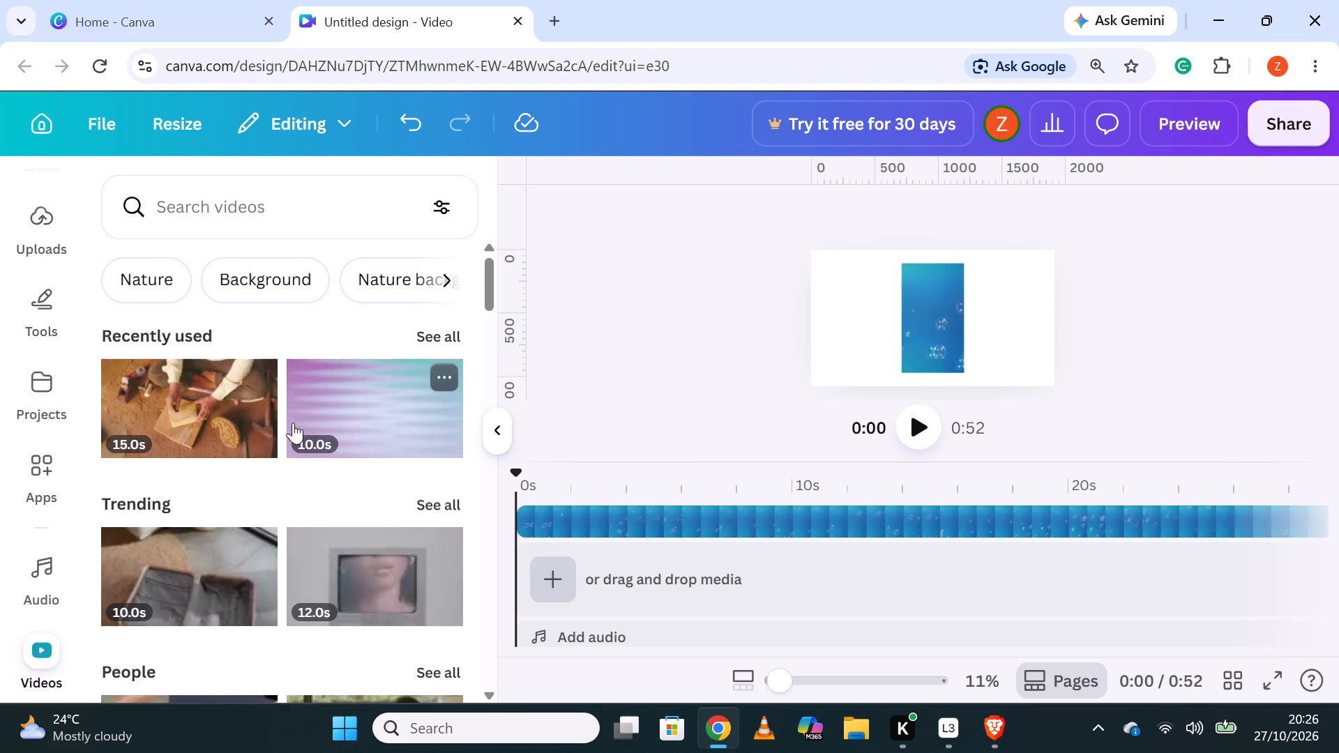
Replace the blue bubbles clip on the timeline with the 6-second dusk city video from Timelapse.
scroll(292, 423, "down", 3)
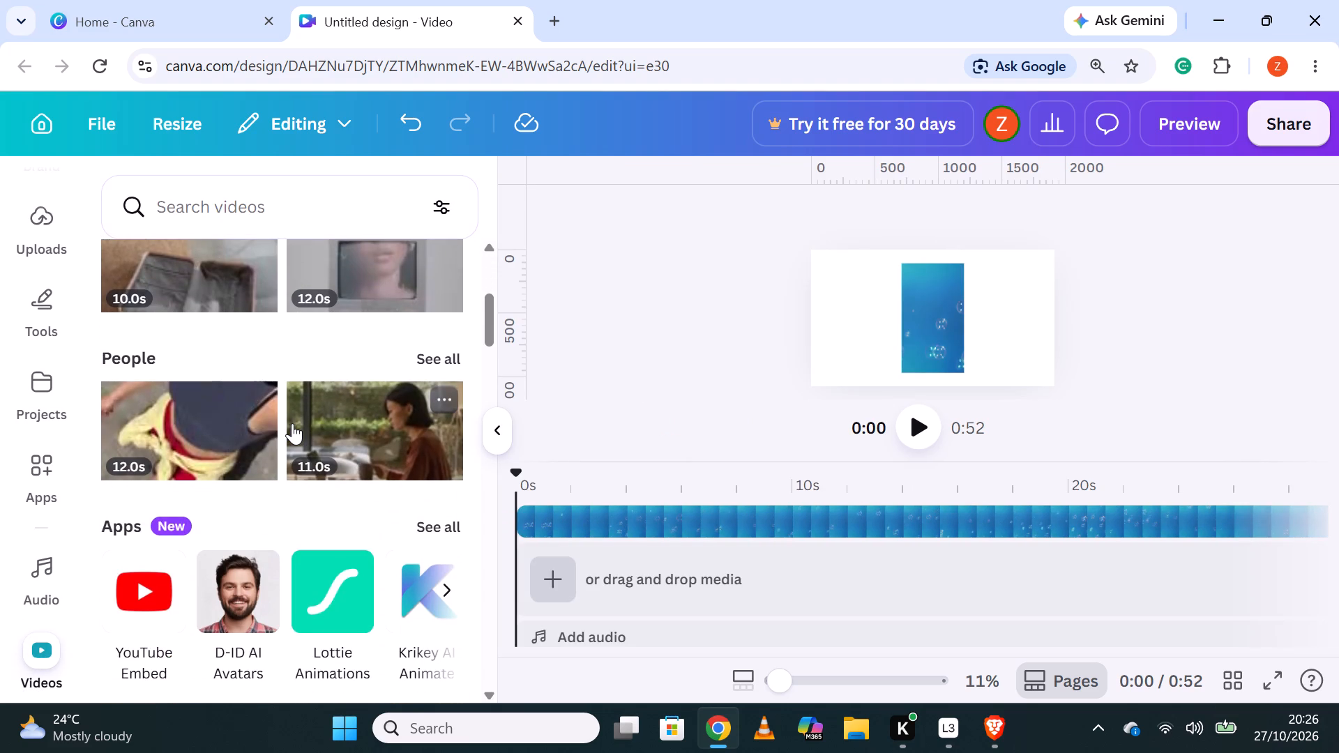
scroll(292, 423, "down", 1)
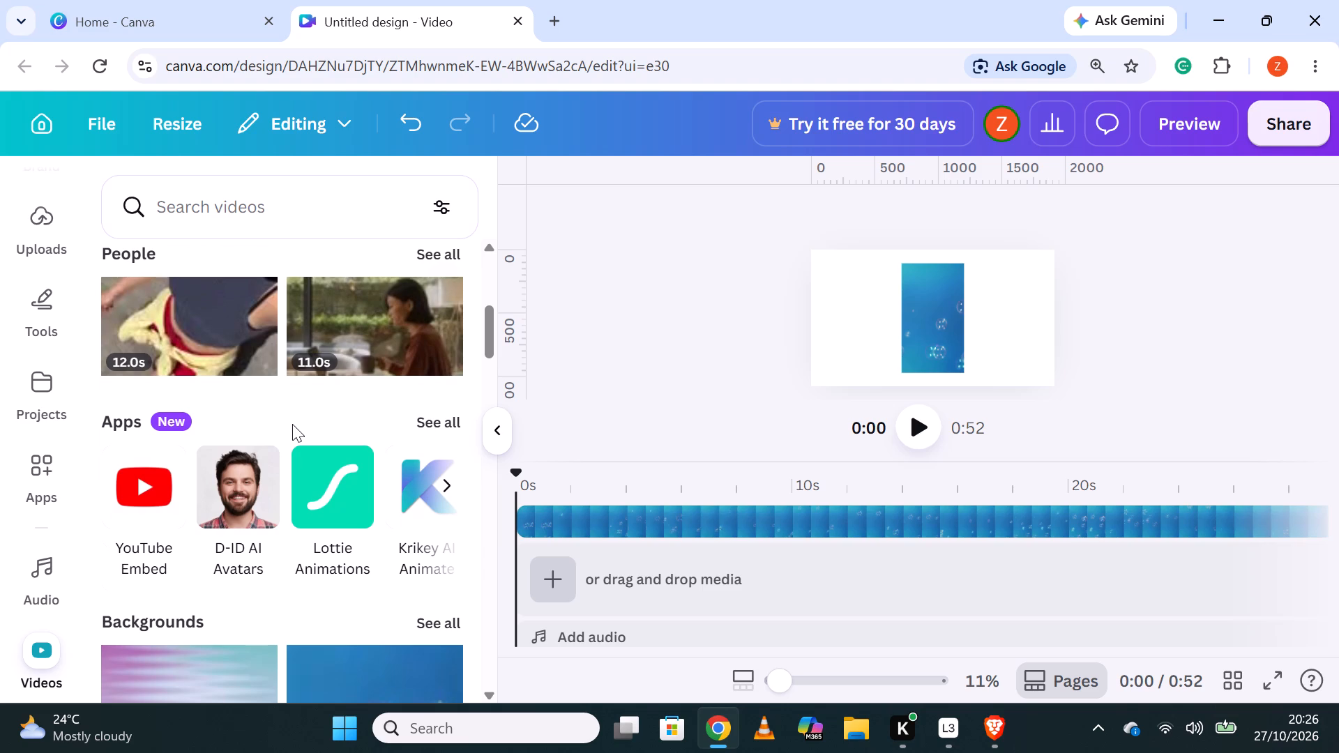
scroll(284, 499, "down", 2)
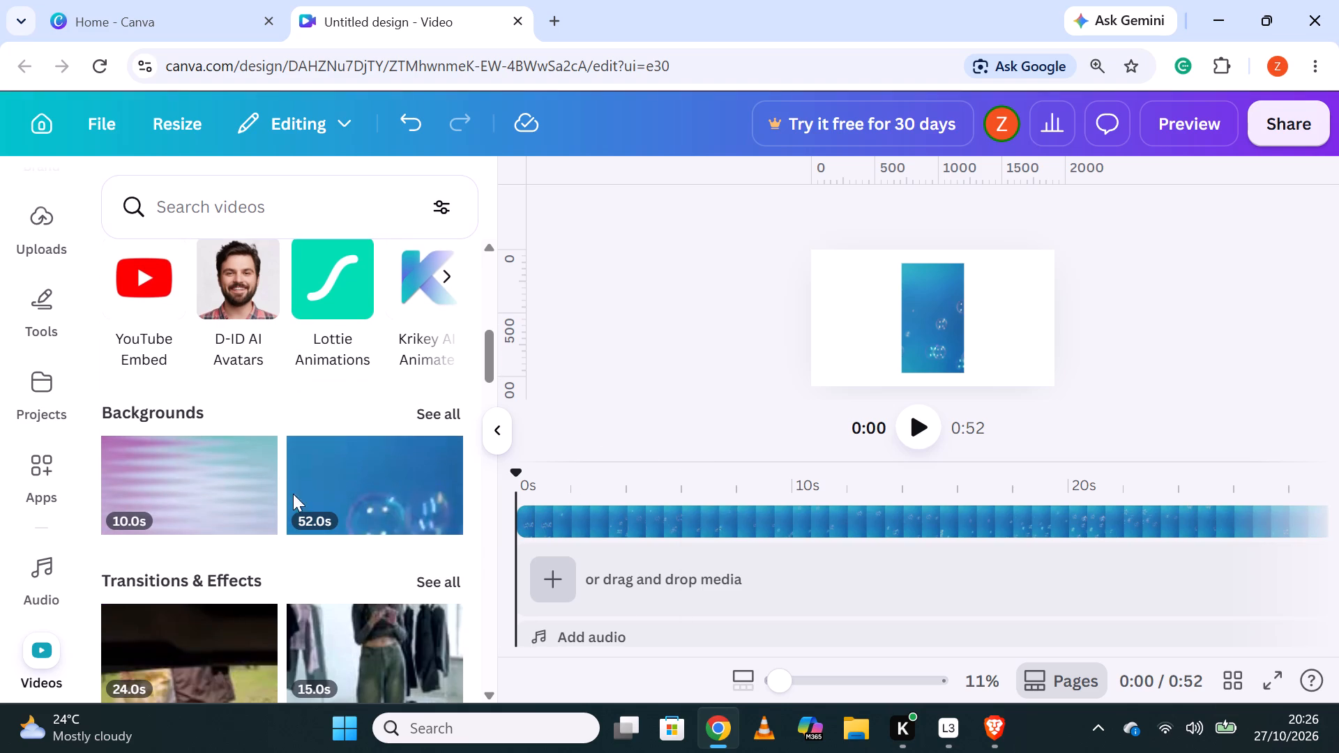
scroll(342, 470, "down", 1)
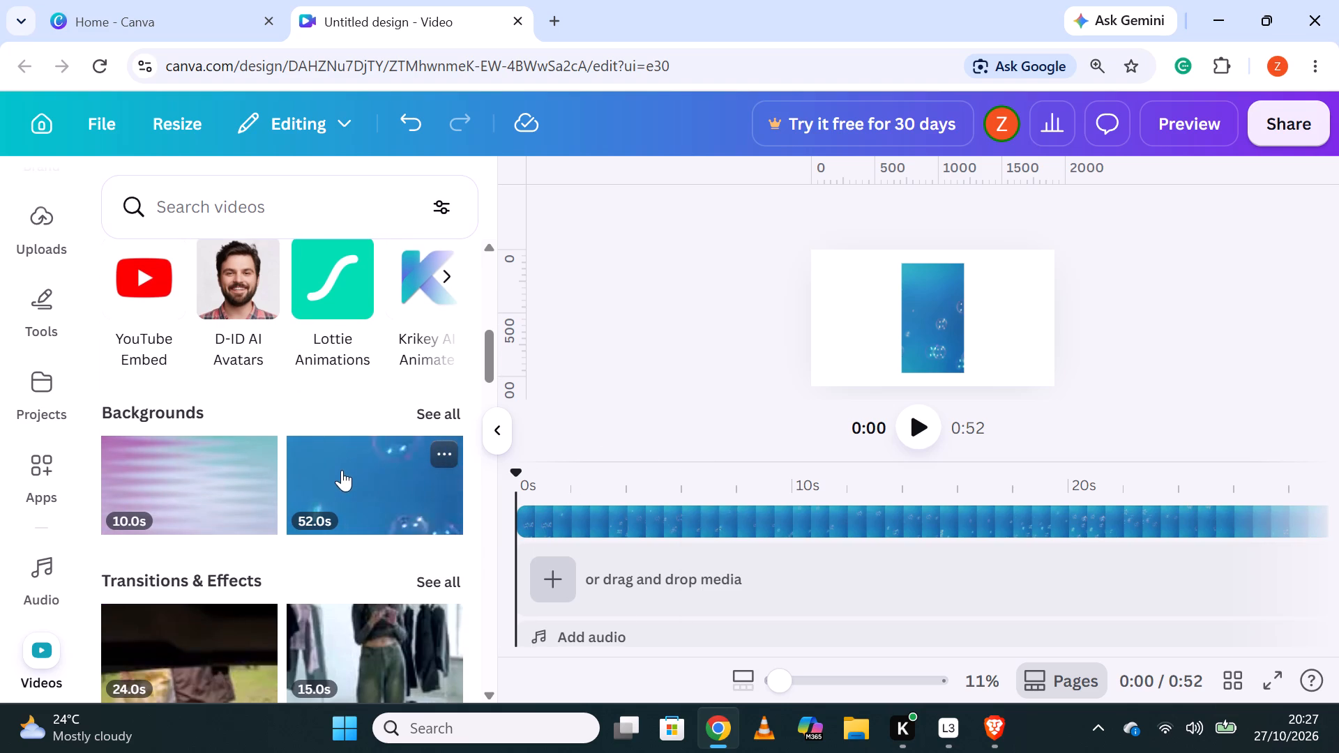
scroll(342, 470, "down", 1)
scroll(163, 456, "down", 1)
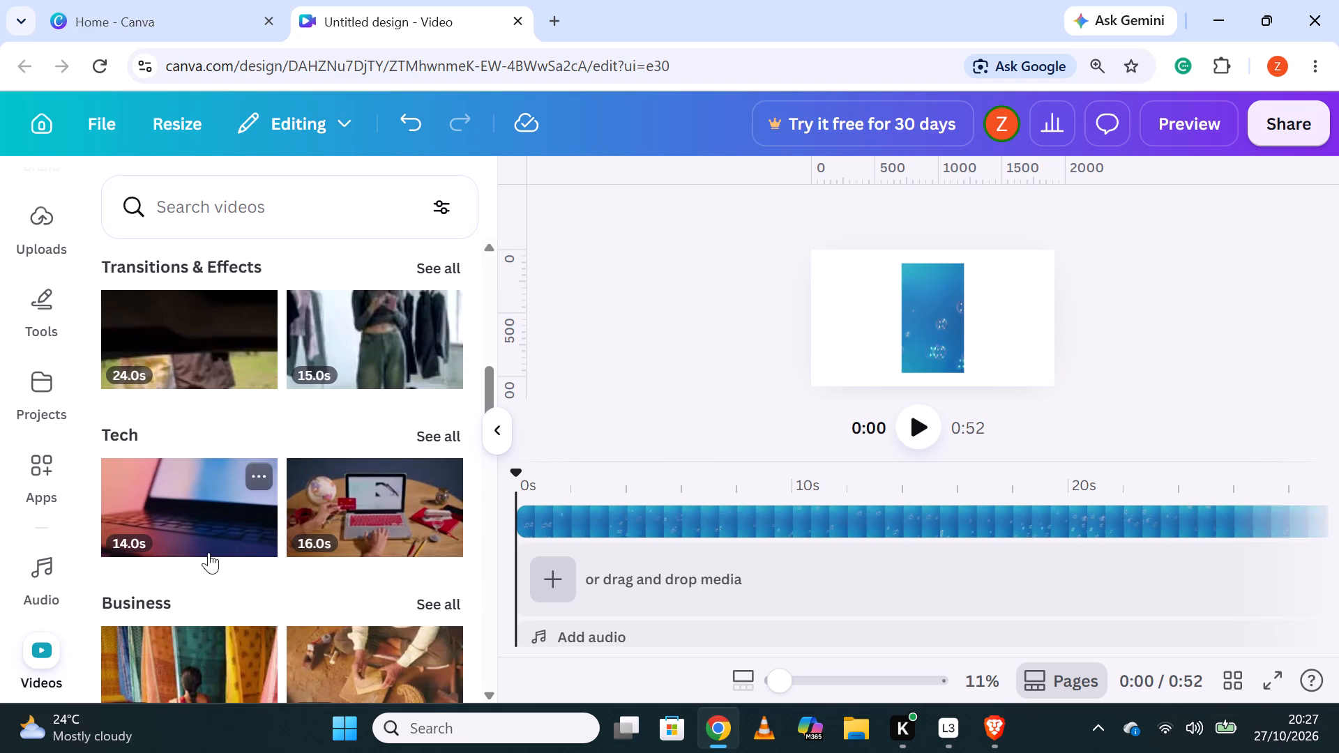
scroll(254, 508, "down", 3)
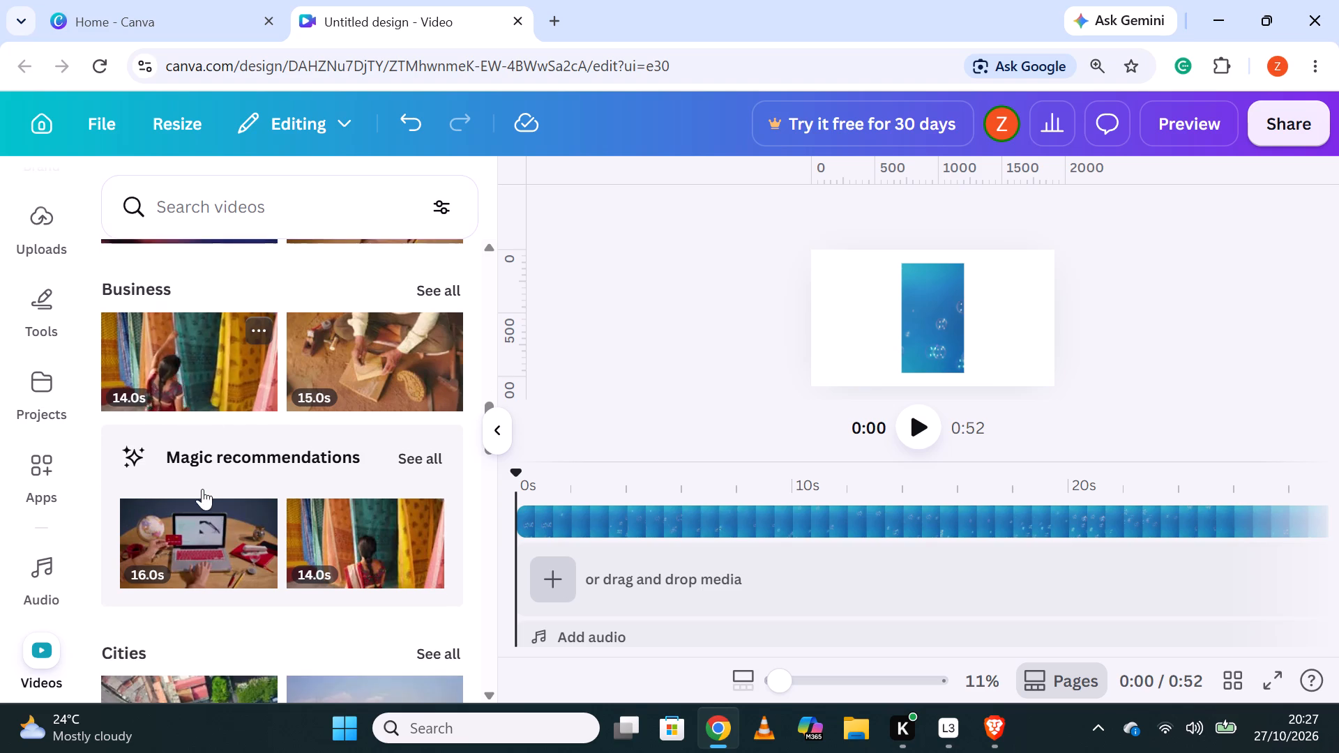
scroll(222, 552, "down", 1)
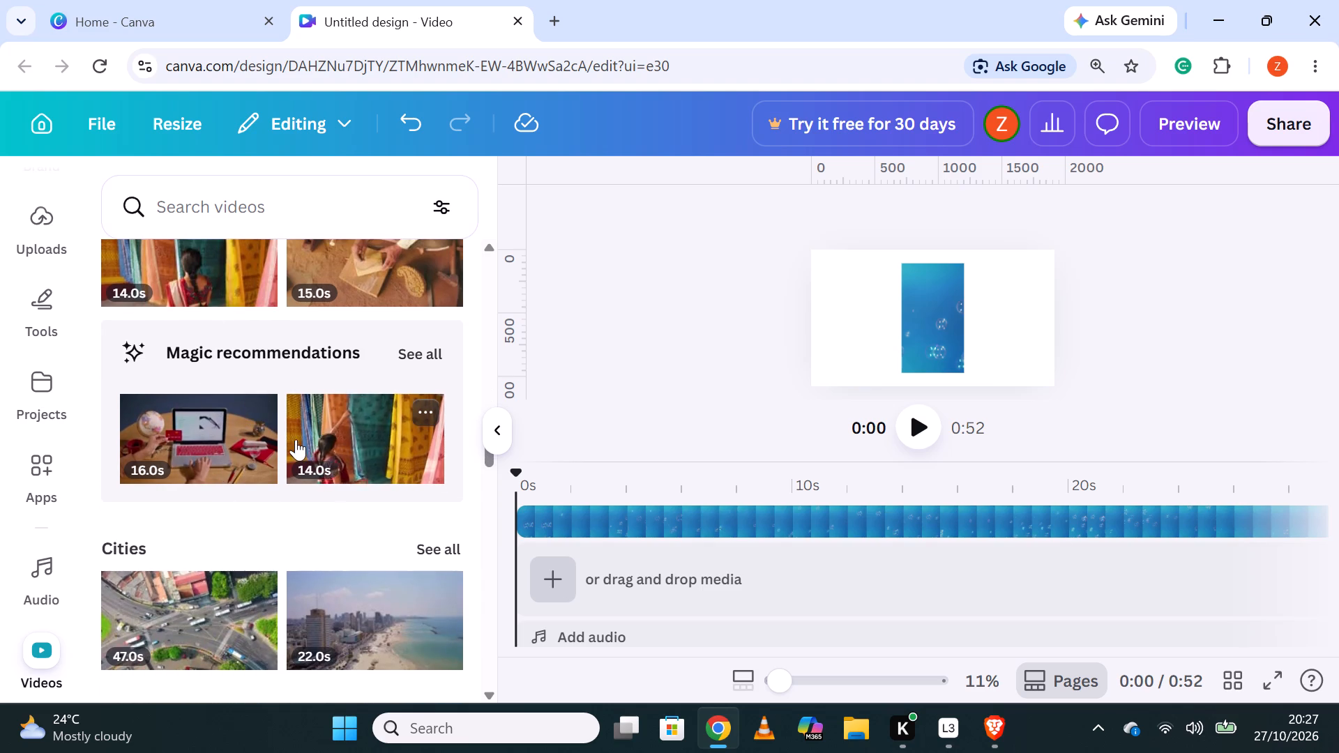
scroll(192, 495, "down", 1)
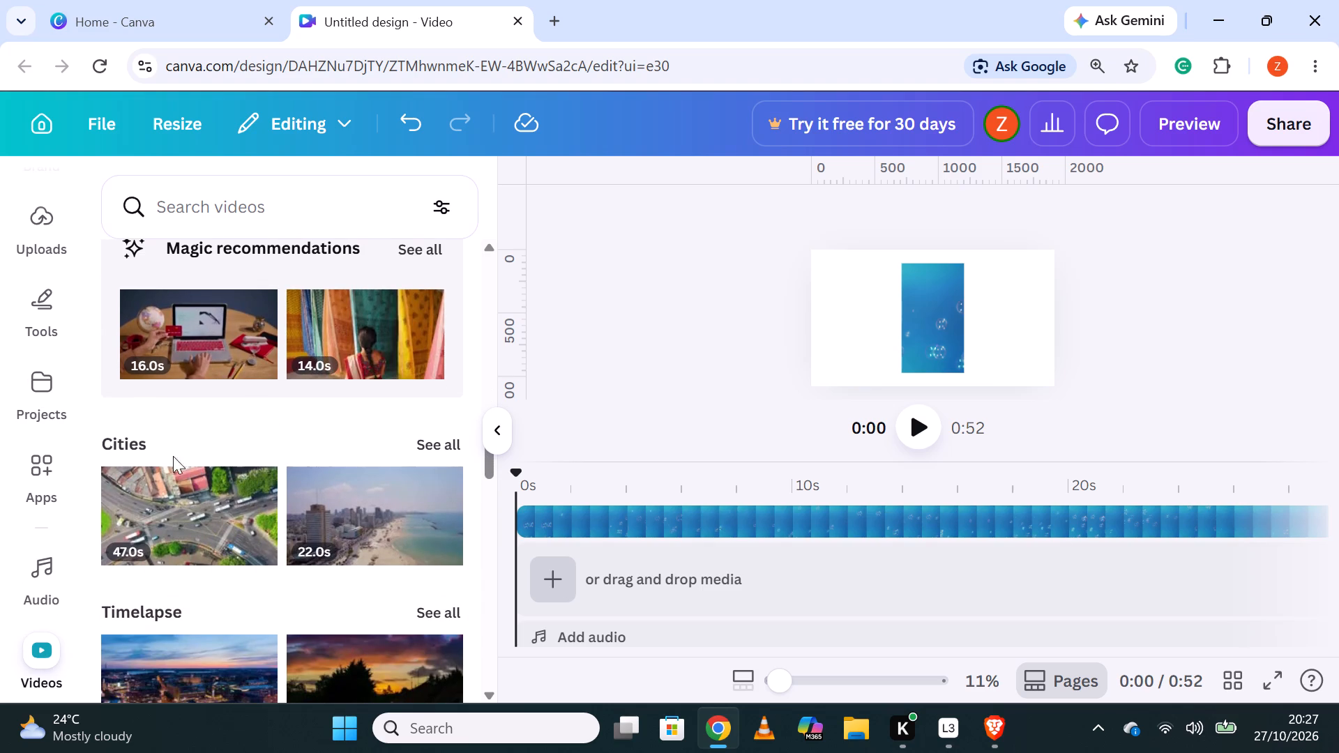
scroll(173, 456, "down", 2)
scroll(173, 456, "up", 1)
scroll(173, 456, "down", 1)
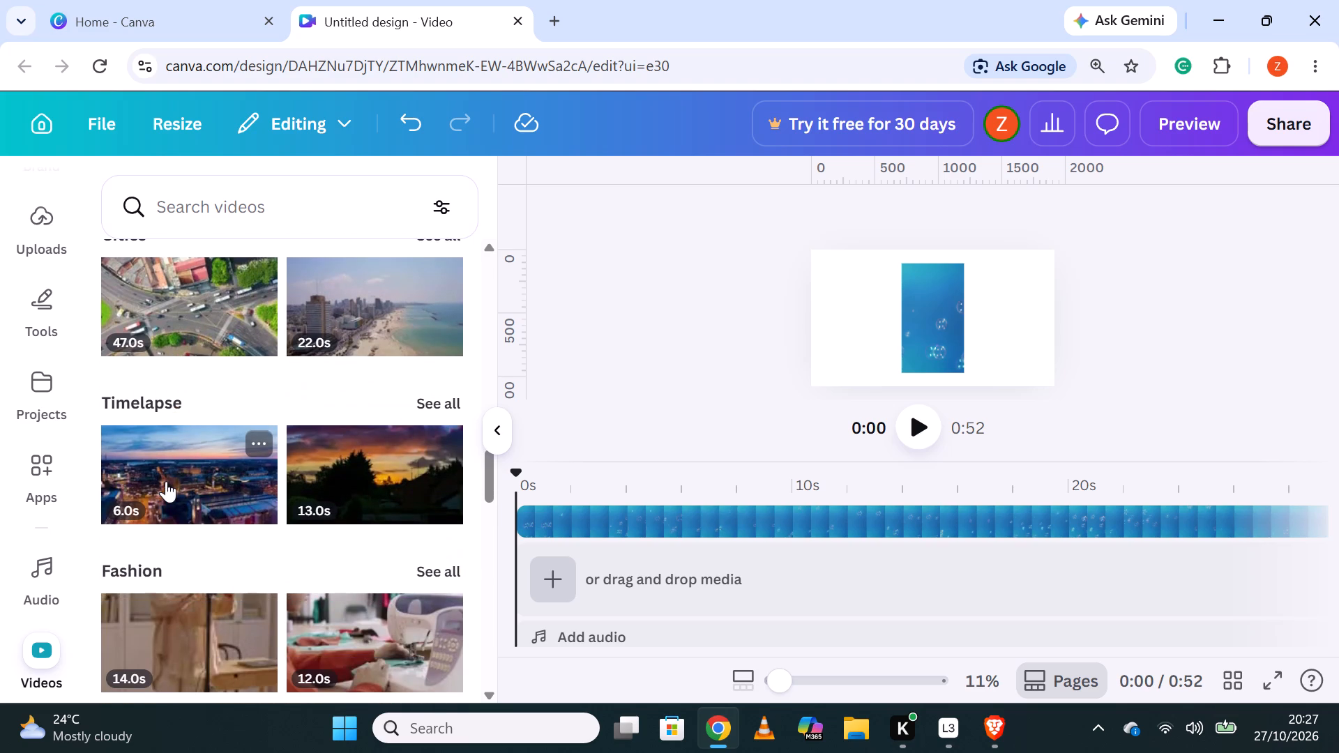
left_click_drag(166, 480, 596, 510)
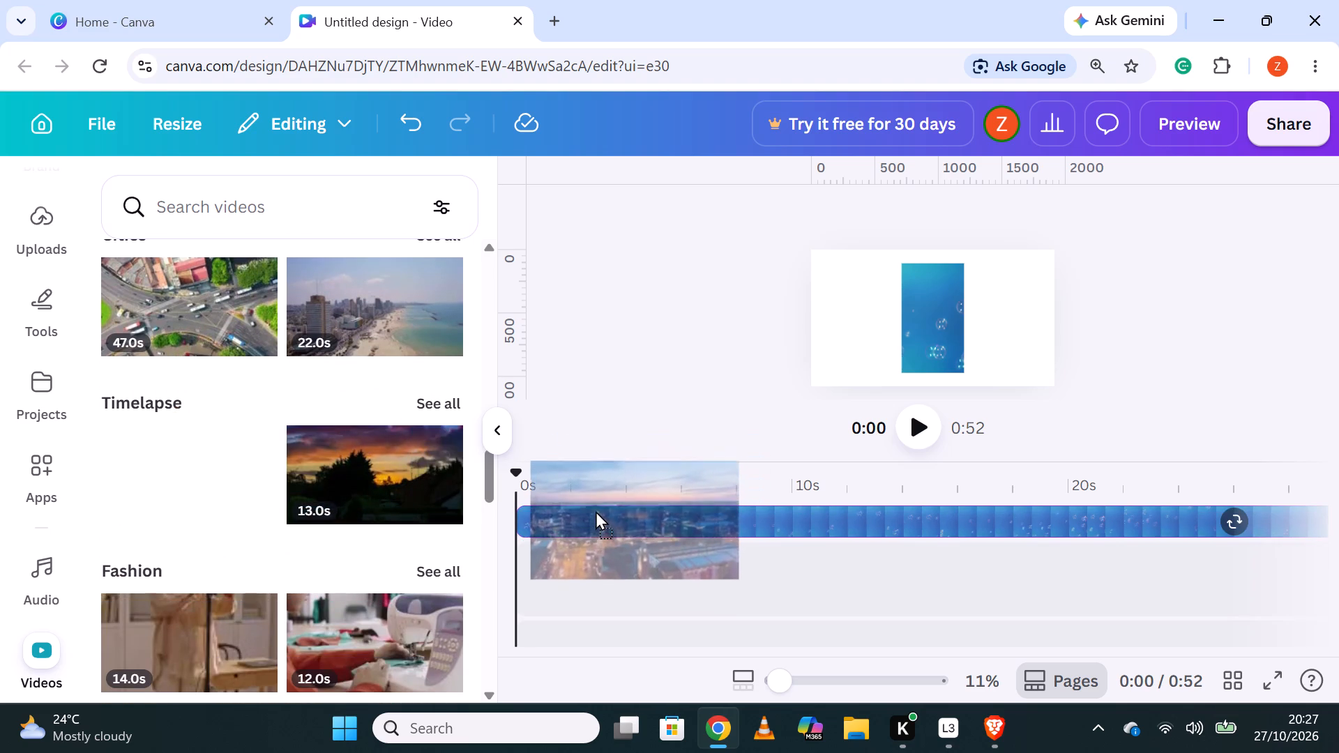
left_click_drag(596, 510, 597, 512)
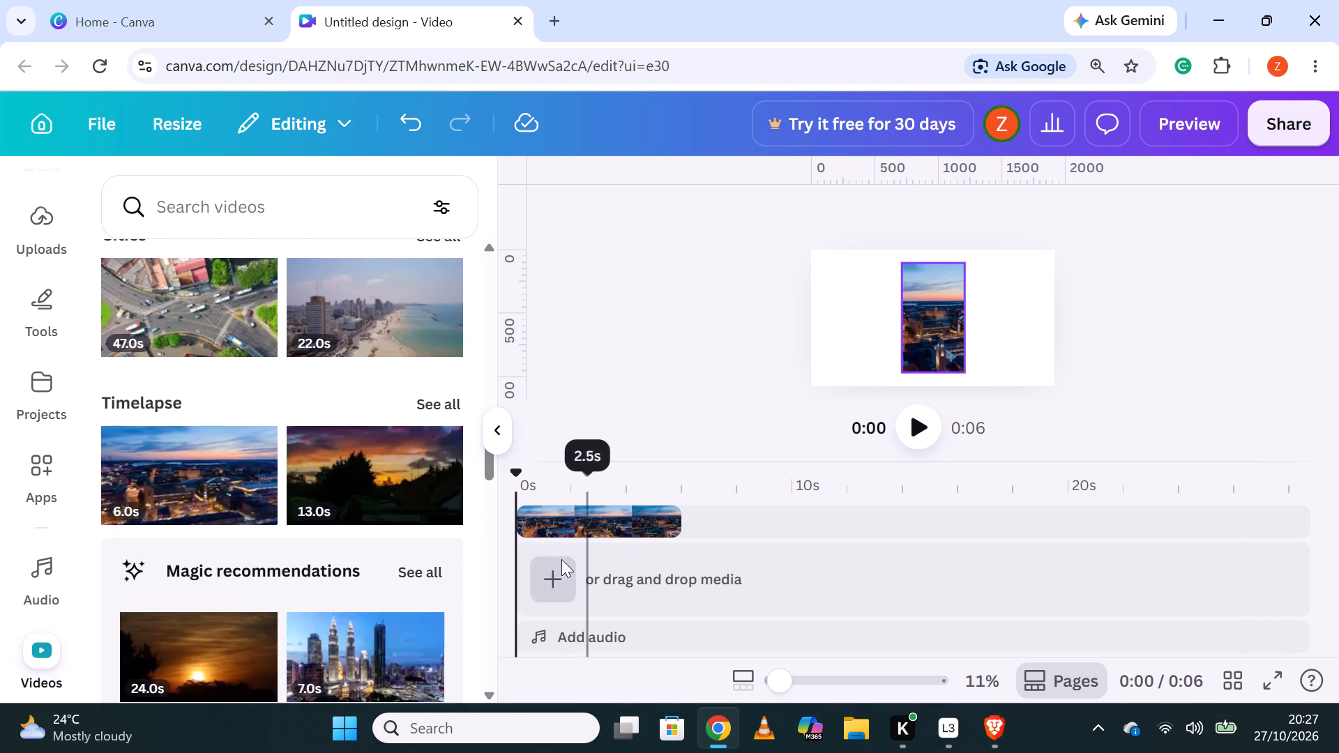
Look through the remaining stock video categories, from Fashion and Food to Nature, Beach and Sea, for another clip.
scroll(264, 558, "down", 2)
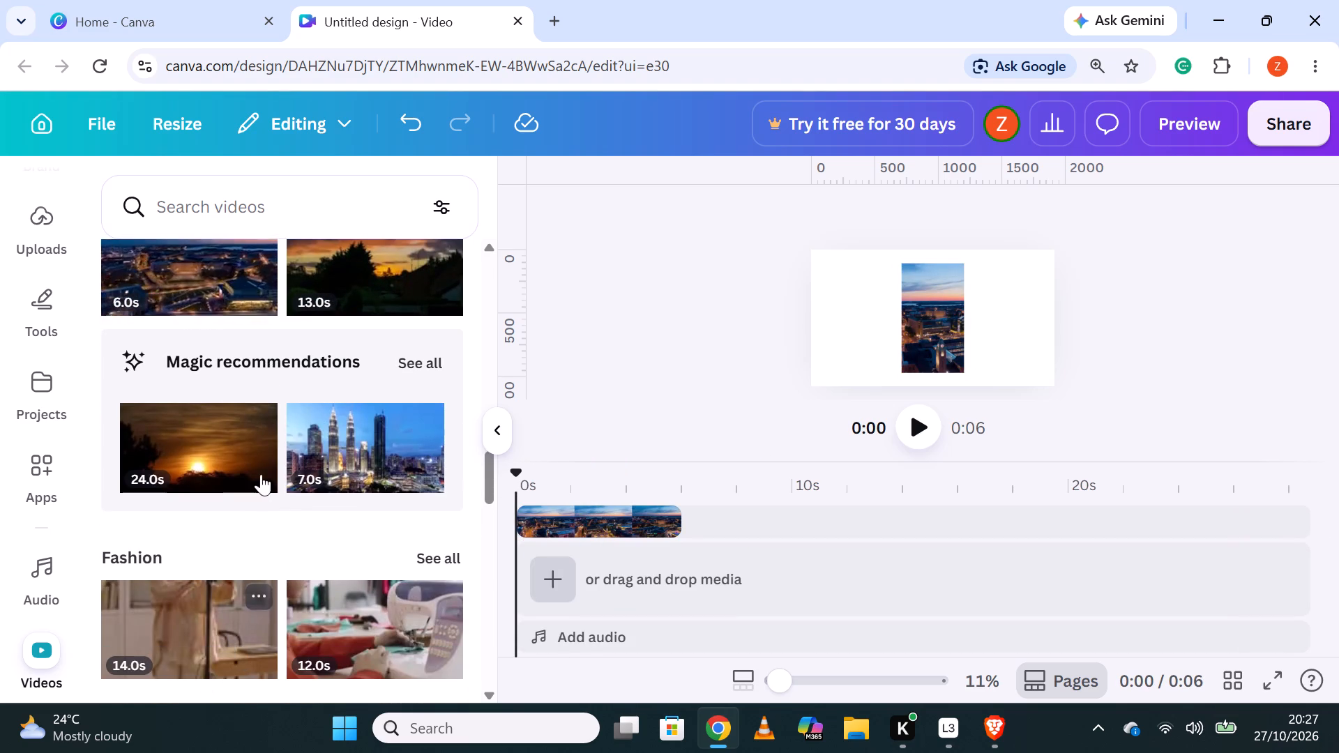
scroll(263, 465, "down", 2)
scroll(282, 561, "down", 3)
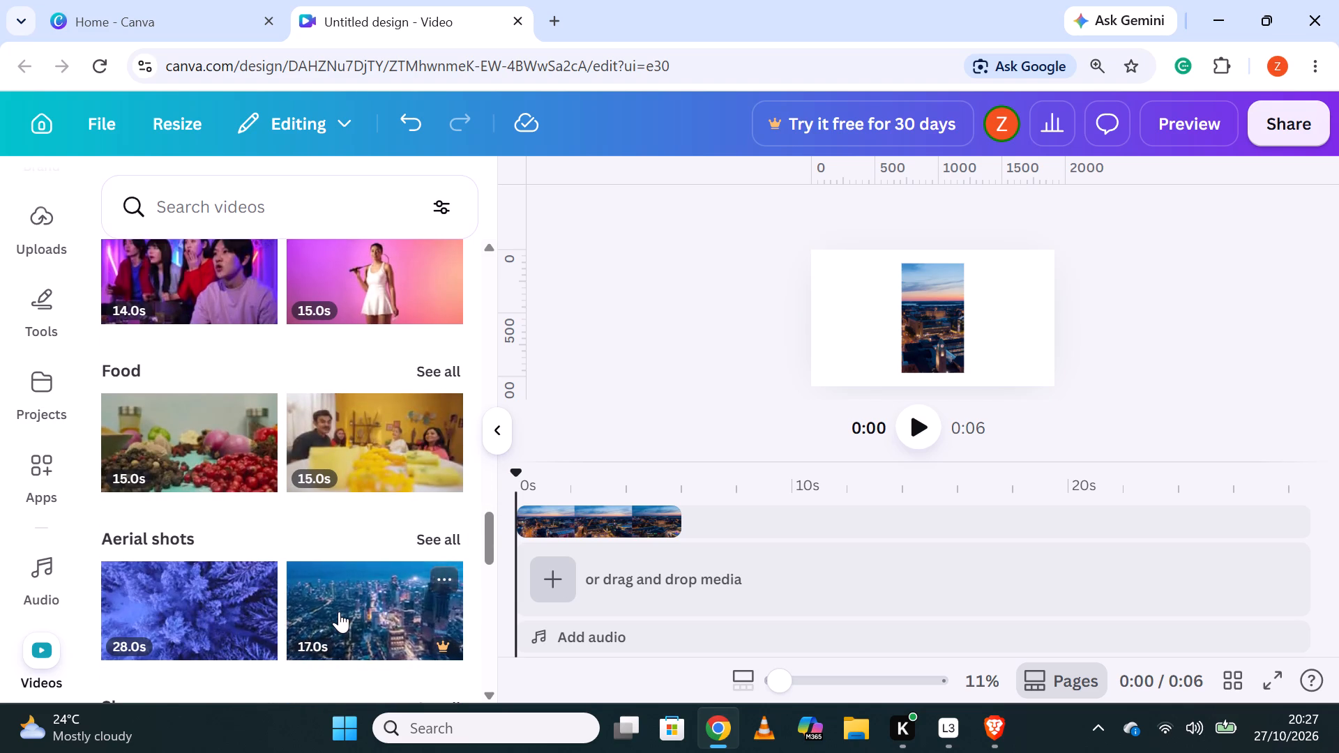
scroll(325, 578, "down", 4)
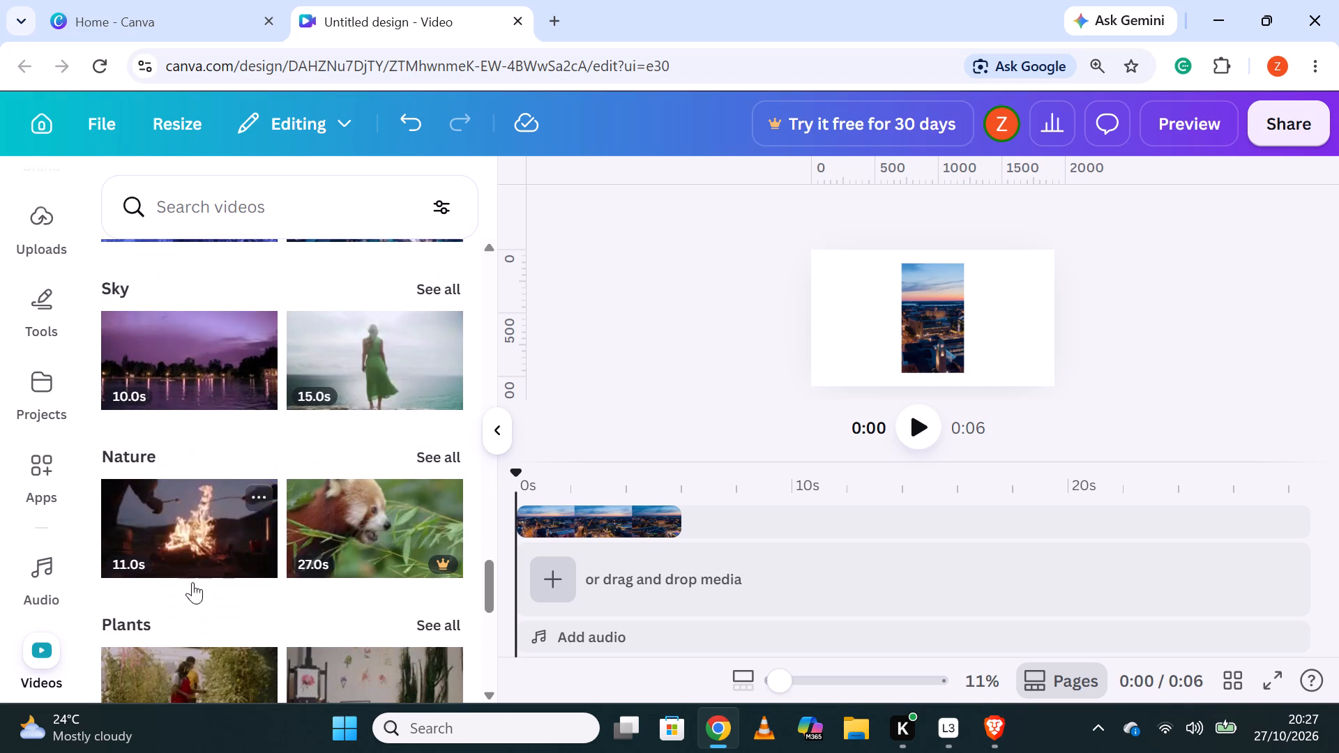
scroll(216, 441, "down", 1)
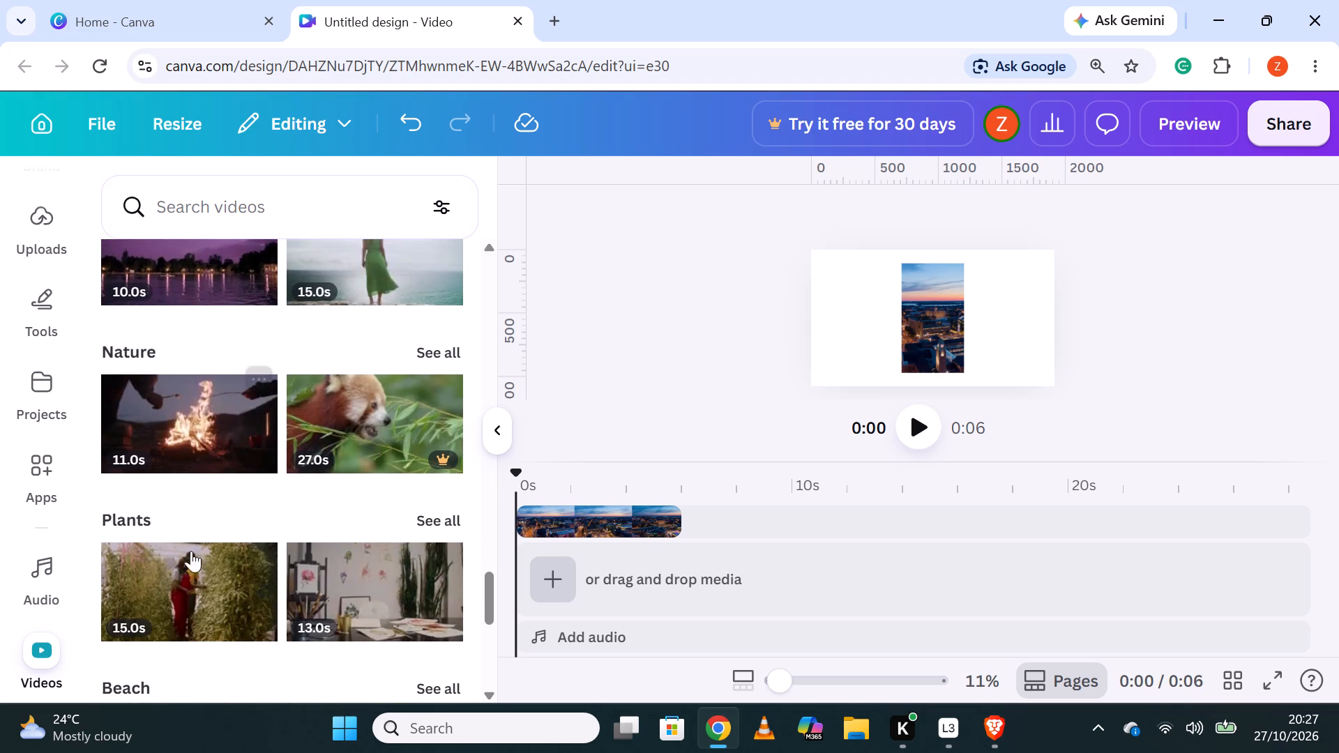
scroll(392, 565, "down", 2)
scroll(278, 528, "down", 2)
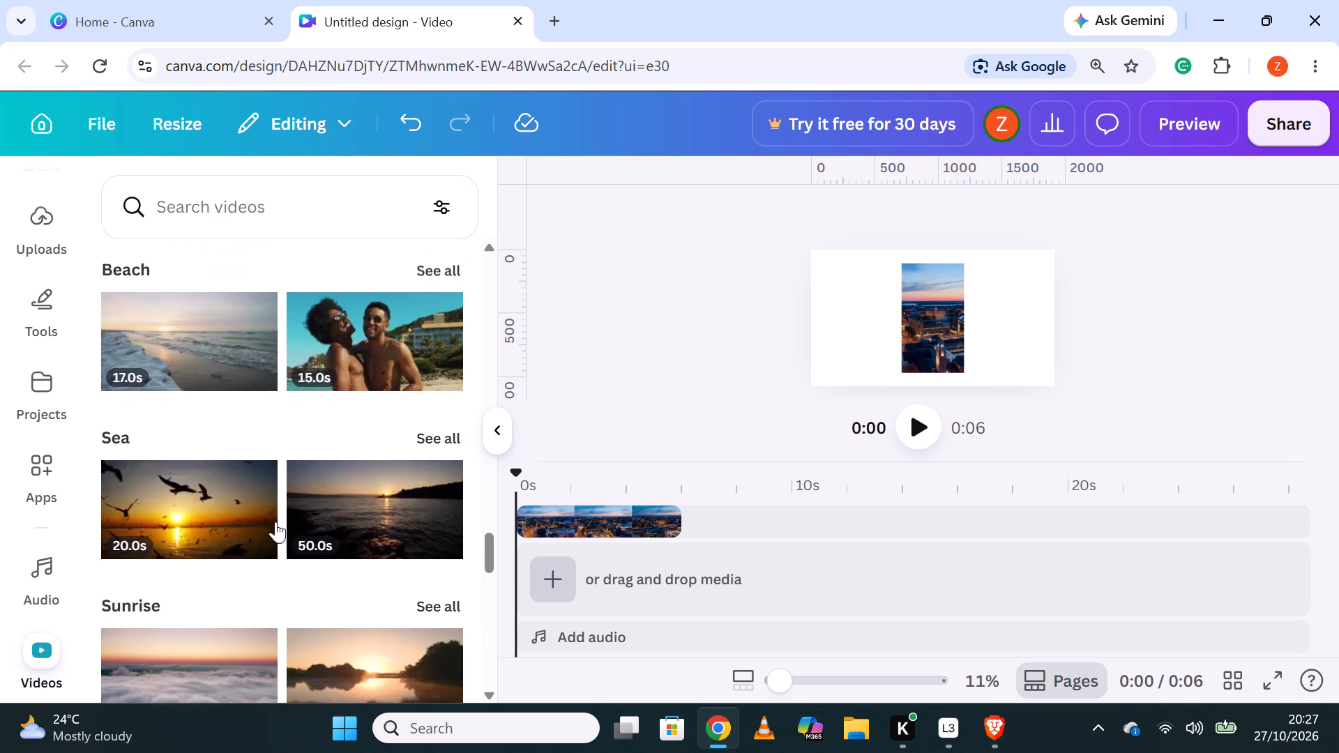
Search videos for "Nature background" and add the 23-second green hills video on a track above the city clip, starting at 0 s.
left_click(268, 205)
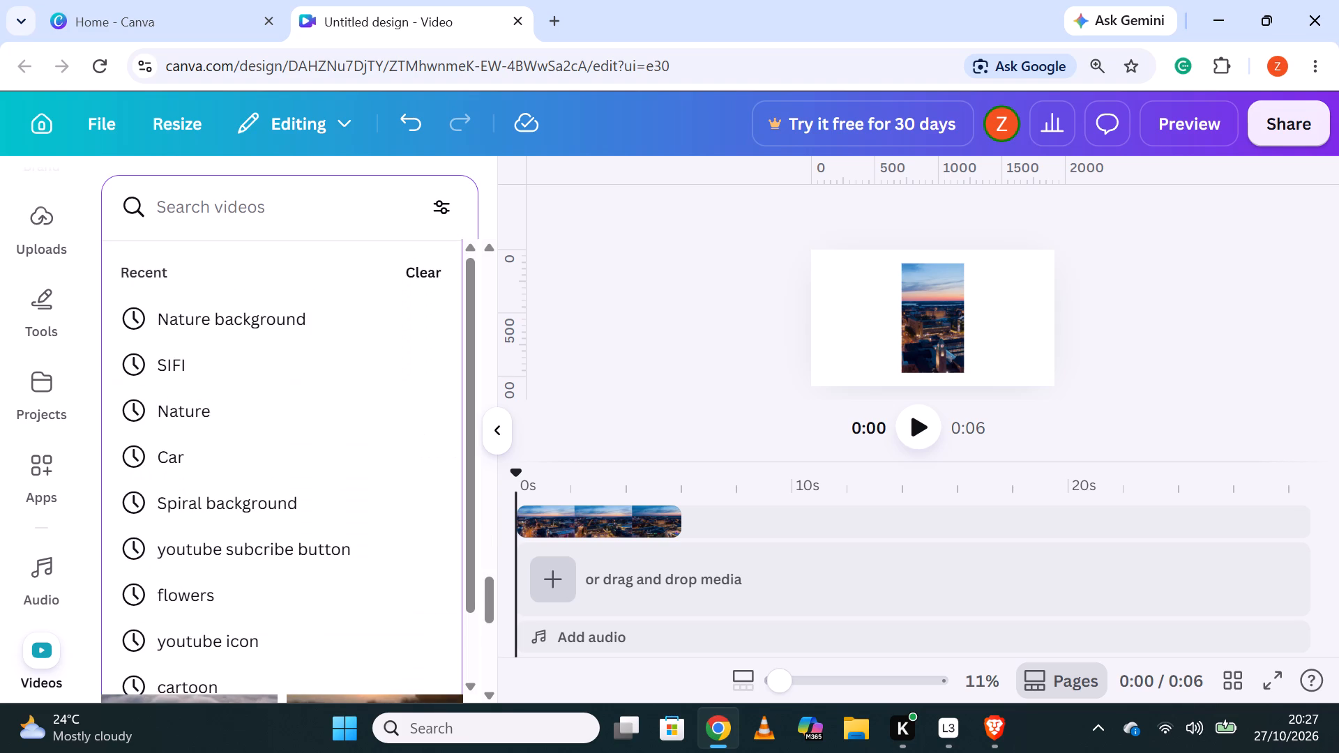
left_click(288, 303)
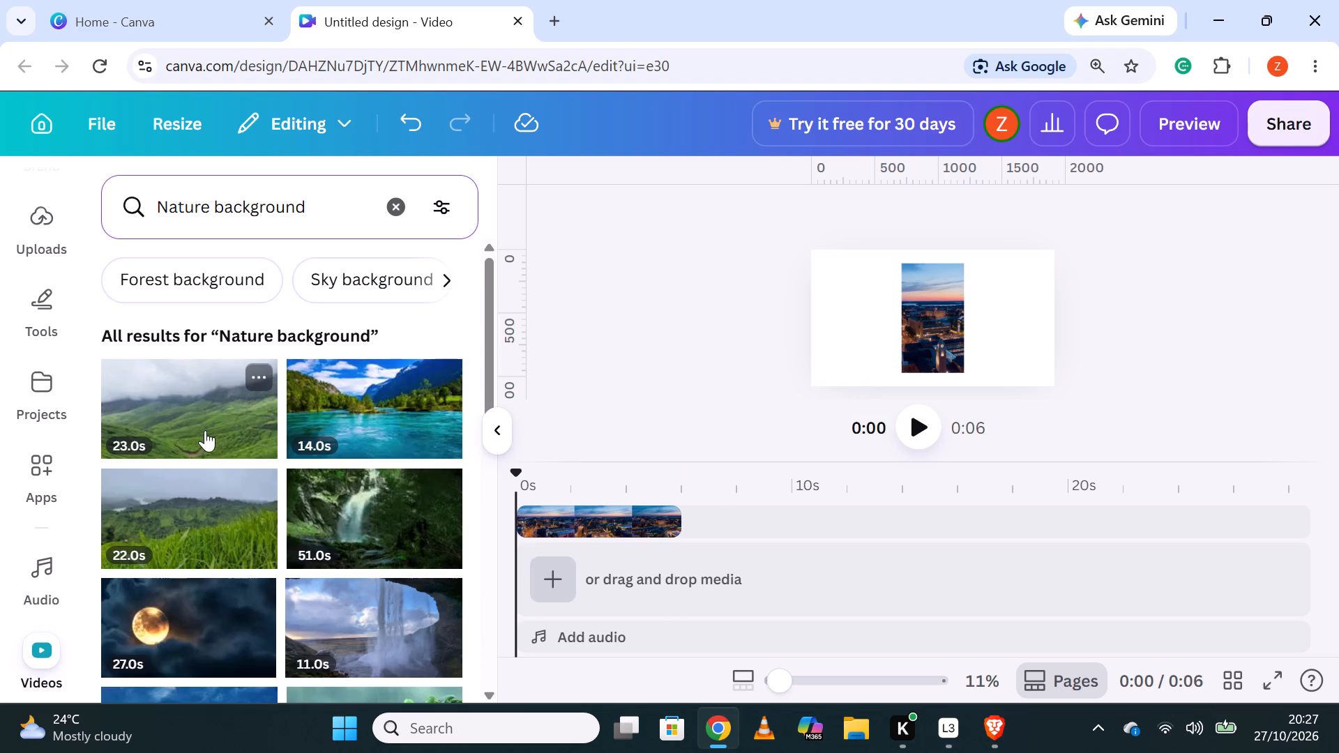
left_click_drag(181, 426, 697, 504)
left_click_drag(662, 516, 559, 511)
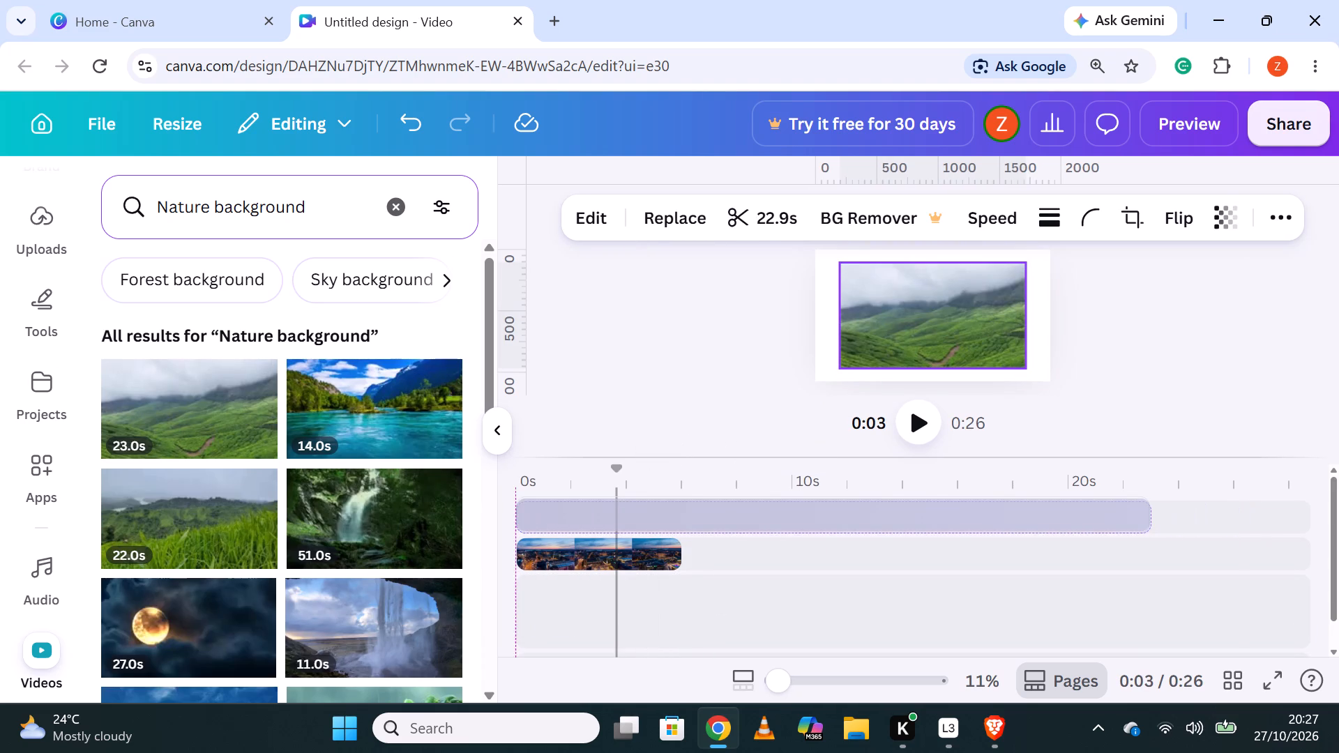
Replace the green hills clip on the upper track with the 13-second palm-tree sunset video from the Nature background results.
scroll(250, 482, "down", 2)
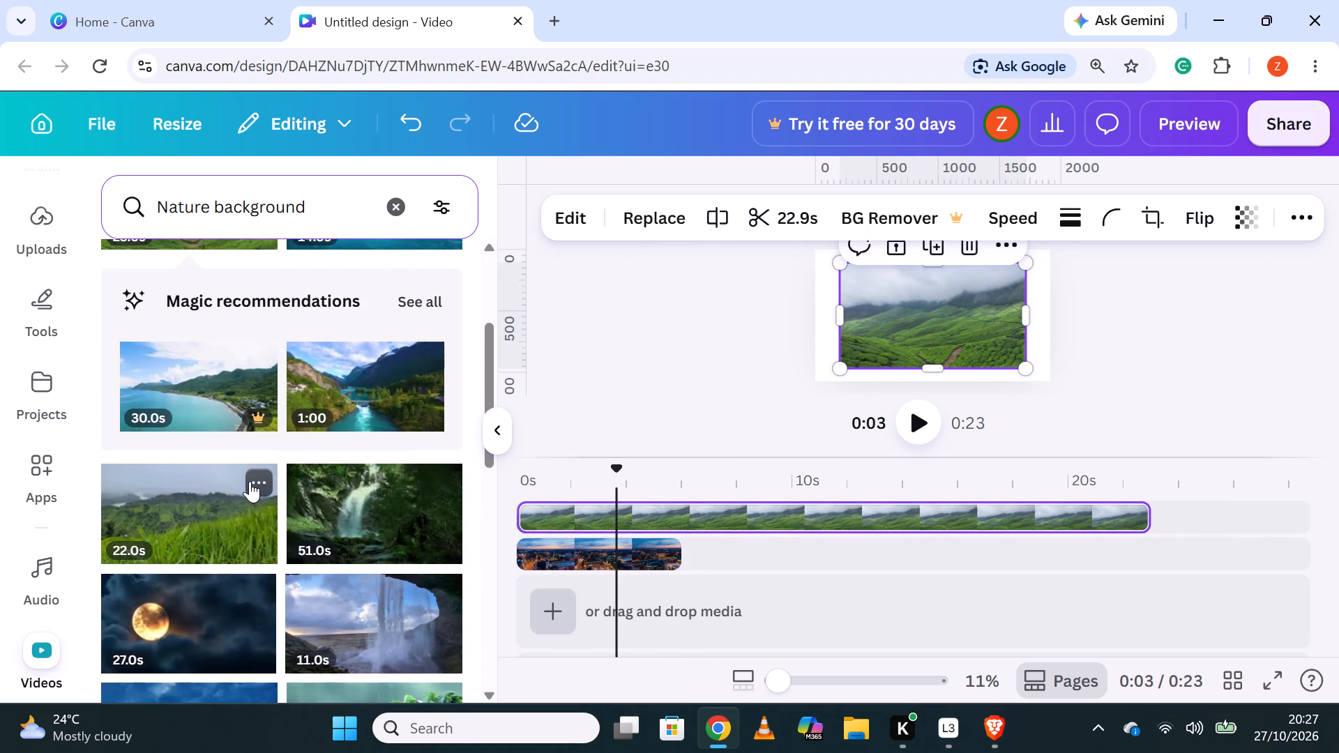
scroll(239, 485, "down", 1)
scroll(192, 517, "down", 1)
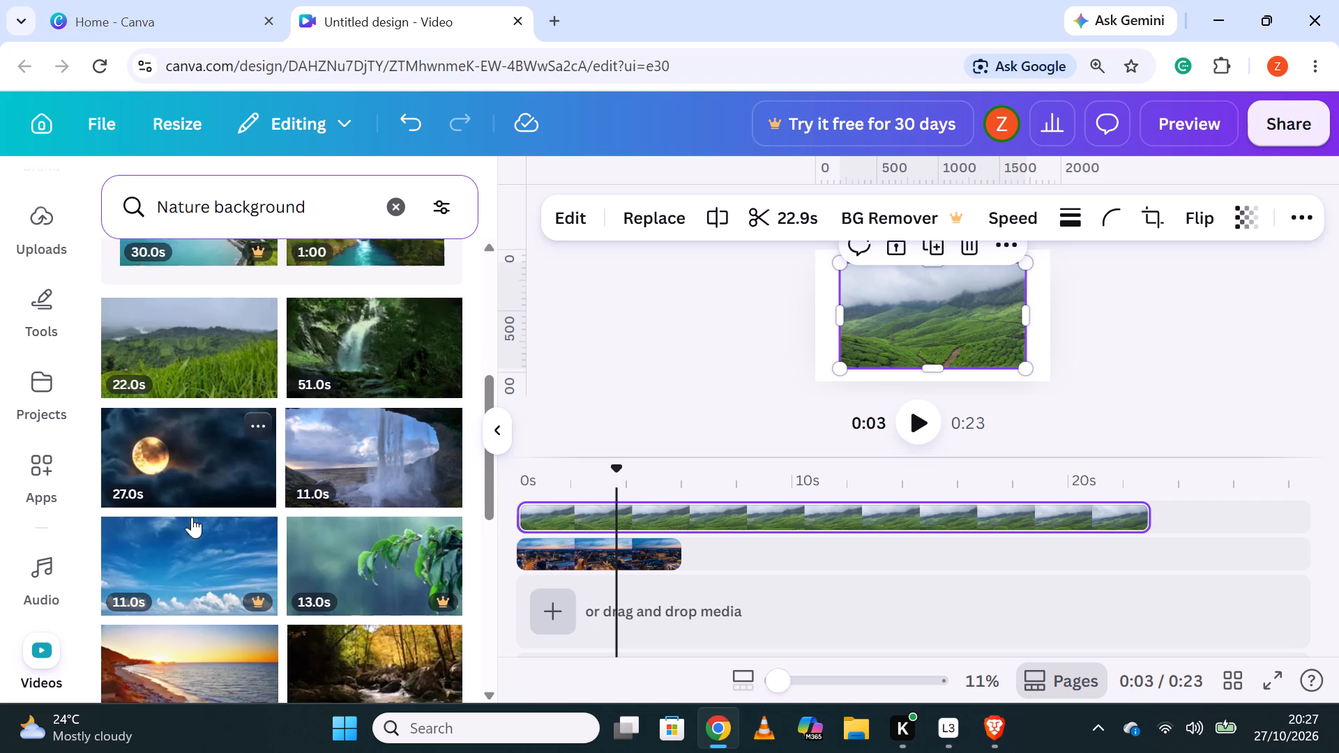
scroll(447, 506, "down", 1)
scroll(243, 558, "down", 1)
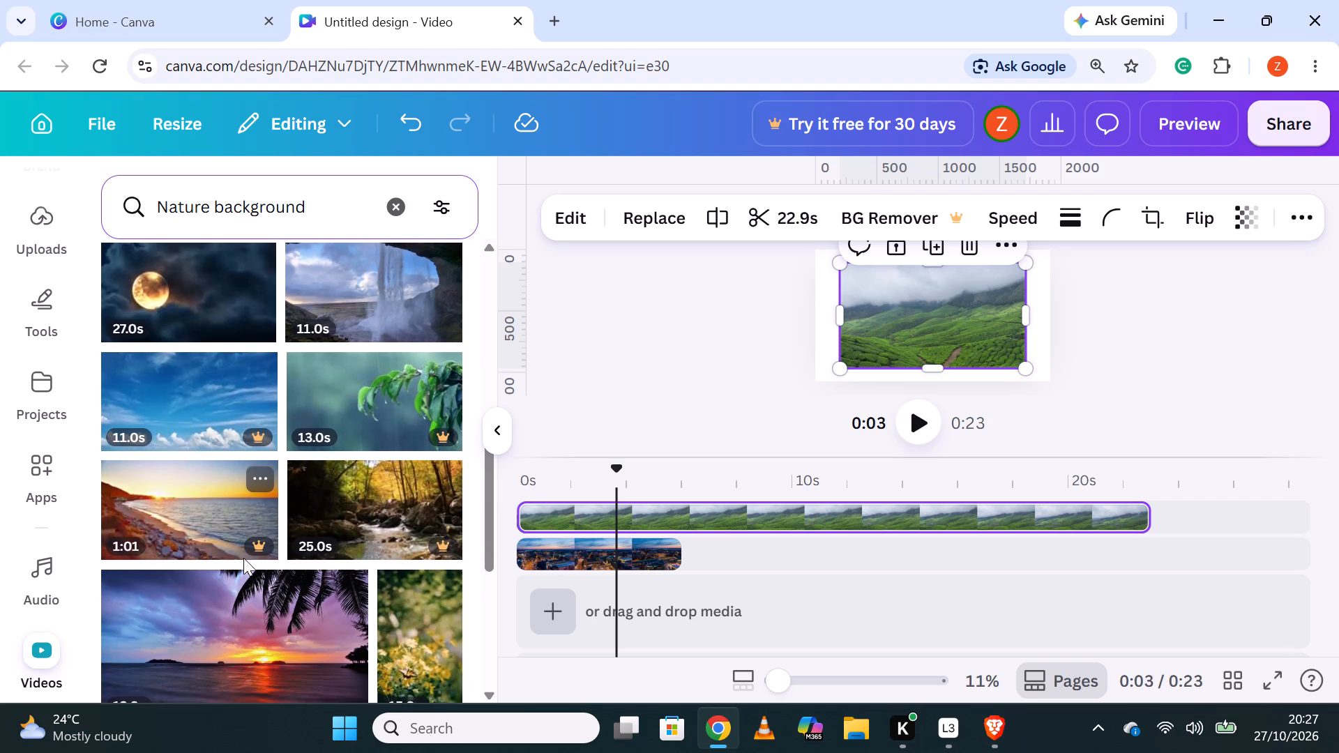
left_click_drag(215, 594, 575, 529)
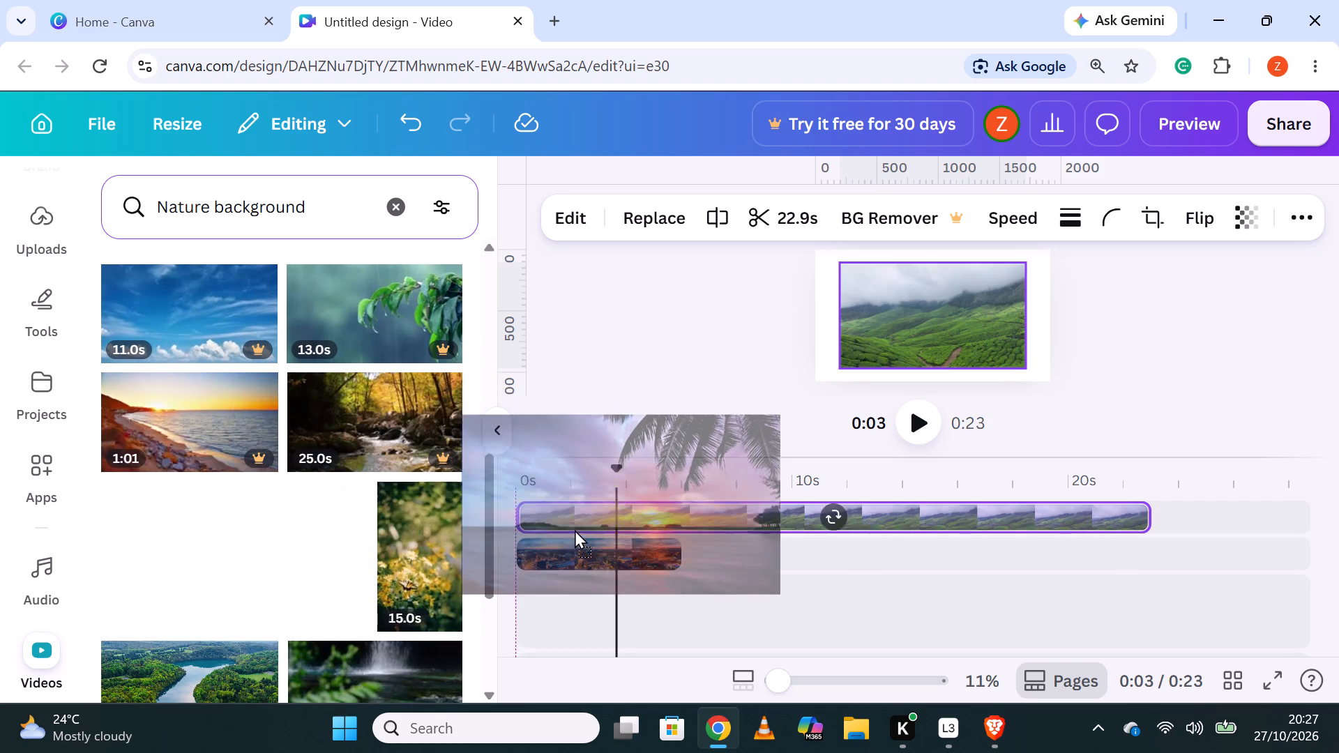
left_click_drag(575, 529, 619, 525)
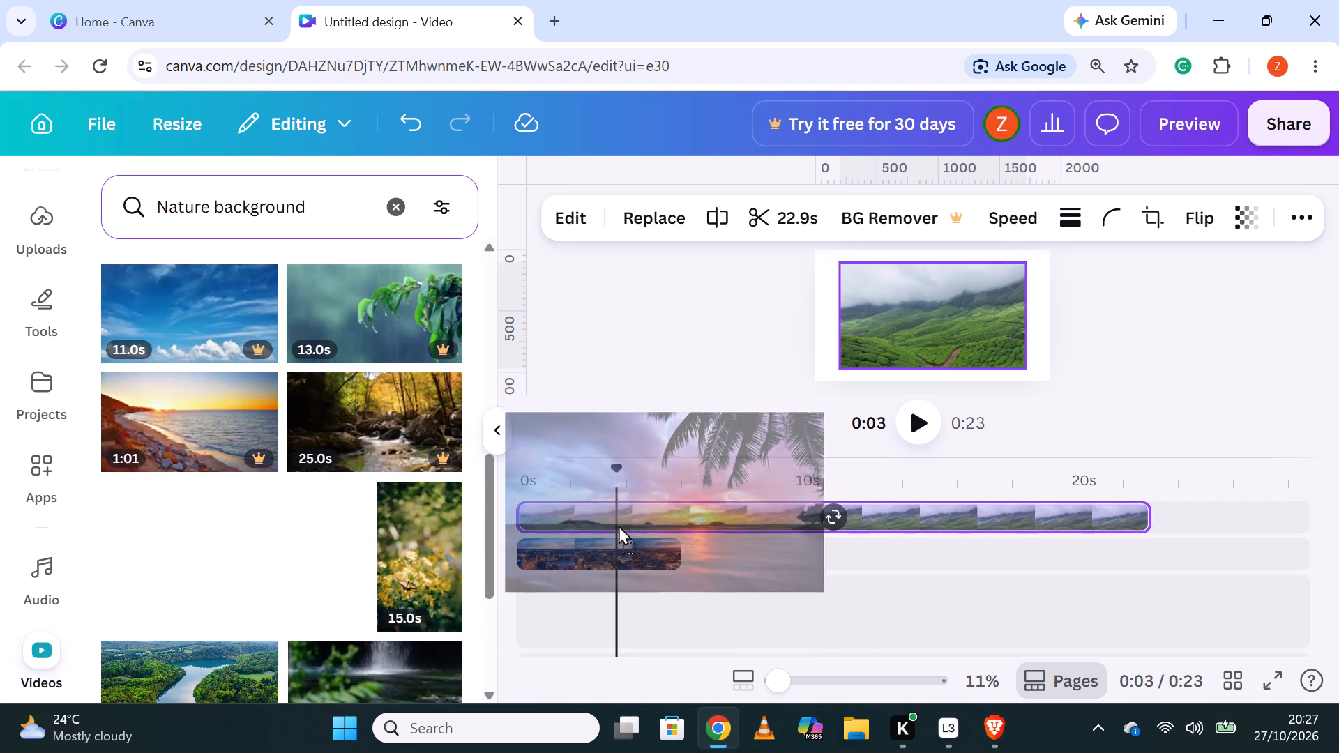
left_click_drag(619, 525, 647, 507)
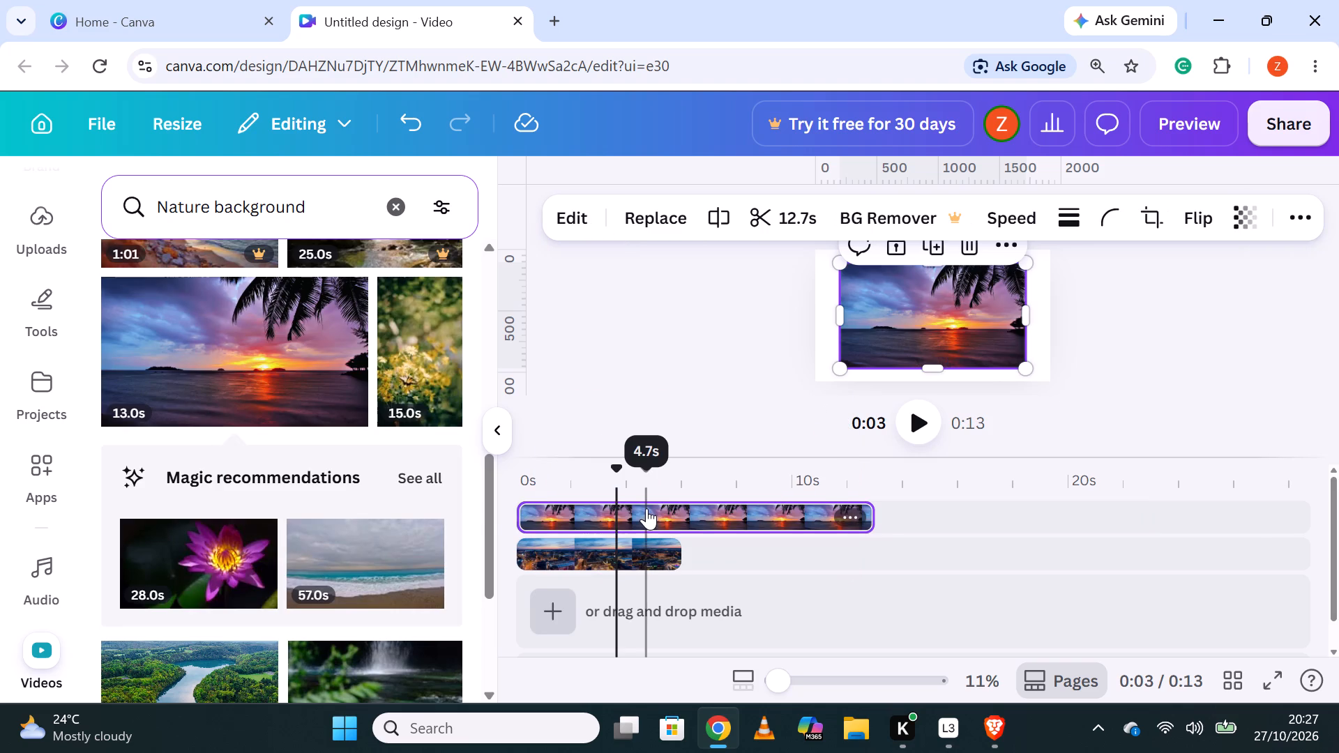
Add the 1:03 aerial river video on a new track above the sunset clip, starting at 0 s.
scroll(204, 548, "down", 2)
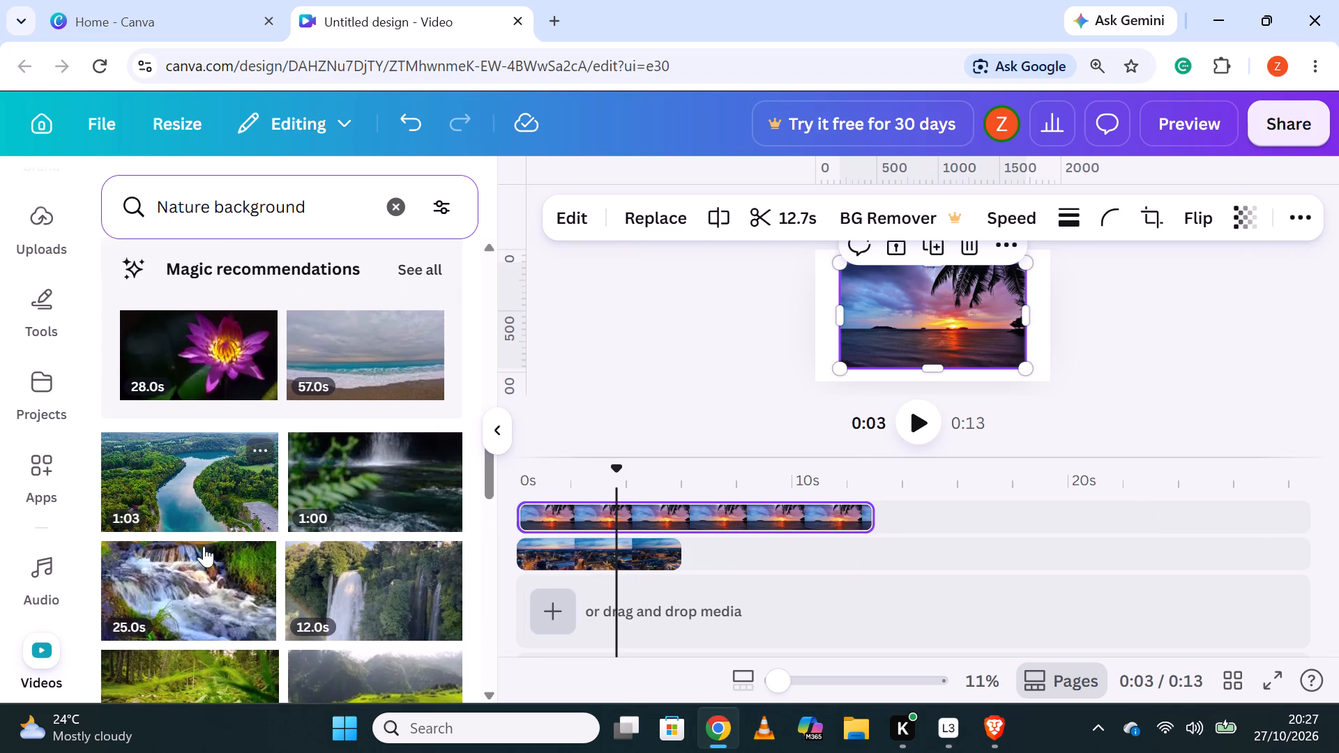
left_click_drag(211, 500, 663, 499)
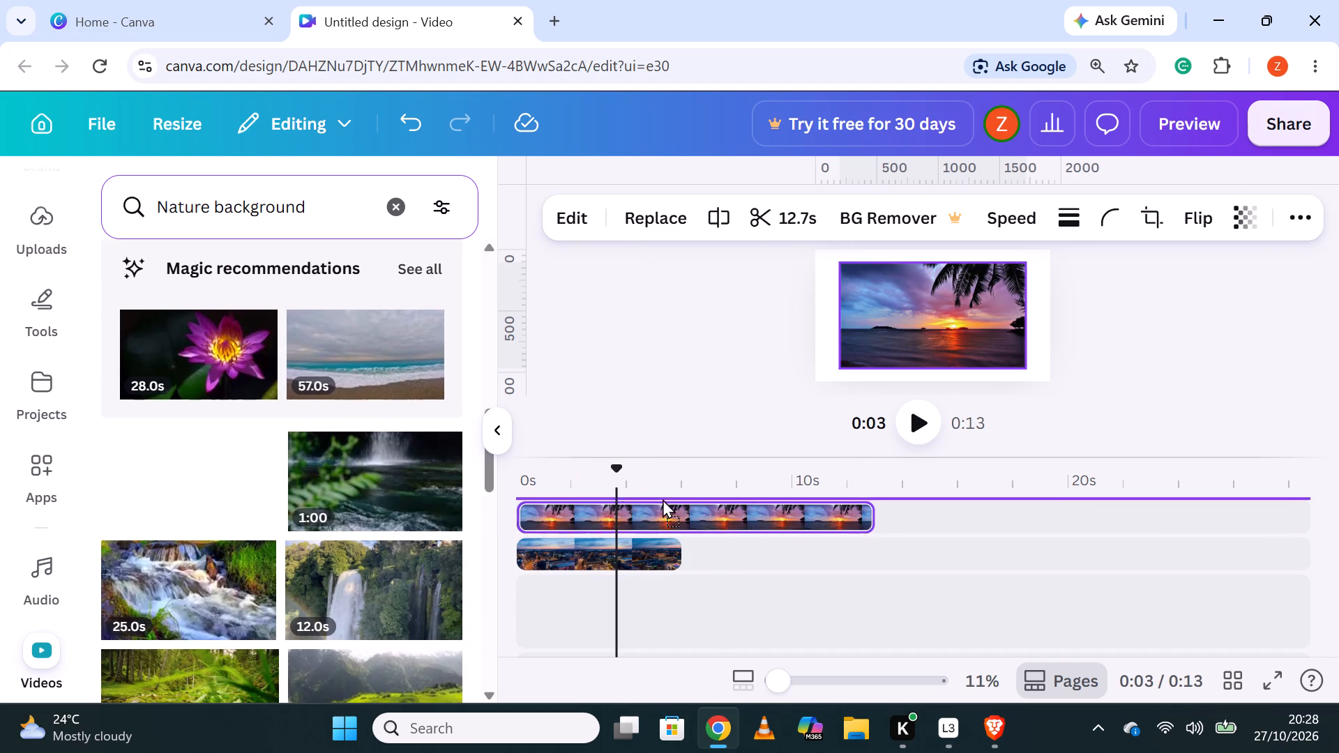
left_click_drag(663, 499, 664, 501)
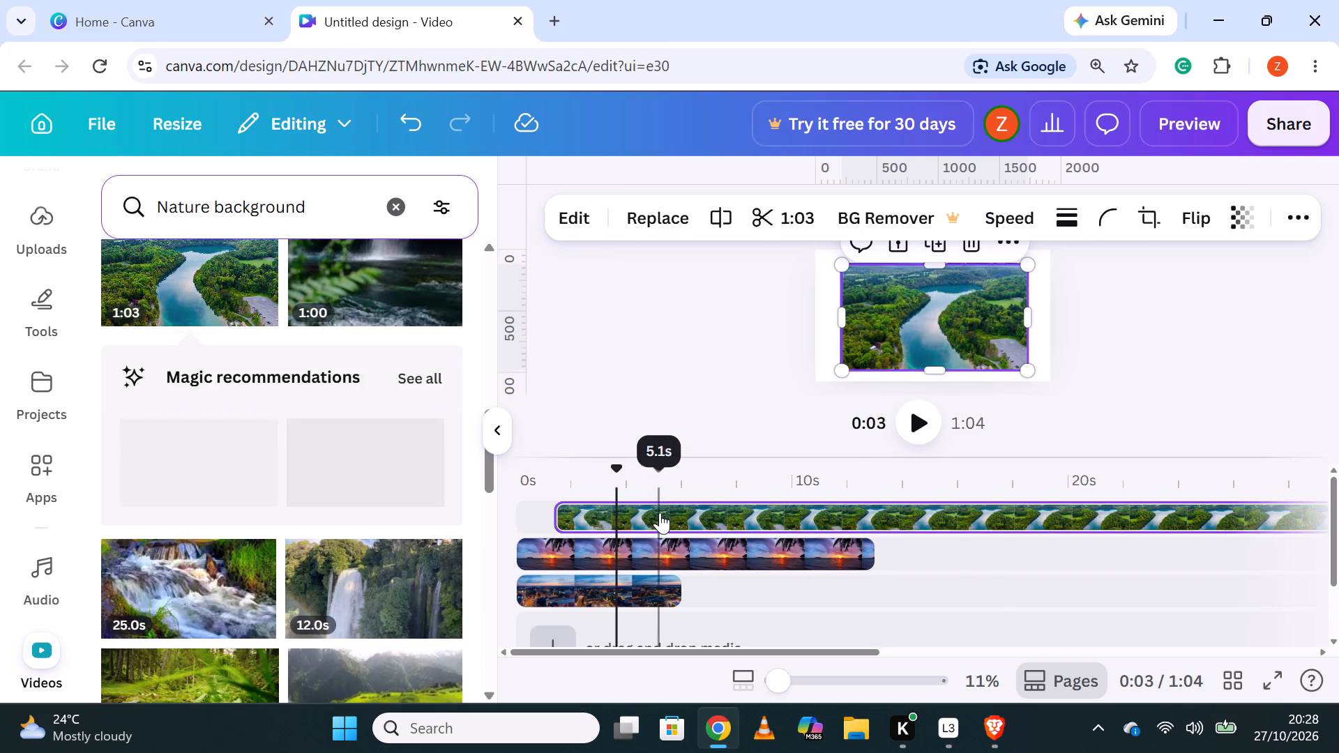
left_click_drag(659, 512, 618, 510)
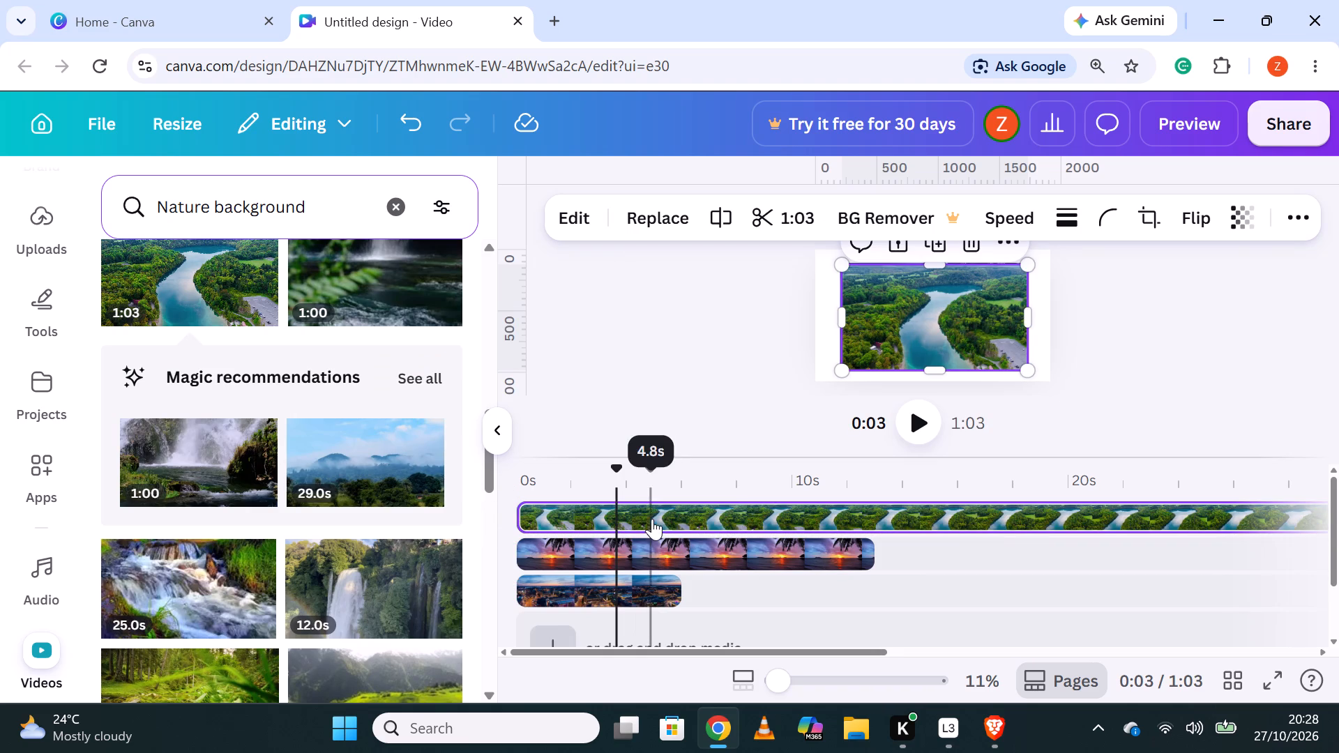
Add the 15-second video of pink trees and flowers on a new track above the aerial river clip, starting at 0 s.
scroll(749, 528, "up", 2)
scroll(748, 528, "down", 2)
scroll(748, 528, "up", 3)
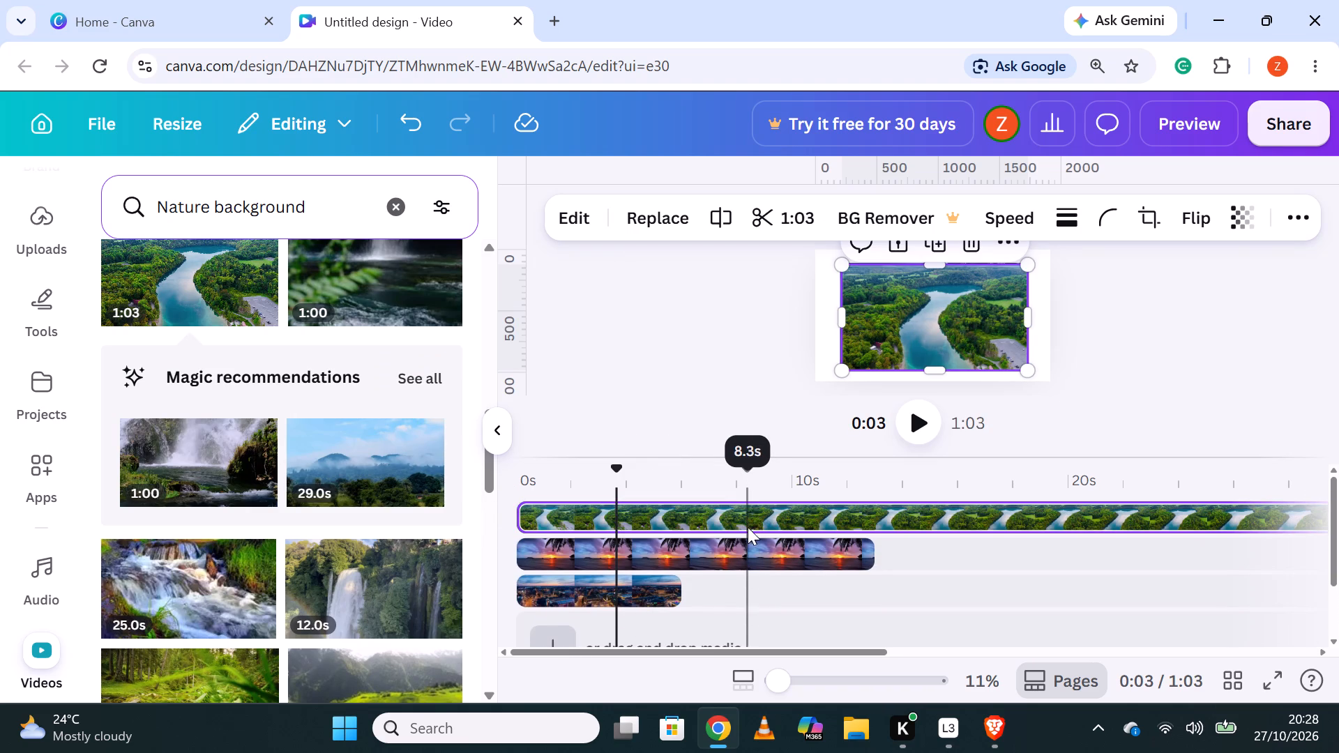
scroll(333, 598, "down", 1)
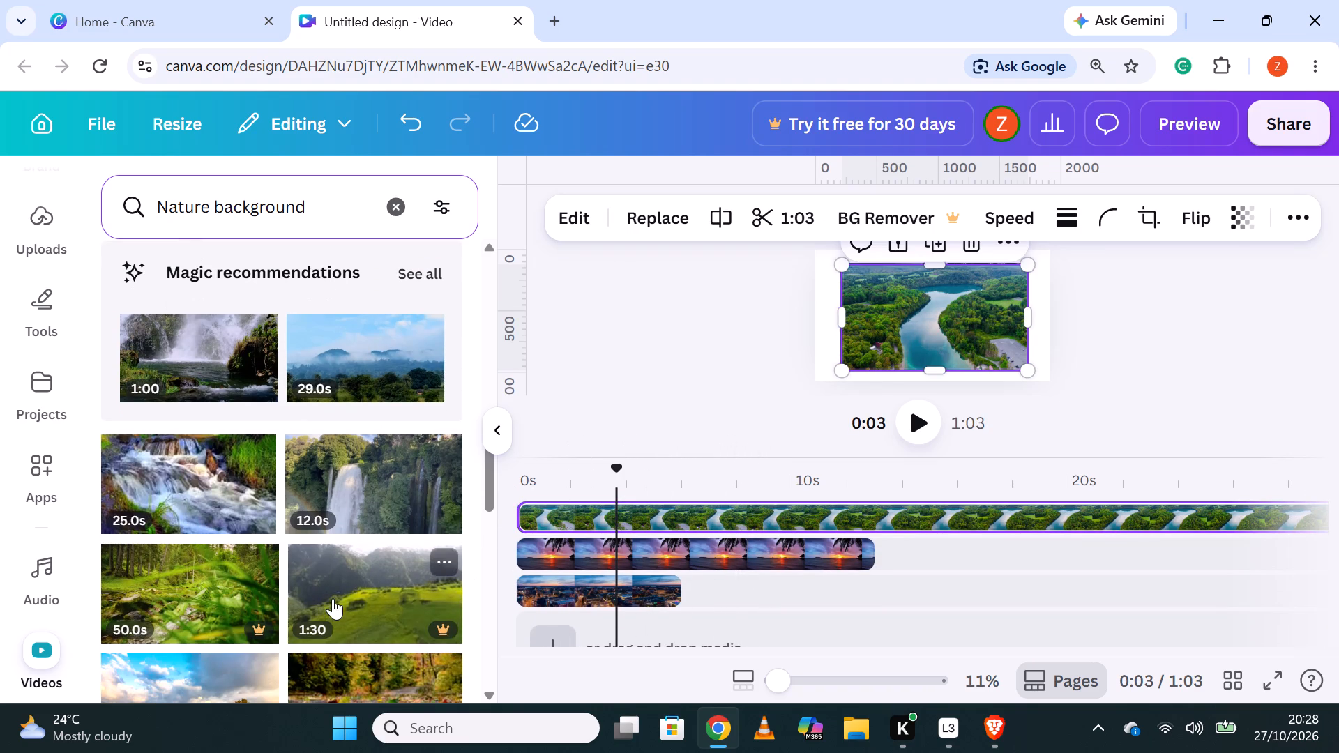
scroll(333, 598, "down", 1)
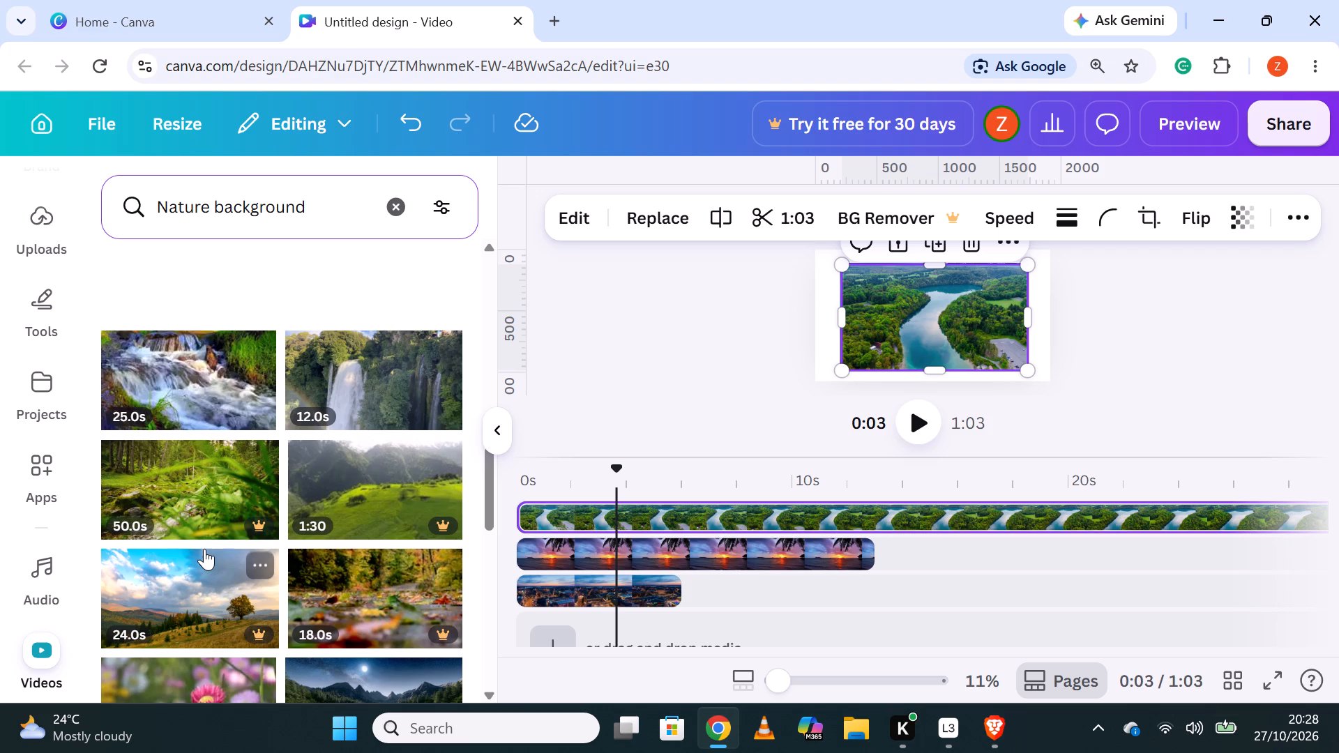
scroll(225, 505, "down", 2)
scroll(248, 578, "down", 1)
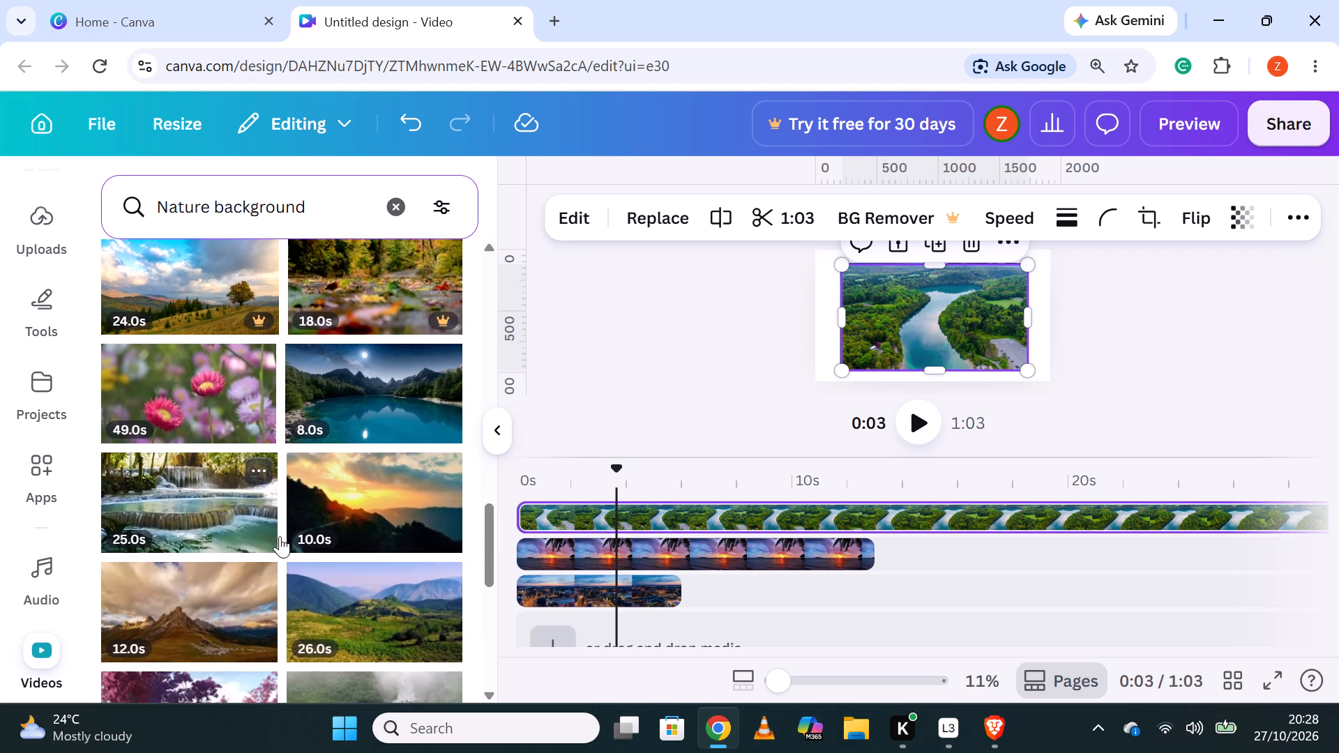
scroll(283, 539, "down", 2)
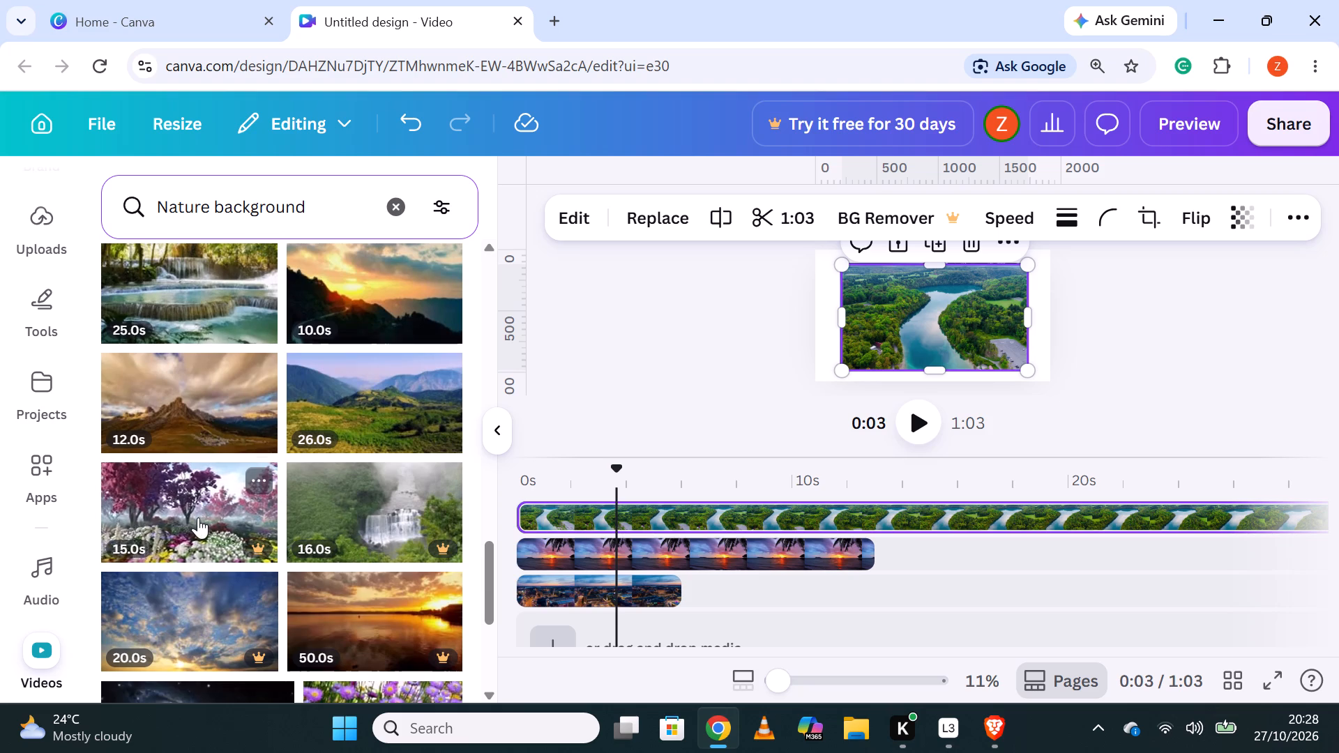
left_click_drag(198, 517, 618, 500)
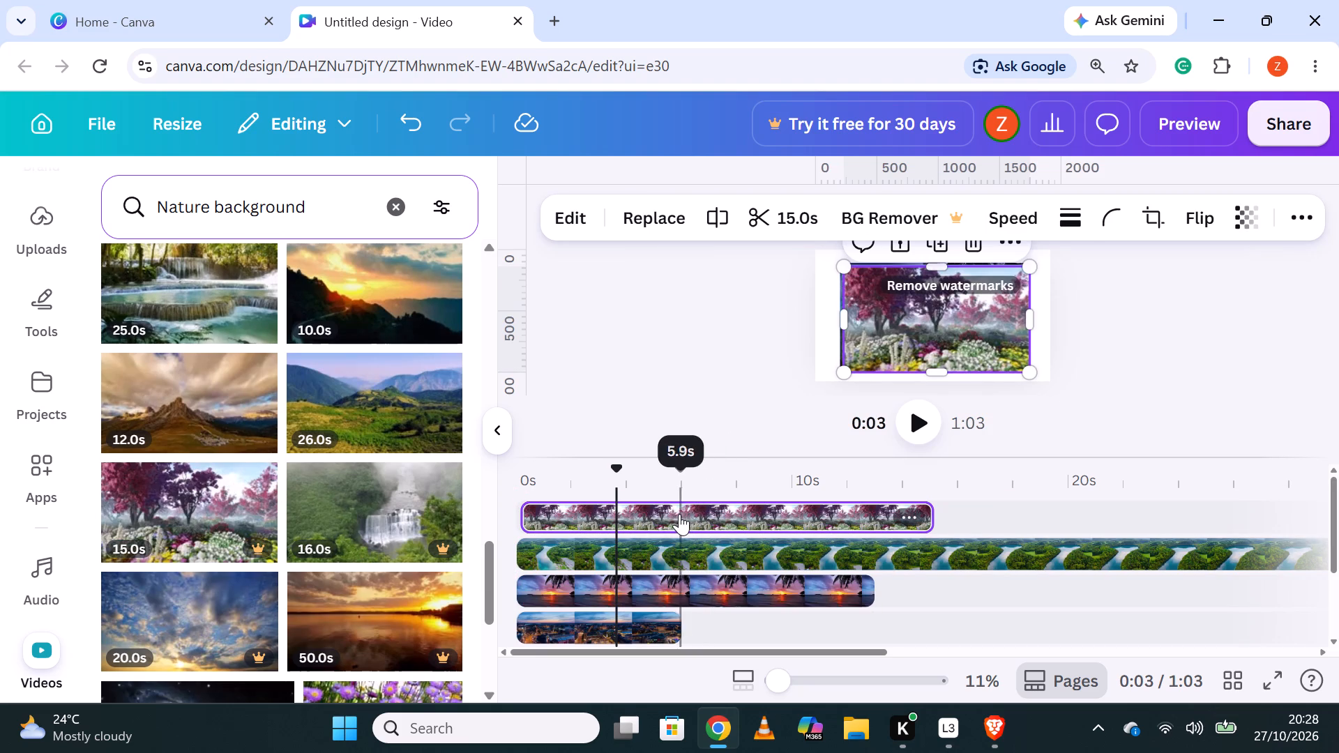
Add the 50-second purple flowers video on a new track above the pink trees clip and shift it to start at 0 s.
scroll(333, 533, "down", 2)
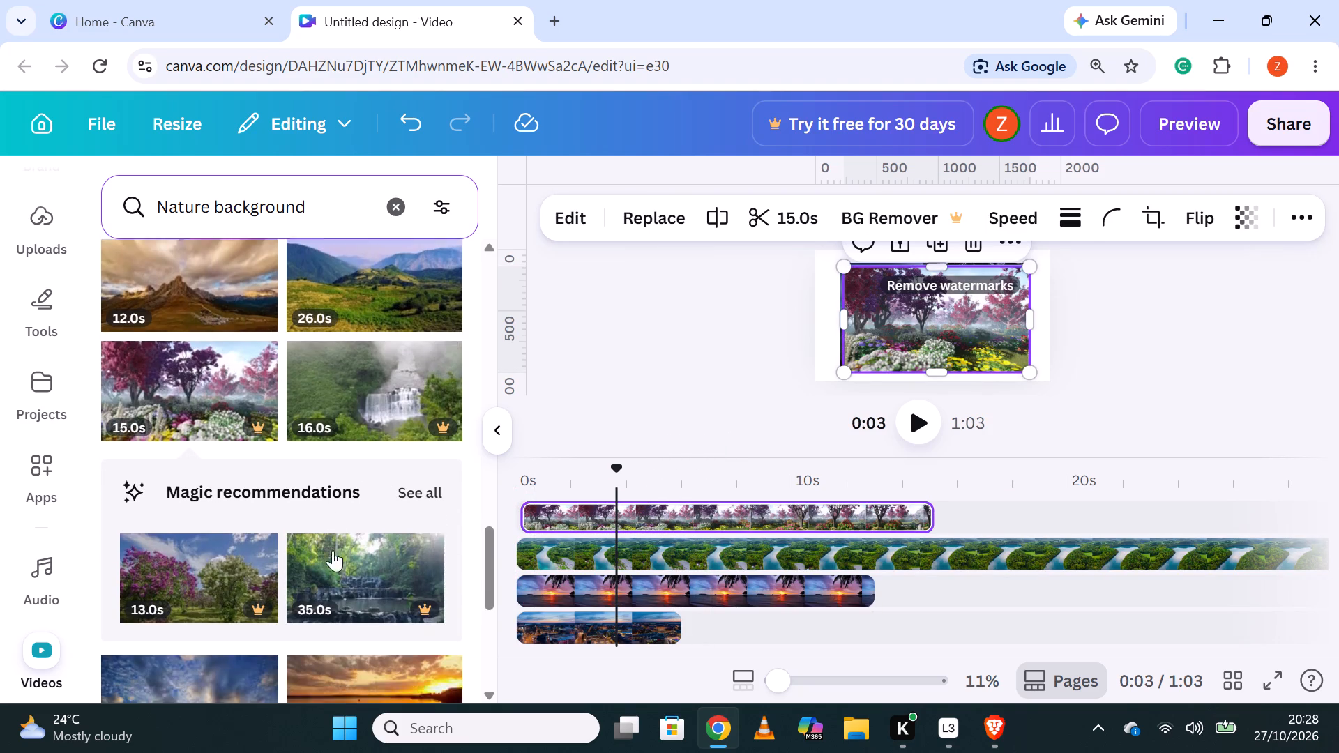
scroll(333, 550, "down", 1)
scroll(220, 545, "down", 1)
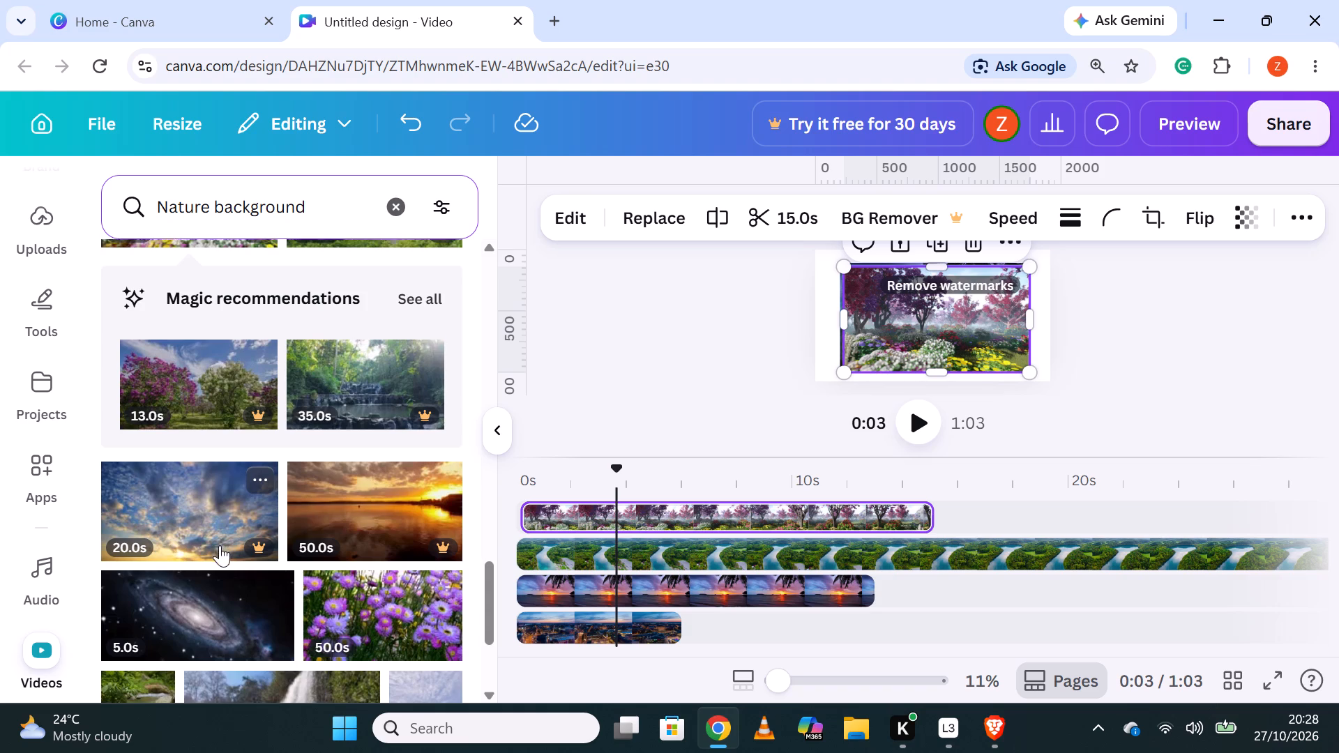
left_click_drag(370, 512, 668, 506)
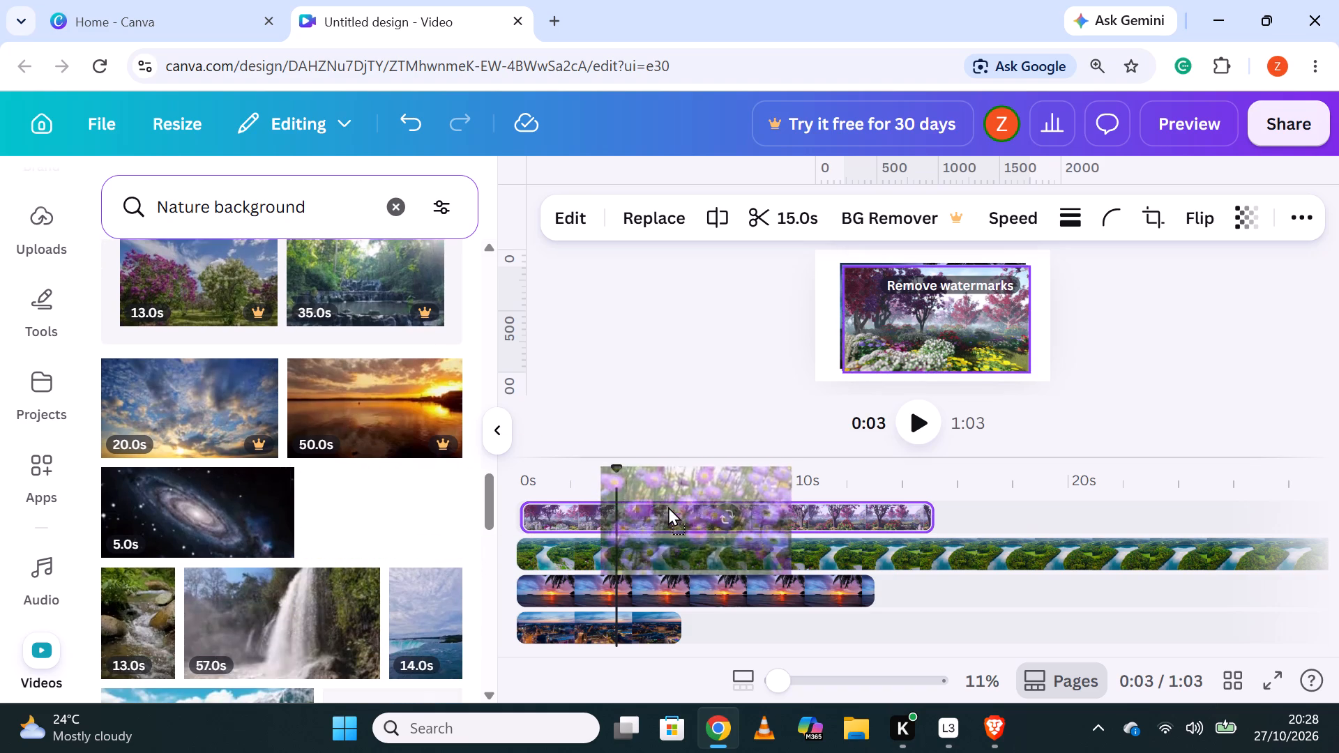
left_click_drag(668, 506, 669, 499)
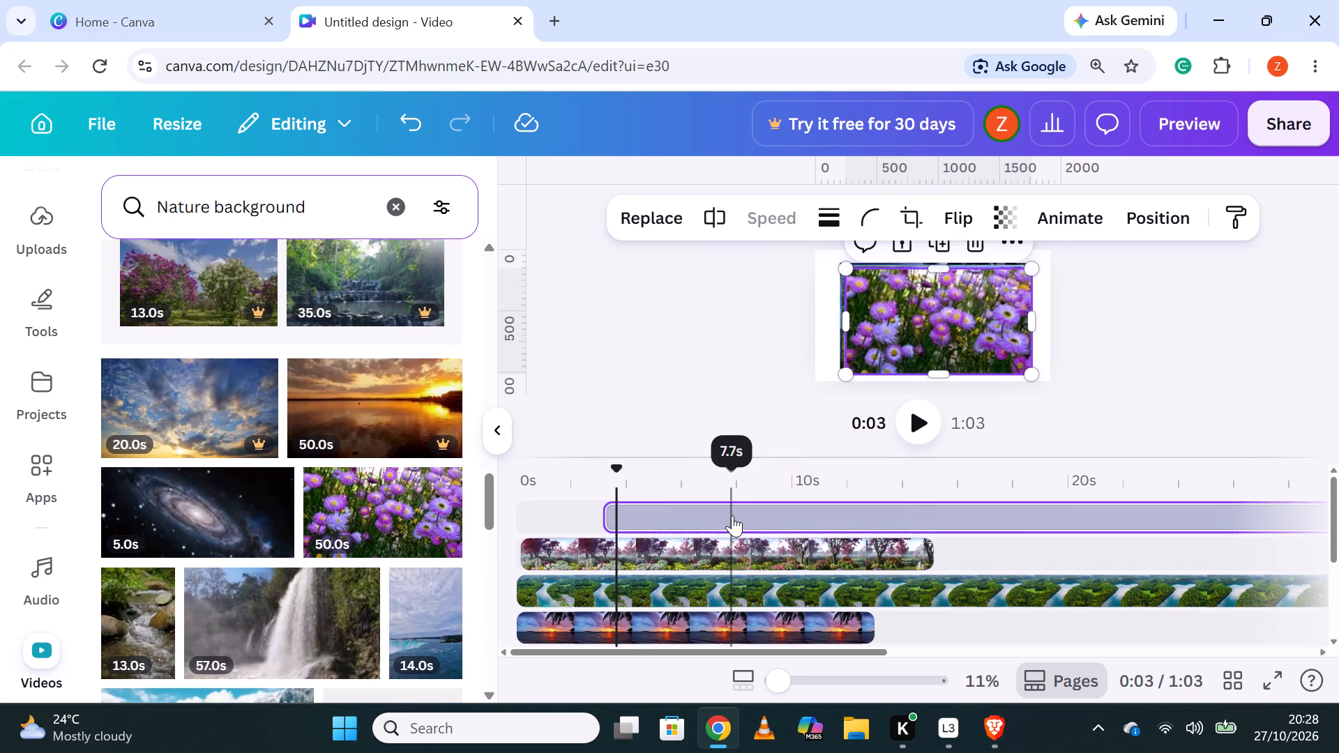
left_click_drag(732, 515, 654, 518)
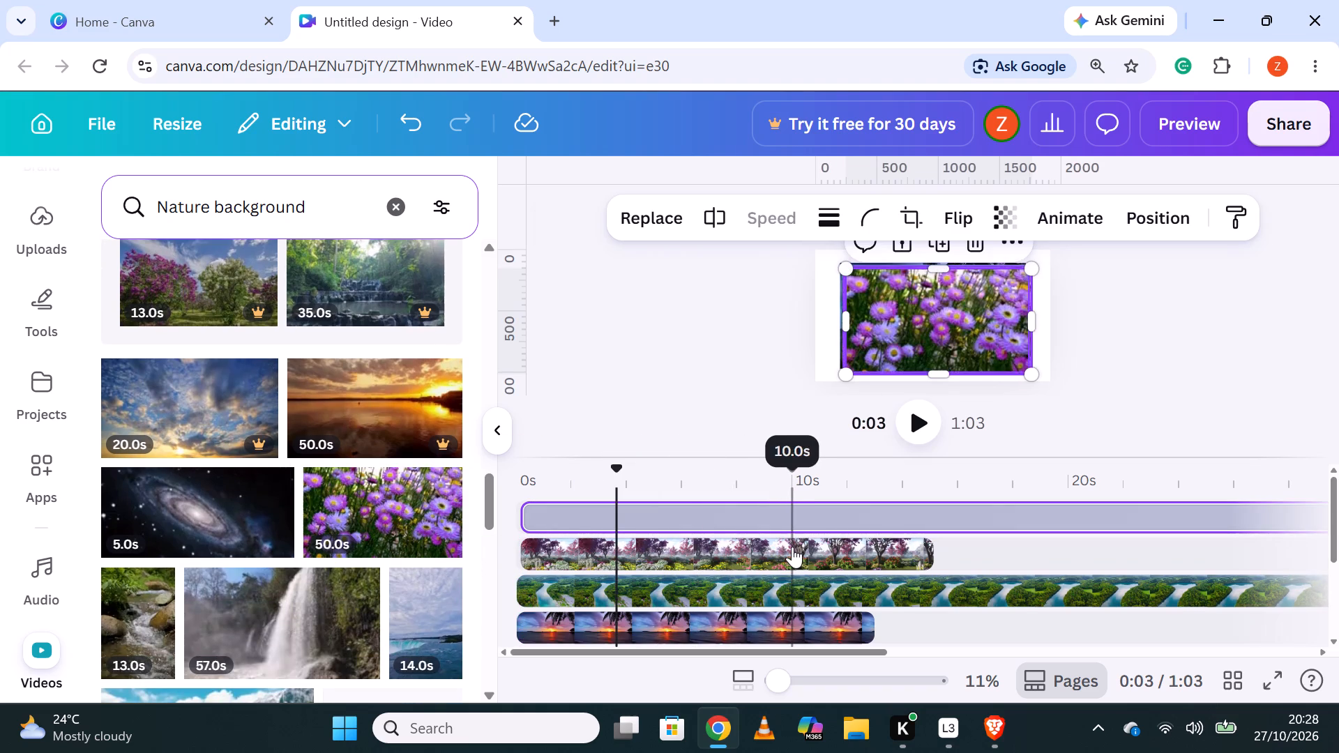
Insert the 14-second sunlit forest waterfall video on a new track between the purple flowers and pink trees clips, starting at 0 s.
scroll(792, 546, "up", 1)
scroll(792, 546, "down", 1)
scroll(792, 546, "up", 2)
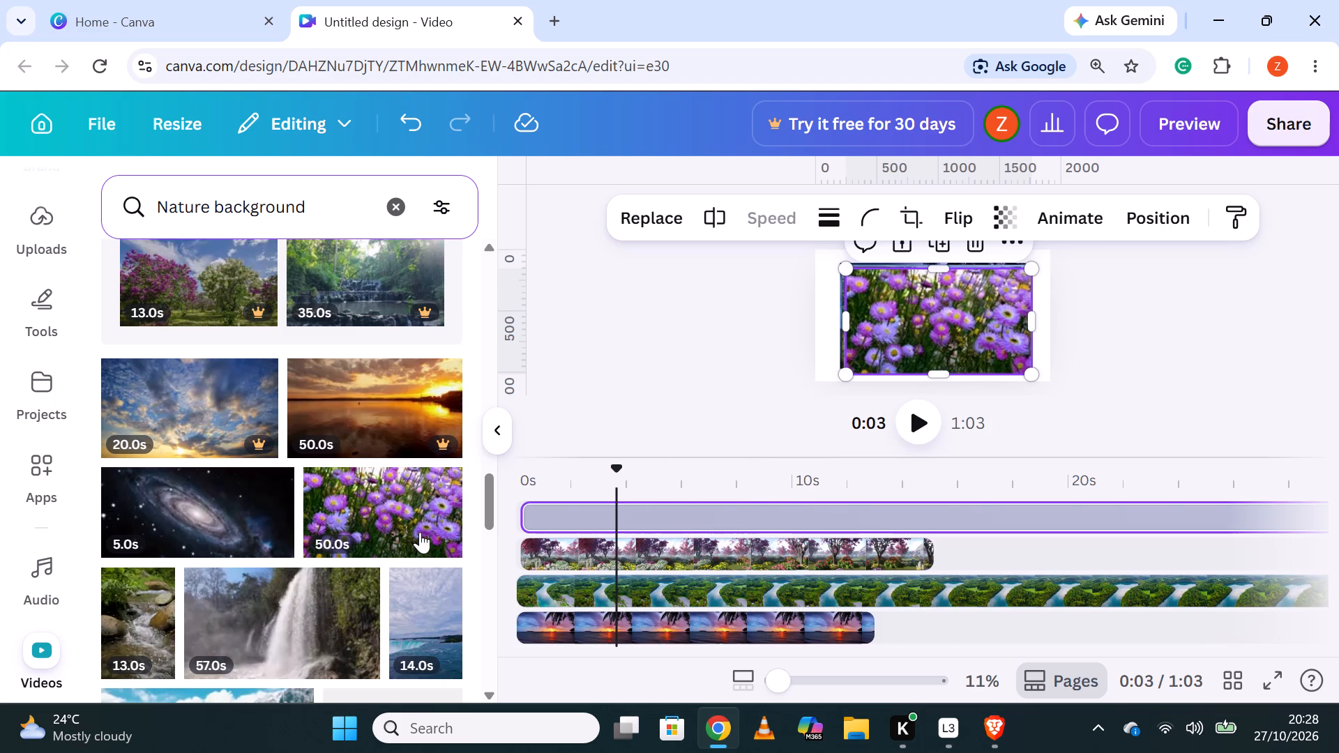
left_click(989, 554)
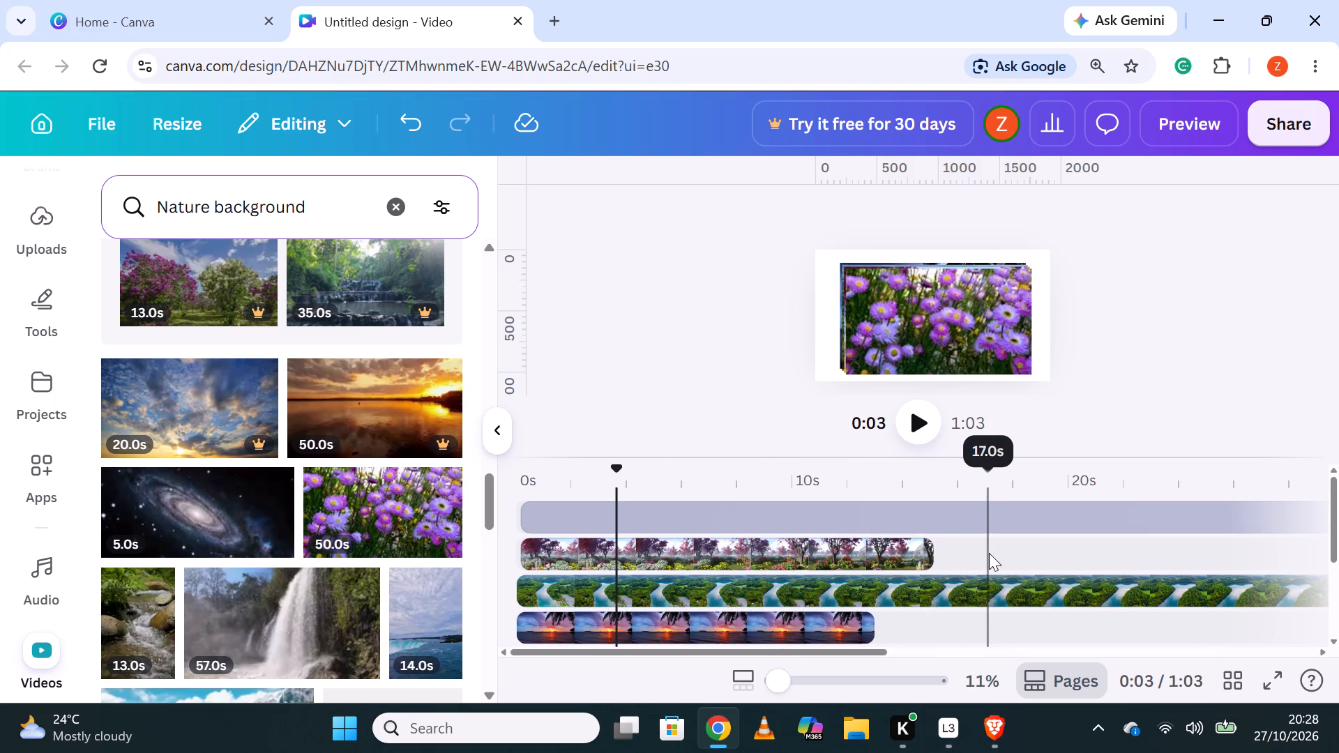
scroll(213, 494, "down", 2)
scroll(278, 476, "down", 1)
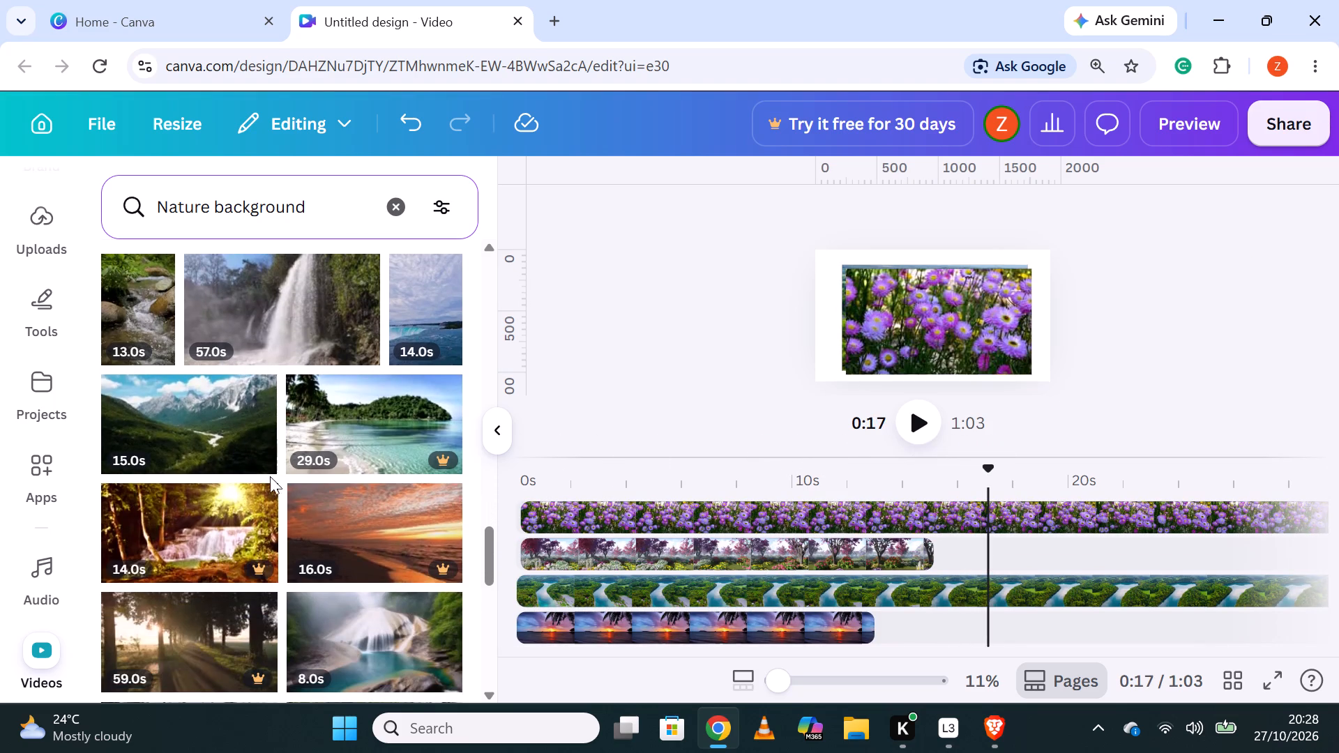
left_click_drag(174, 546, 174, 546)
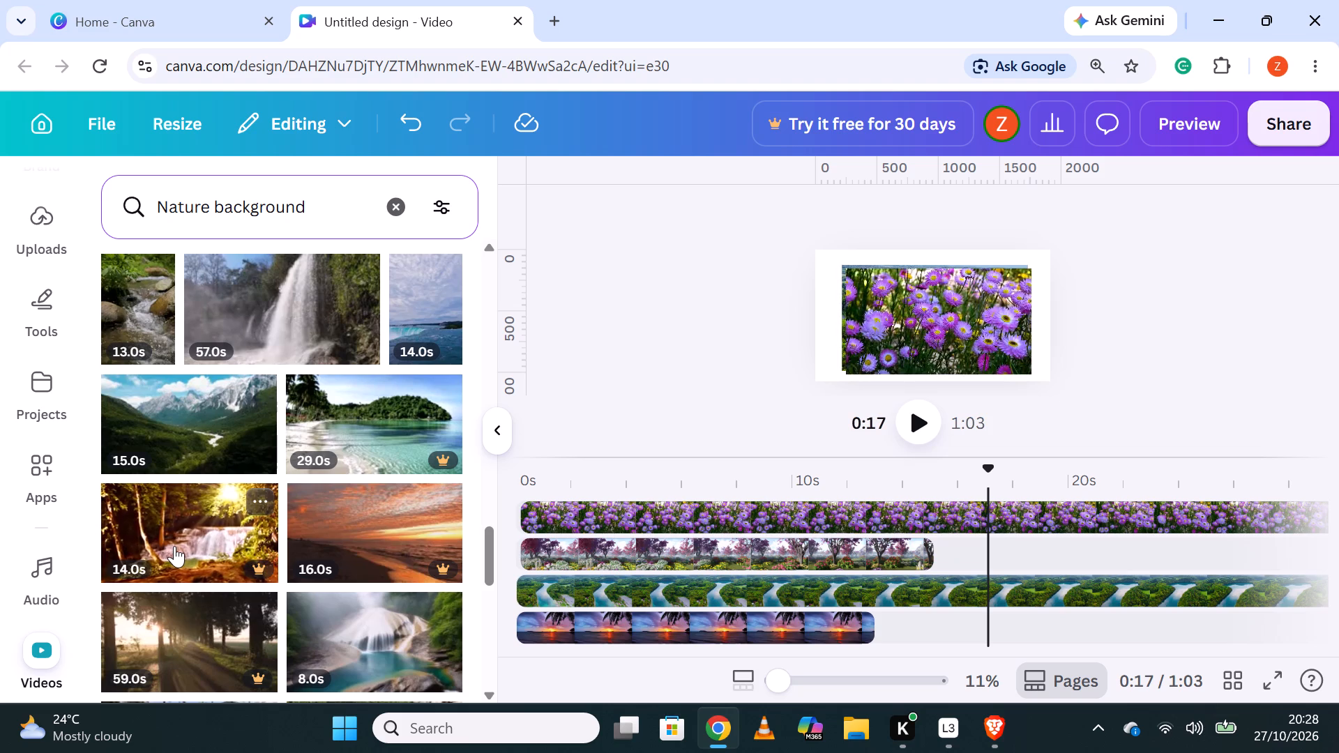
left_click_drag(174, 546, 643, 533)
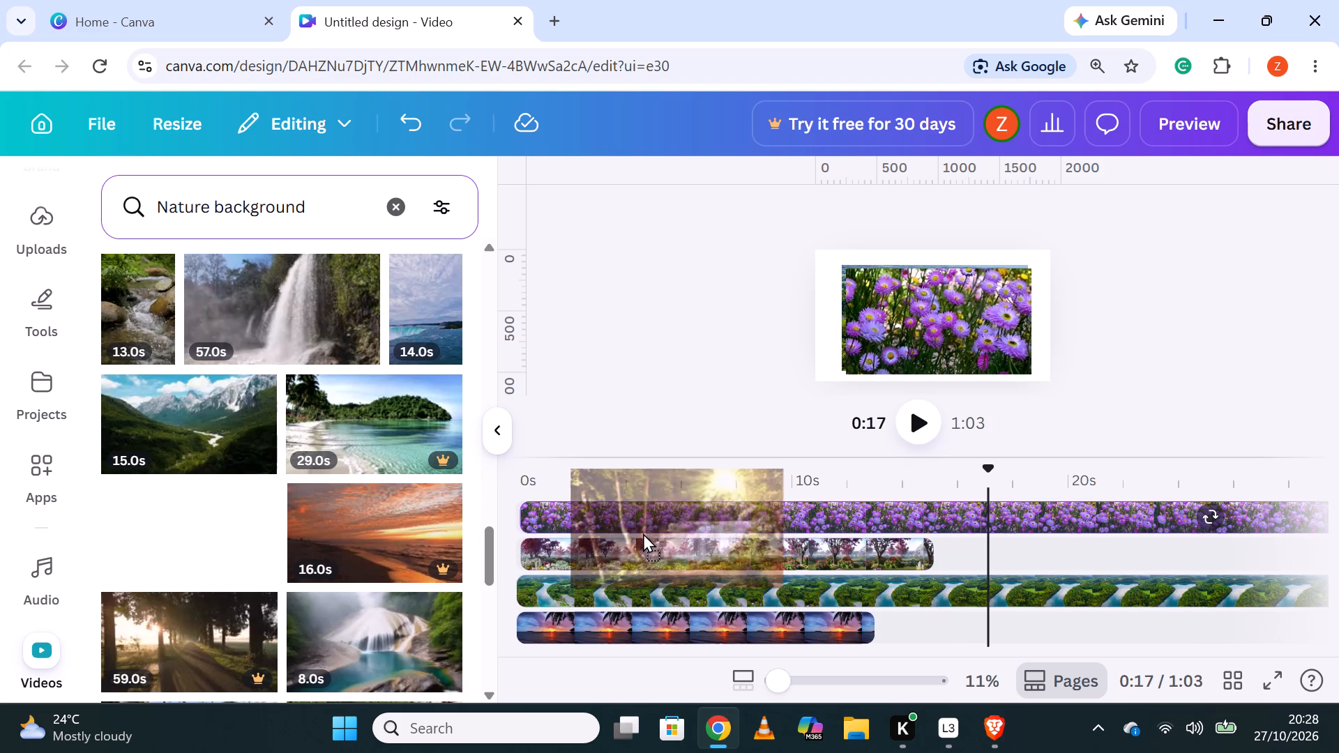
left_click_drag(643, 533, 643, 539)
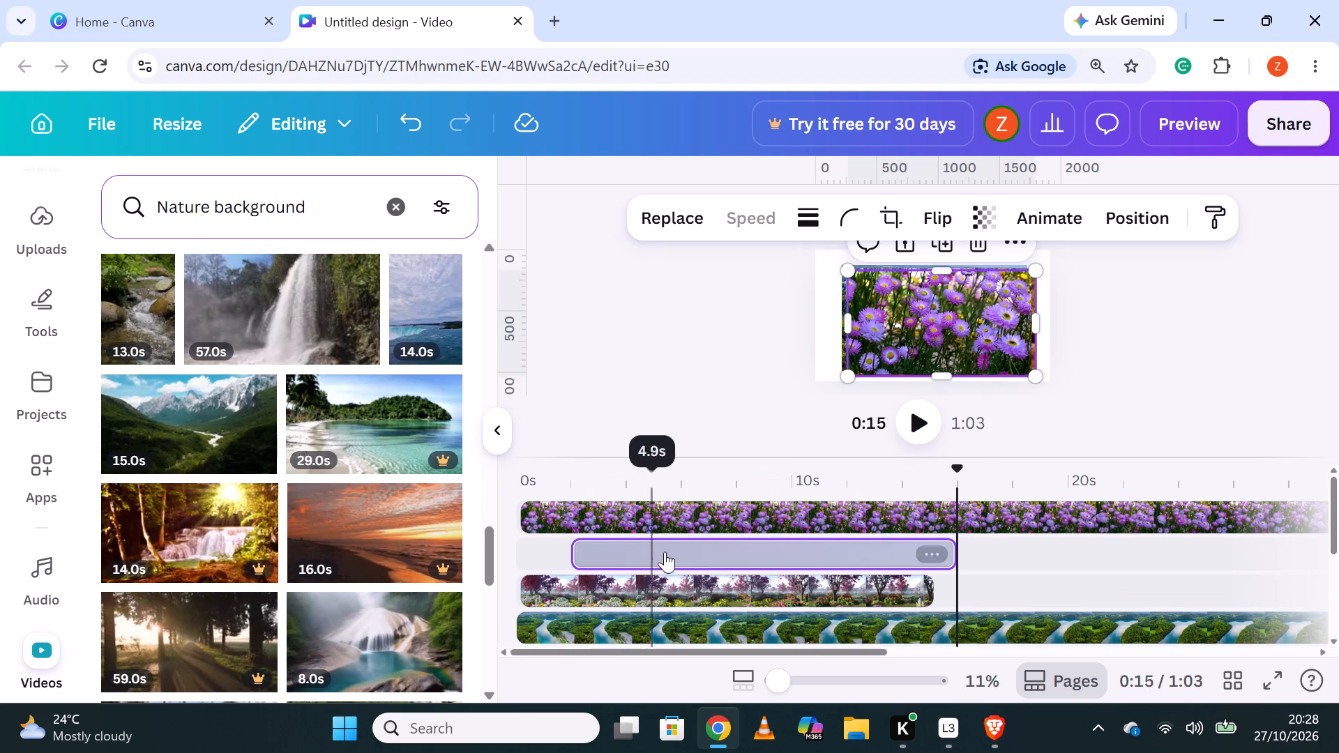
left_click_drag(674, 555, 640, 552)
left_click(633, 554)
left_click_drag(630, 554, 607, 554)
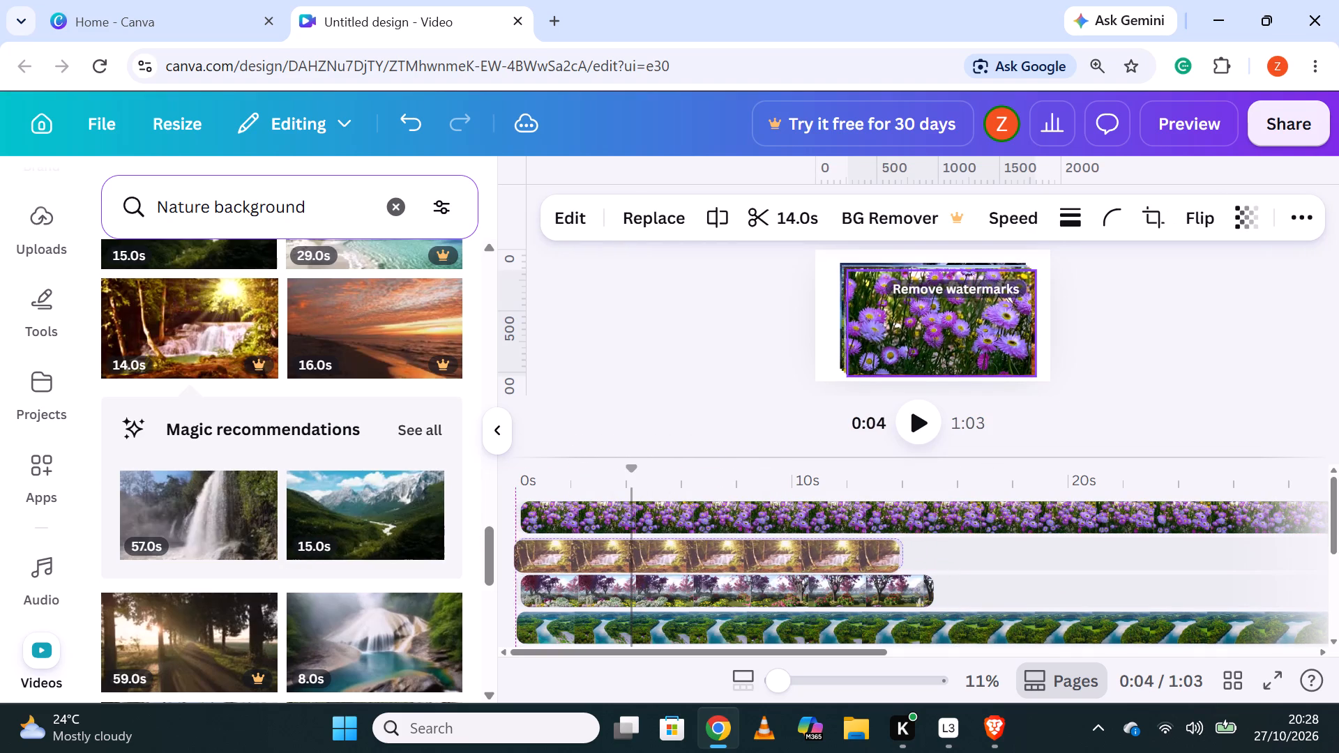
left_click_drag(607, 554, 618, 554)
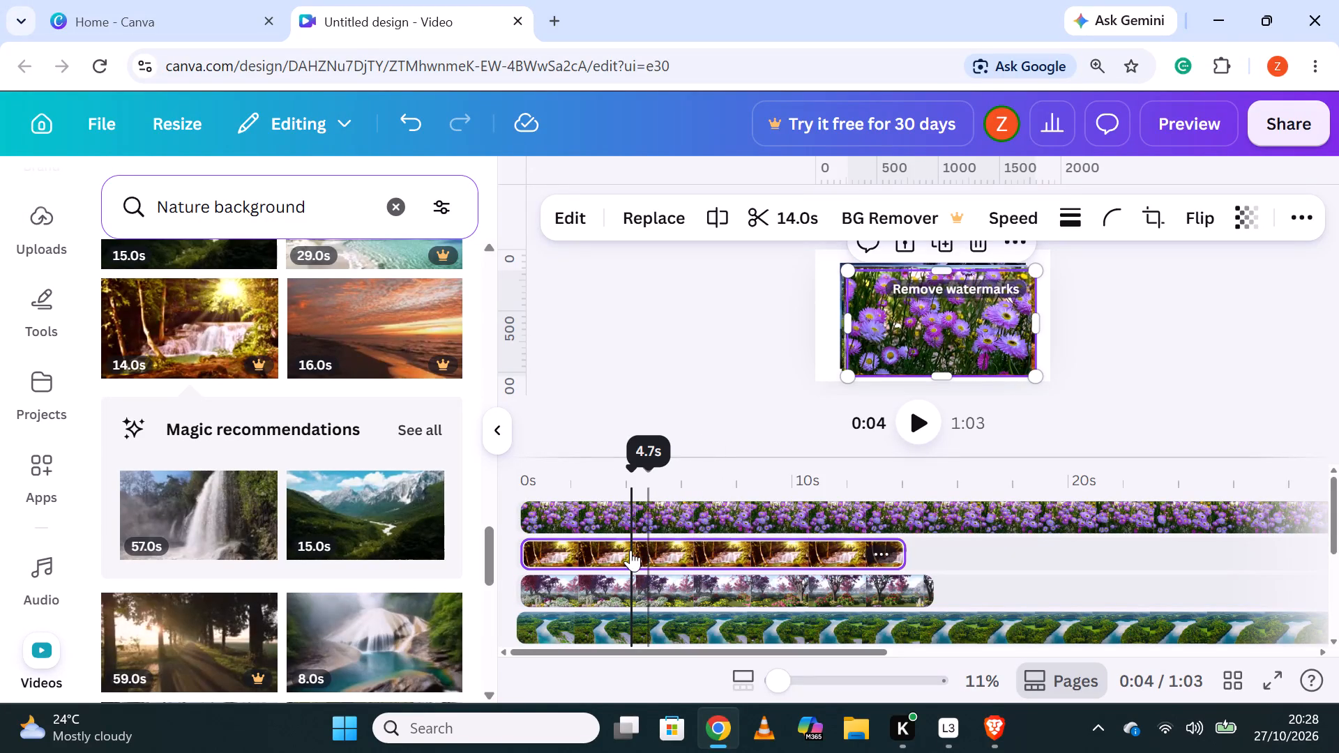
Extend the forest waterfall clip's frame on the canvas to the page's left and top edges, making it about 1,797 px wide.
scroll(329, 540, "down", 2)
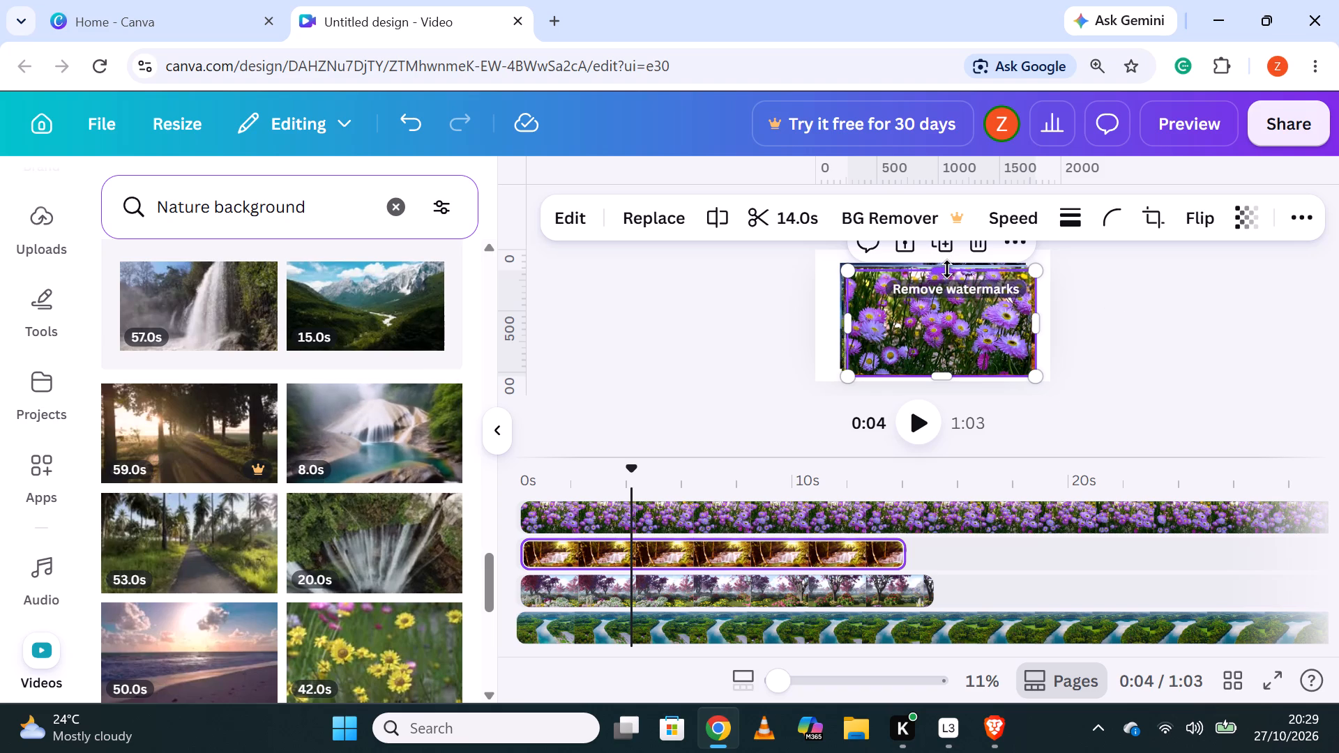
left_click_drag(947, 269, 928, 254)
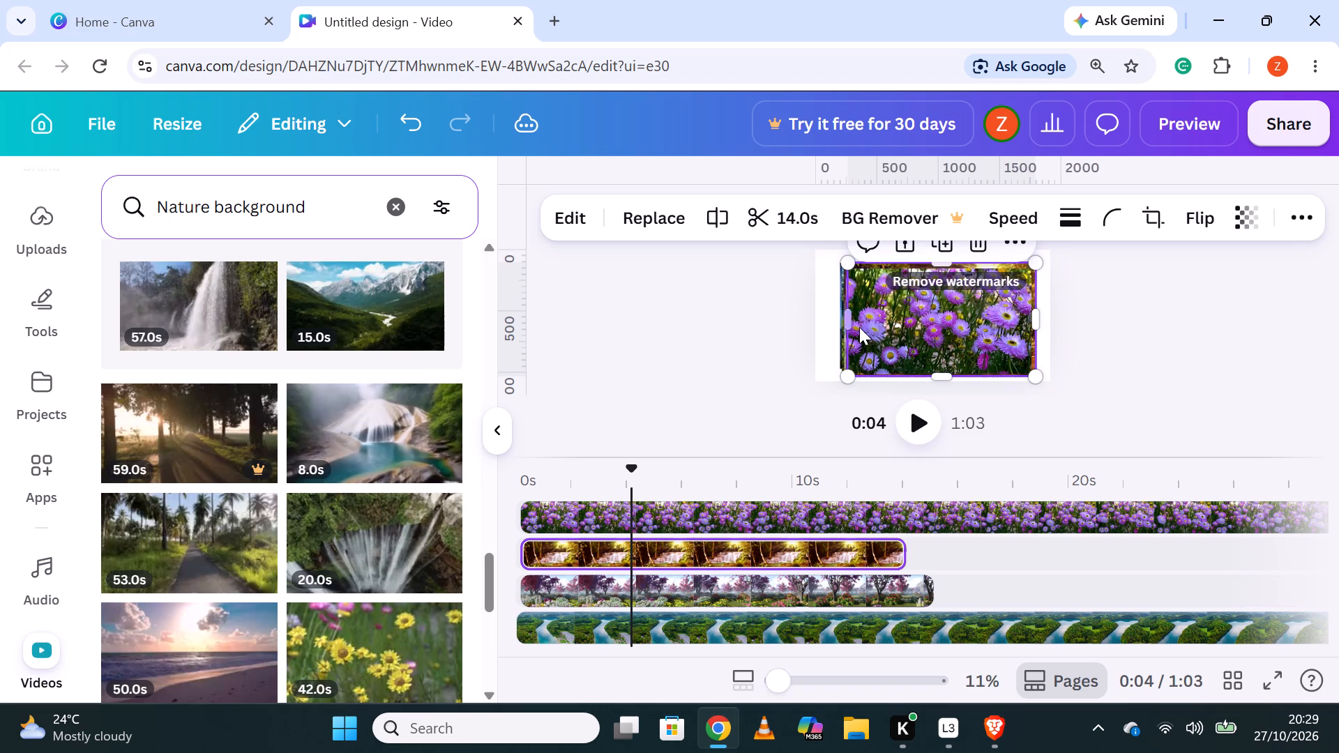
left_click_drag(843, 324, 815, 324)
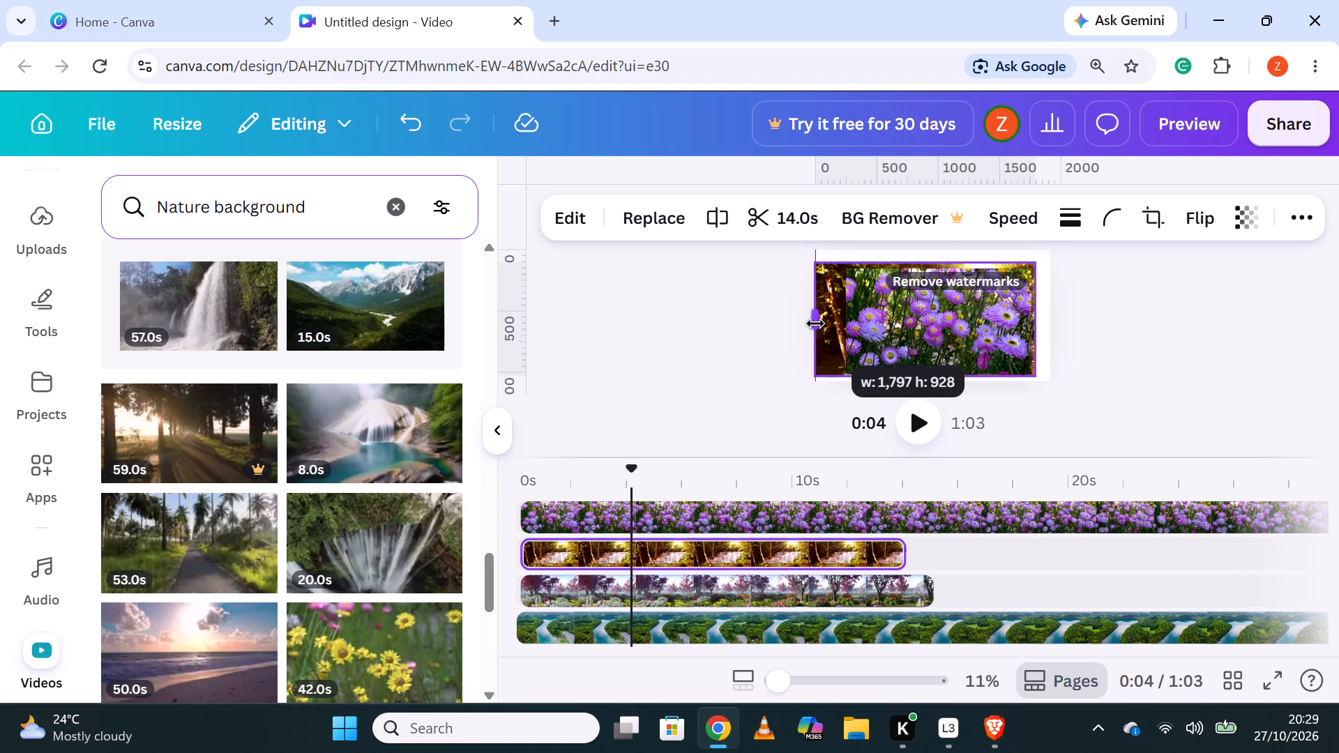
left_click_drag(921, 265, 930, 250)
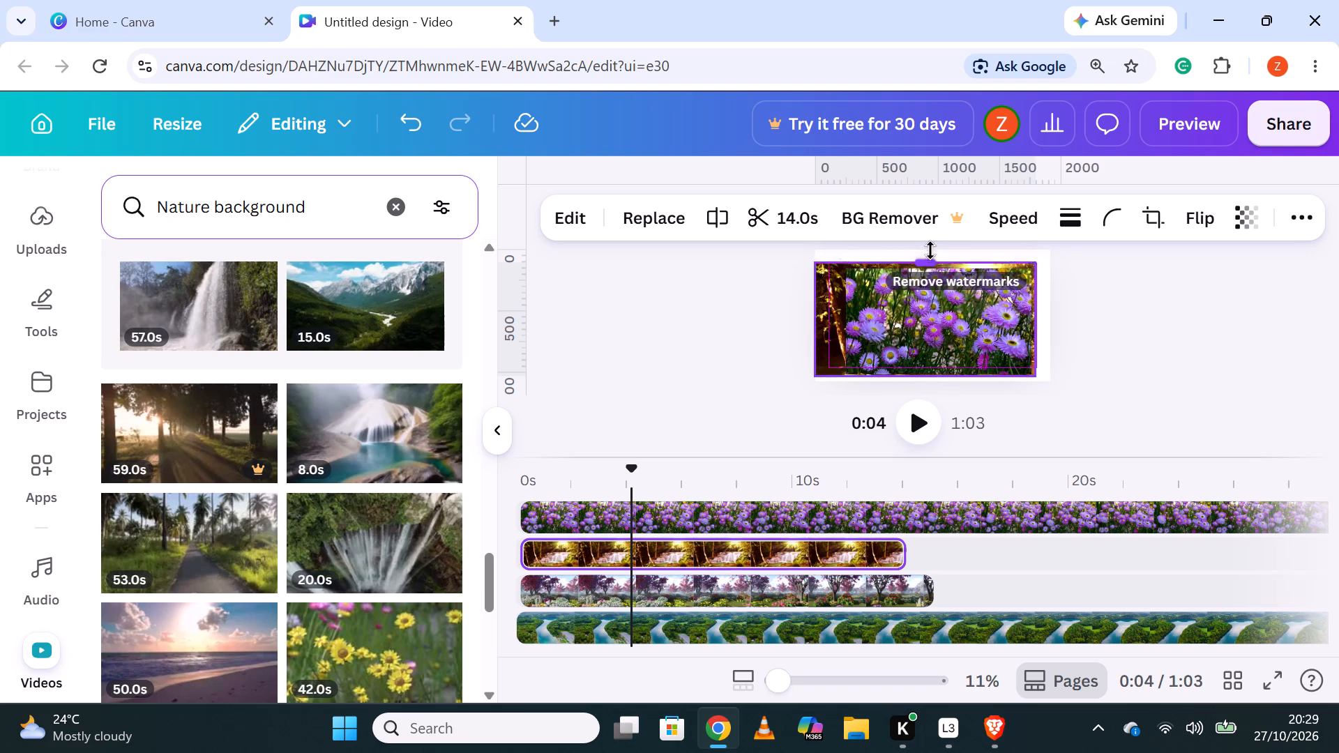
left_click_drag(930, 250, 930, 249)
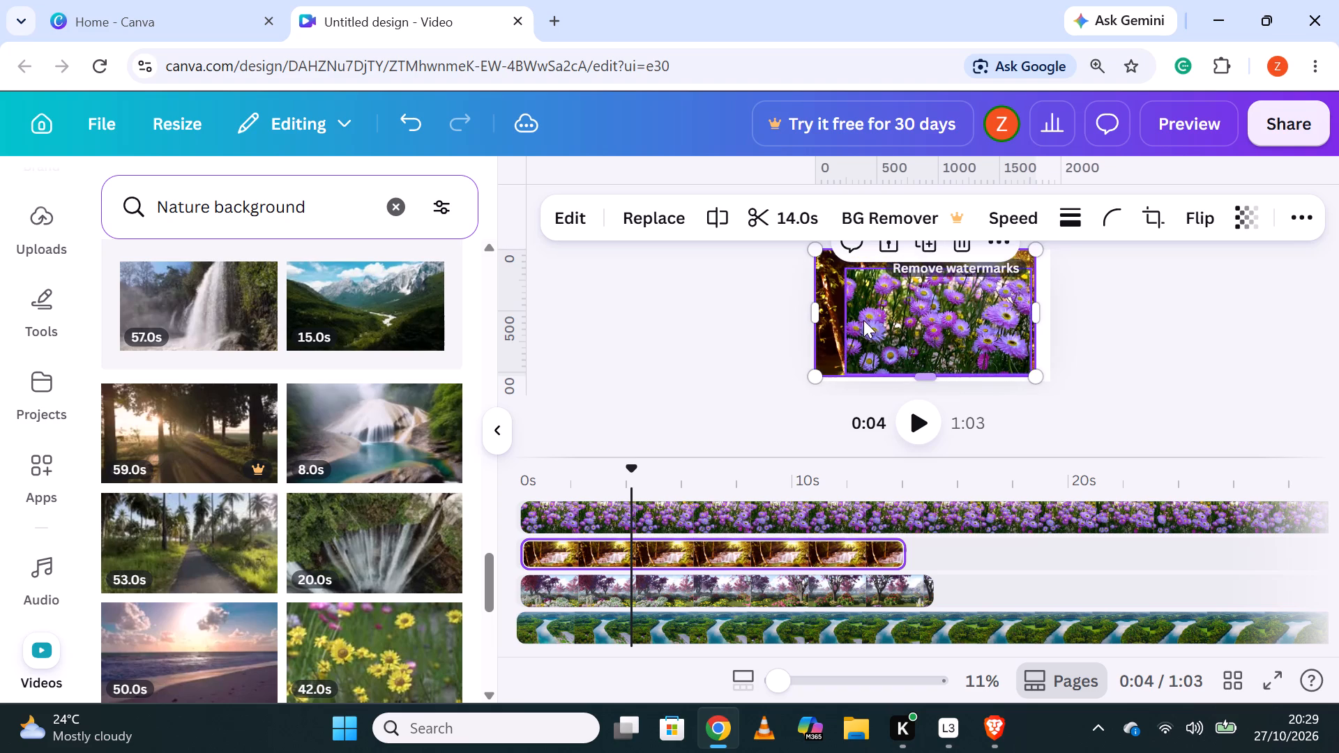
left_click(1036, 316)
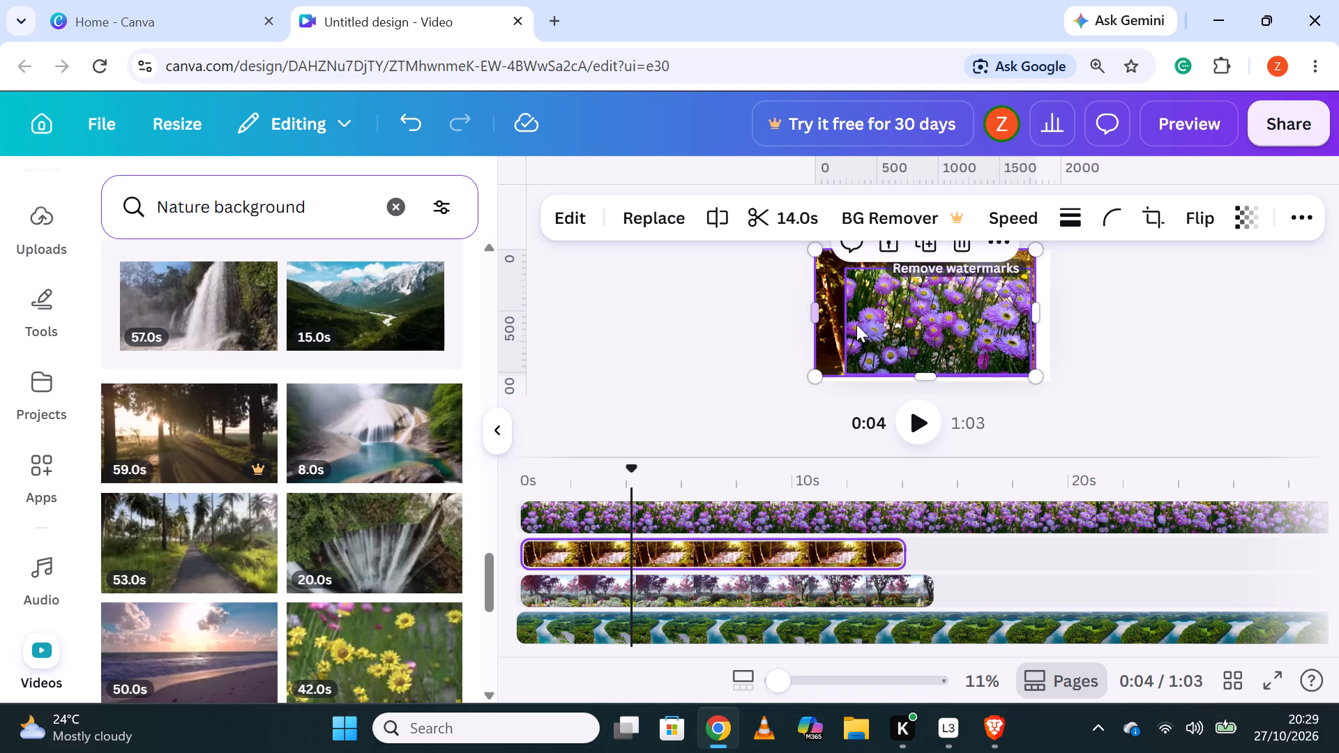
Extend the purple flowers clip's frame on the canvas to the page's left and top edges.
left_click(845, 314)
left_click_drag(848, 327, 822, 315)
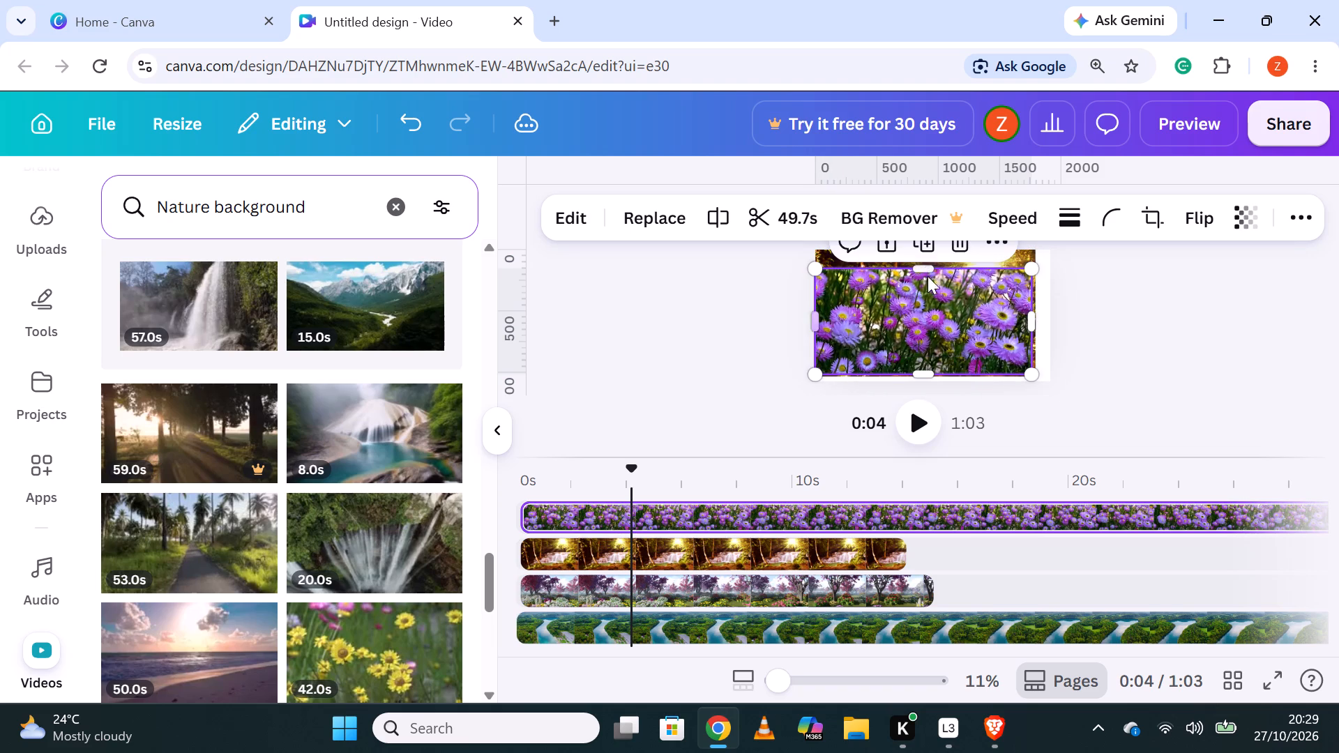
left_click_drag(923, 268, 923, 245)
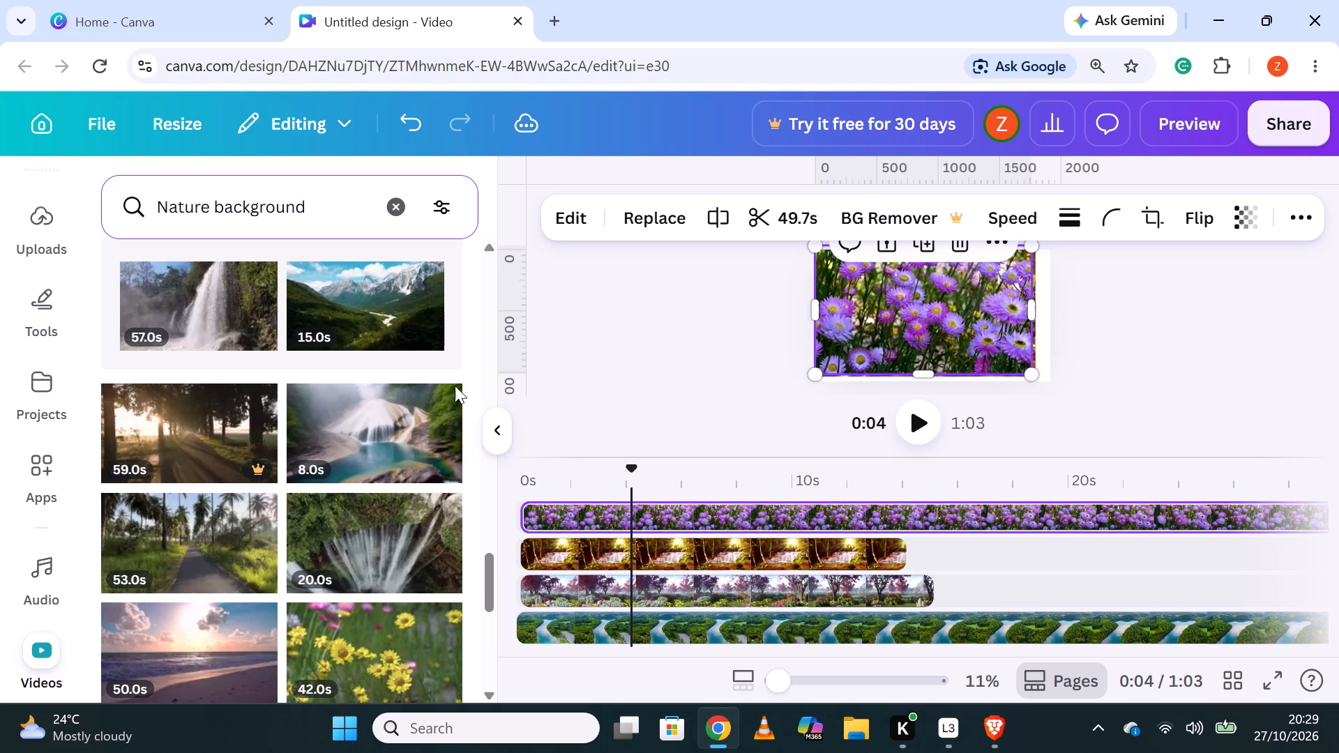
Add the 1:09 sunlit green hillside video on a new track above the purple flowers clip, starting at 0 s.
scroll(374, 437, "down", 2)
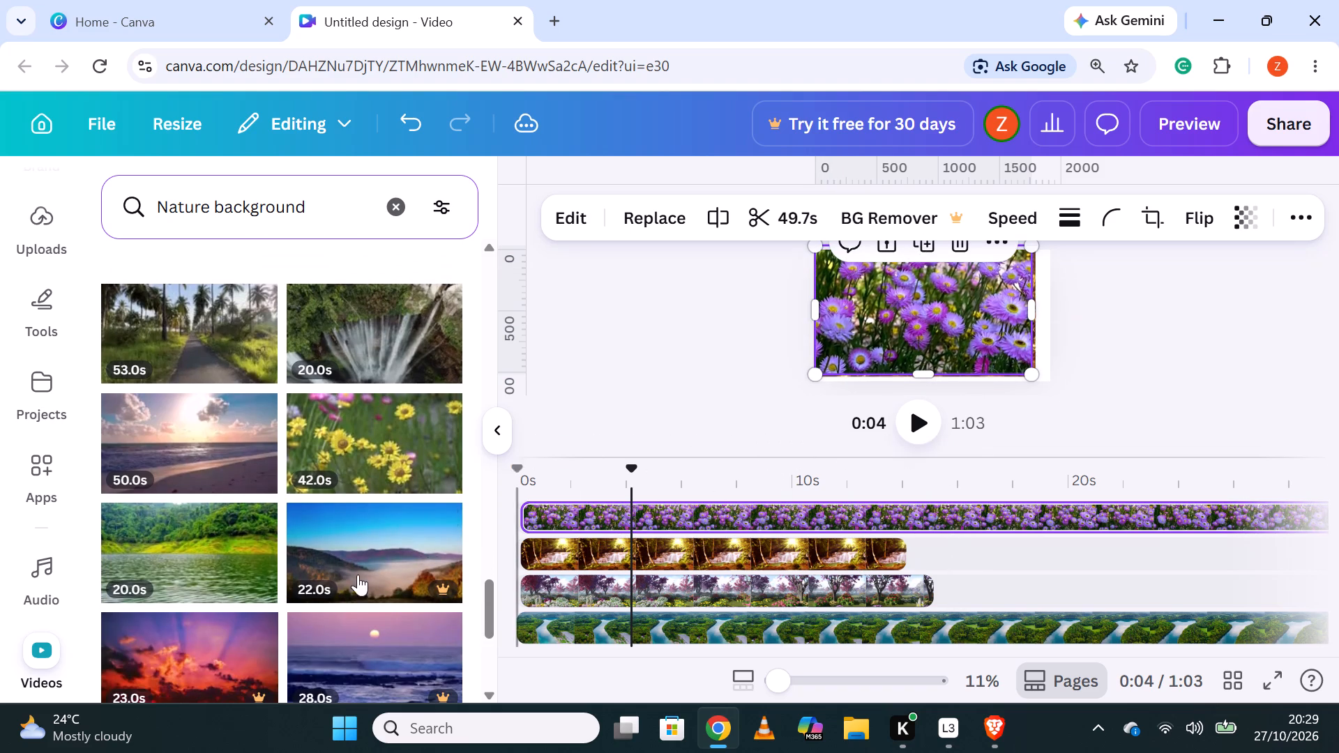
scroll(297, 583, "down", 2)
scroll(403, 459, "down", 2)
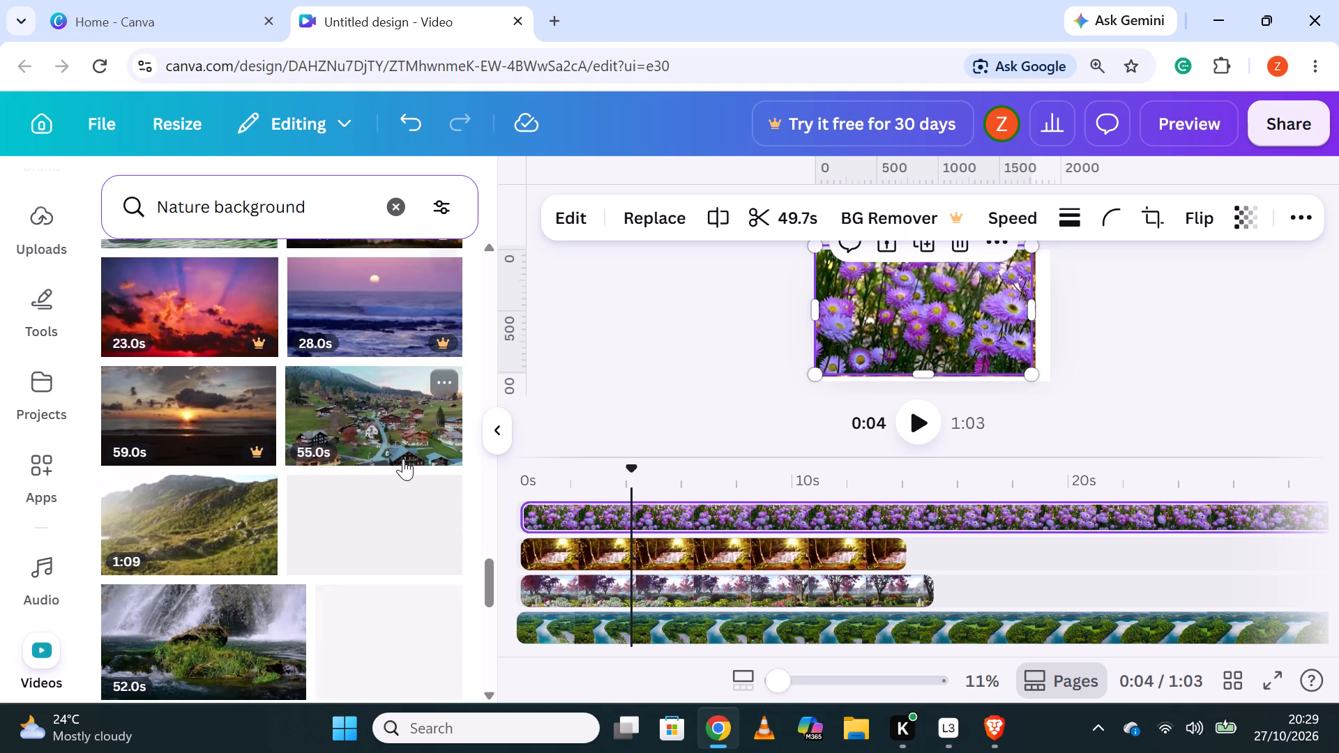
left_click_drag(202, 528, 534, 464)
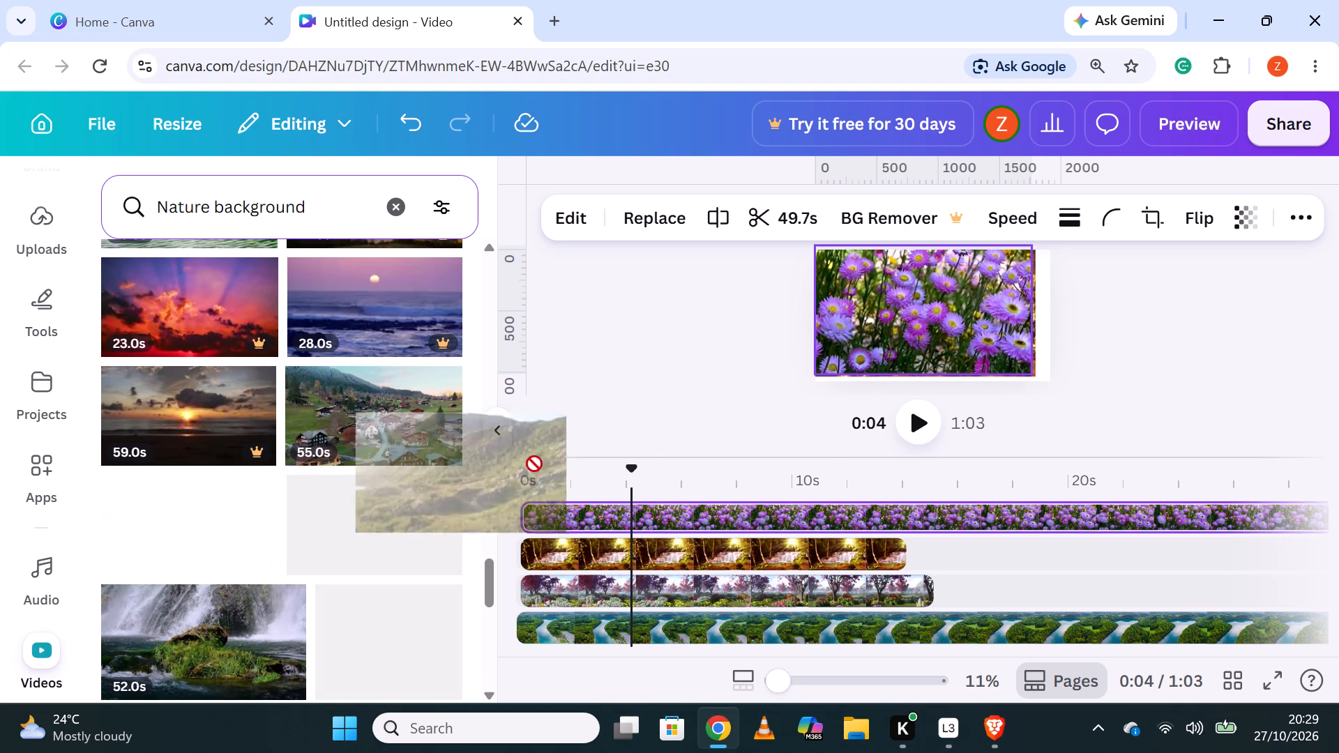
left_click_drag(534, 464, 728, 489)
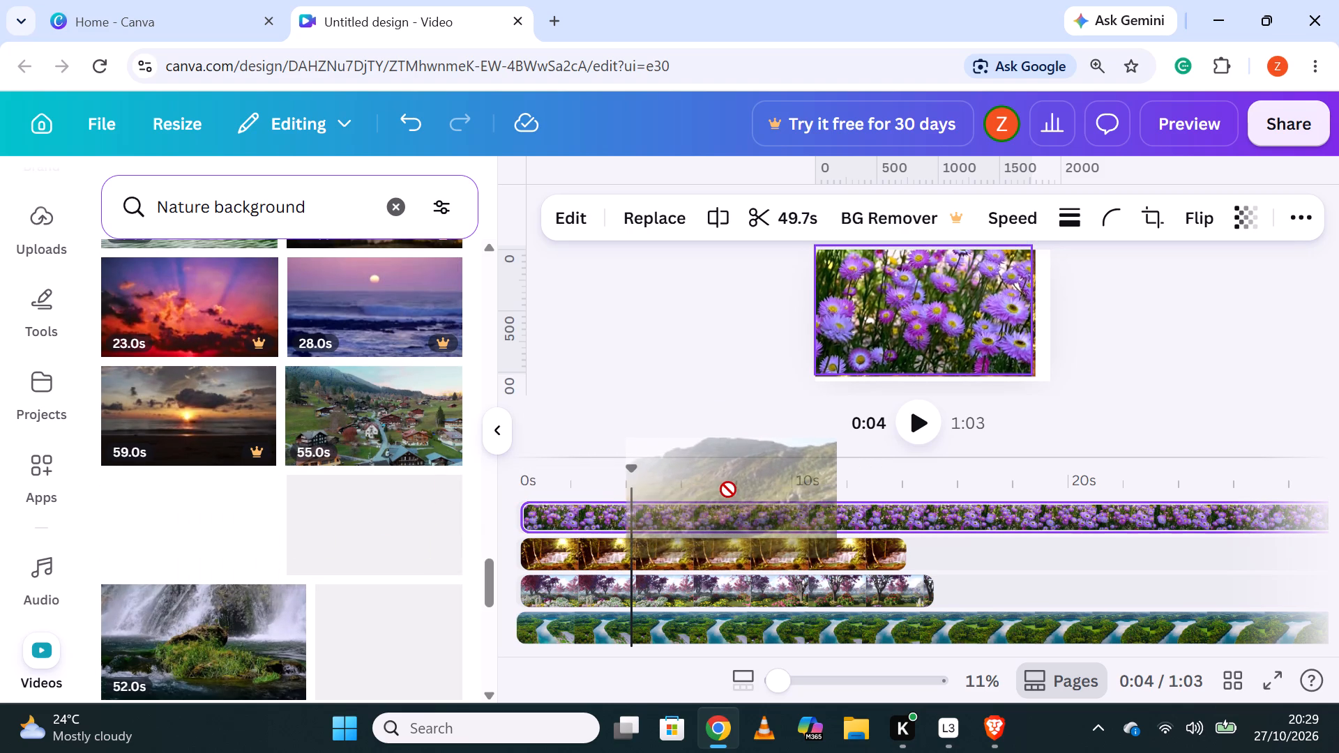
left_click_drag(728, 489, 693, 501)
left_click_drag(684, 514, 621, 507)
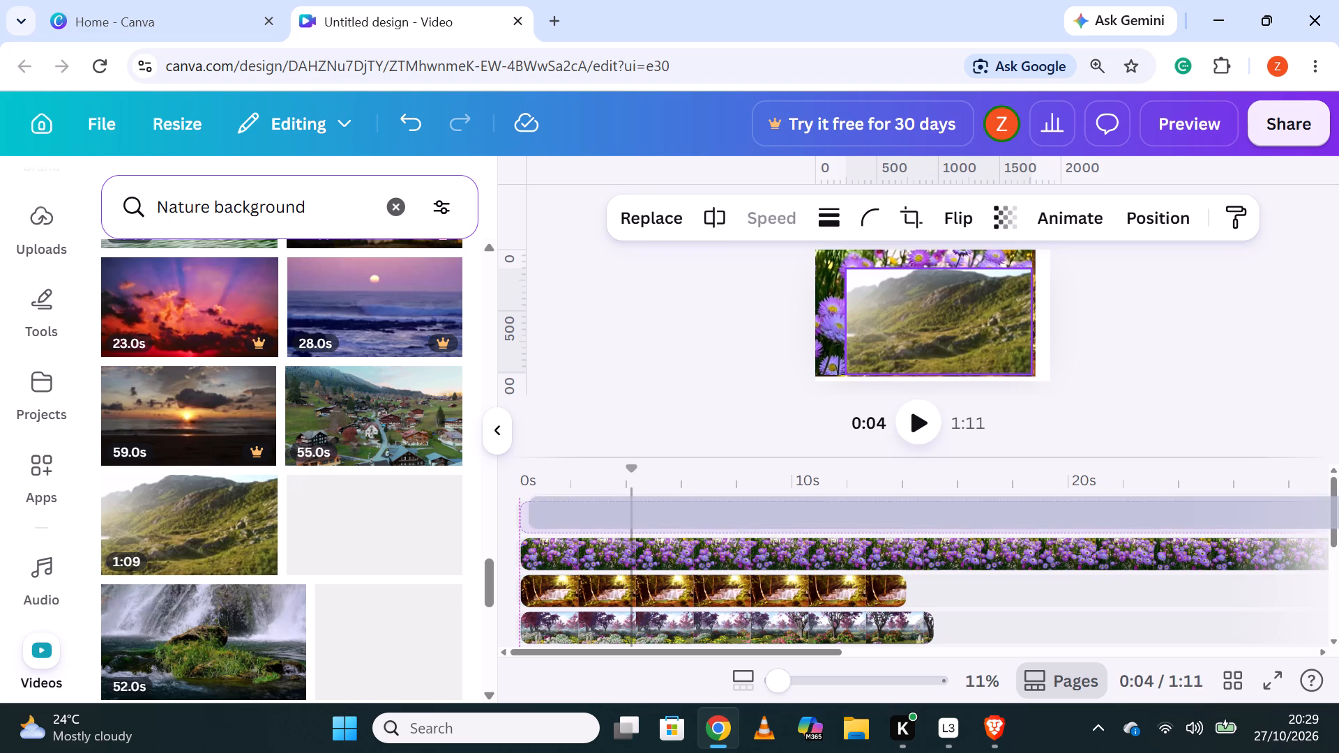
left_click_drag(621, 507, 621, 508)
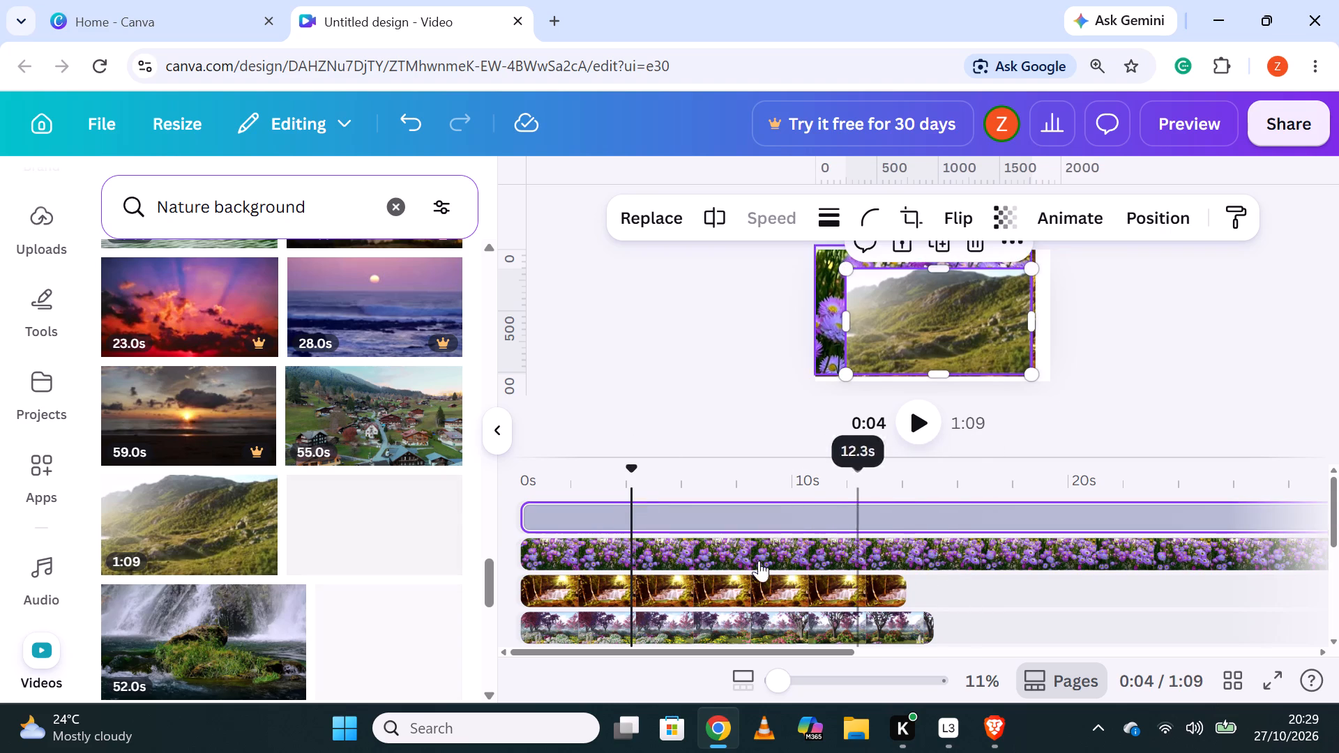
Add the 1:00 turquoise river valley video on a new track above the green hillside clip, starting at 0 s.
scroll(332, 503, "down", 2)
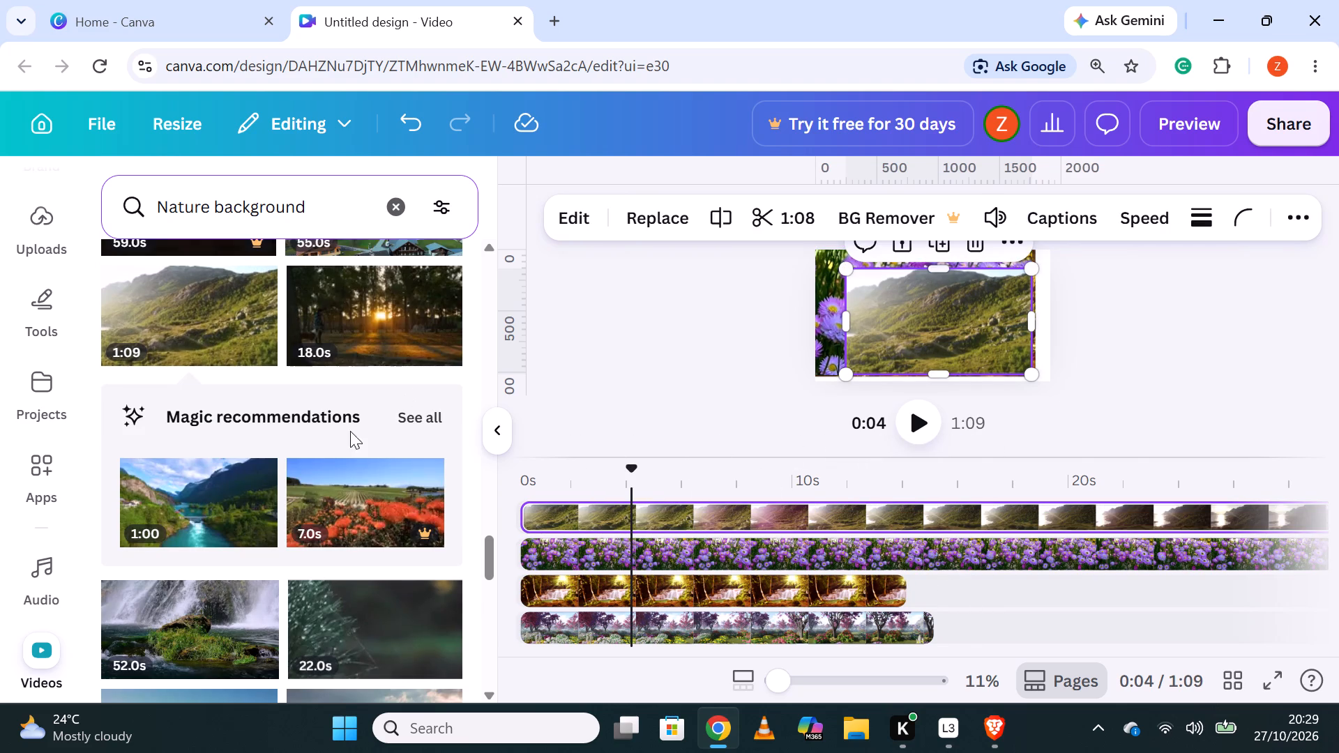
left_click_drag(202, 508, 763, 503)
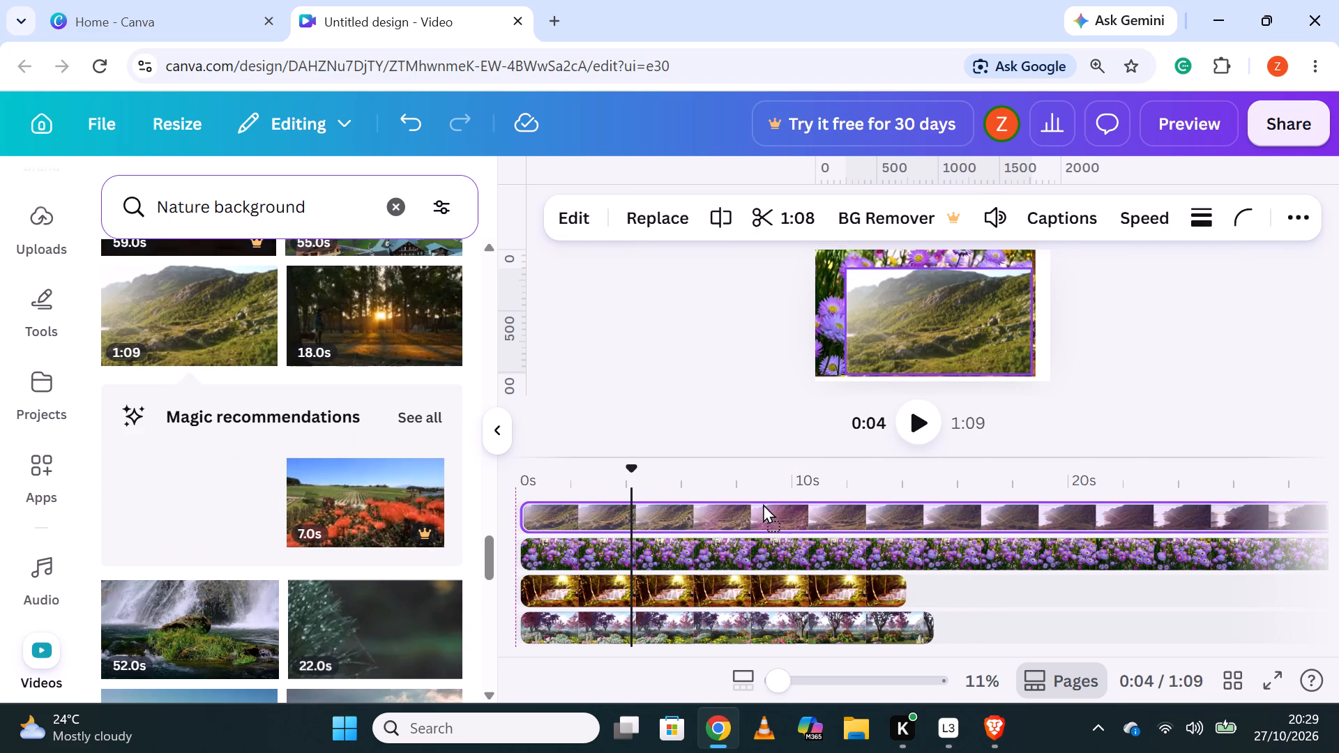
left_click_drag(763, 503, 704, 500)
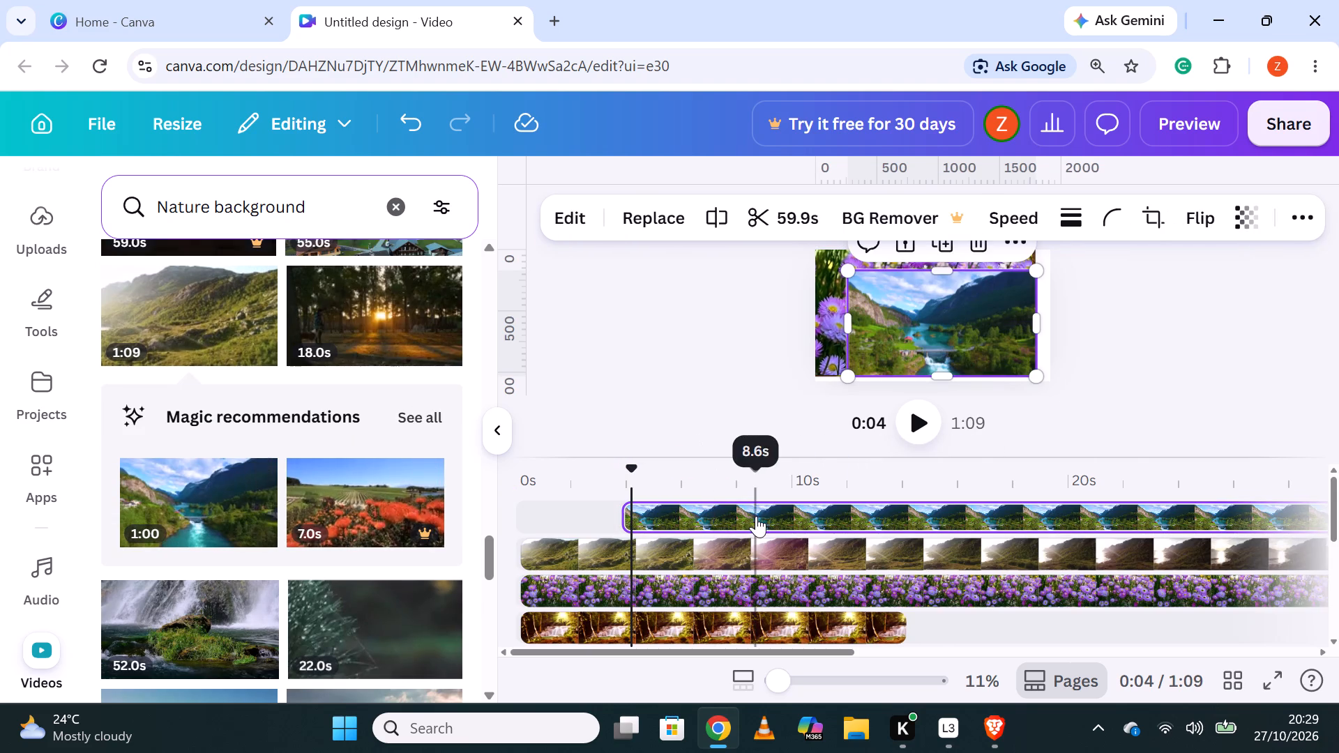
left_click_drag(756, 516, 648, 515)
Insert the 22-second sunny green meadow video on a new track between the river valley and hillside clips, starting at 0 s.
scroll(236, 512, "down", 1)
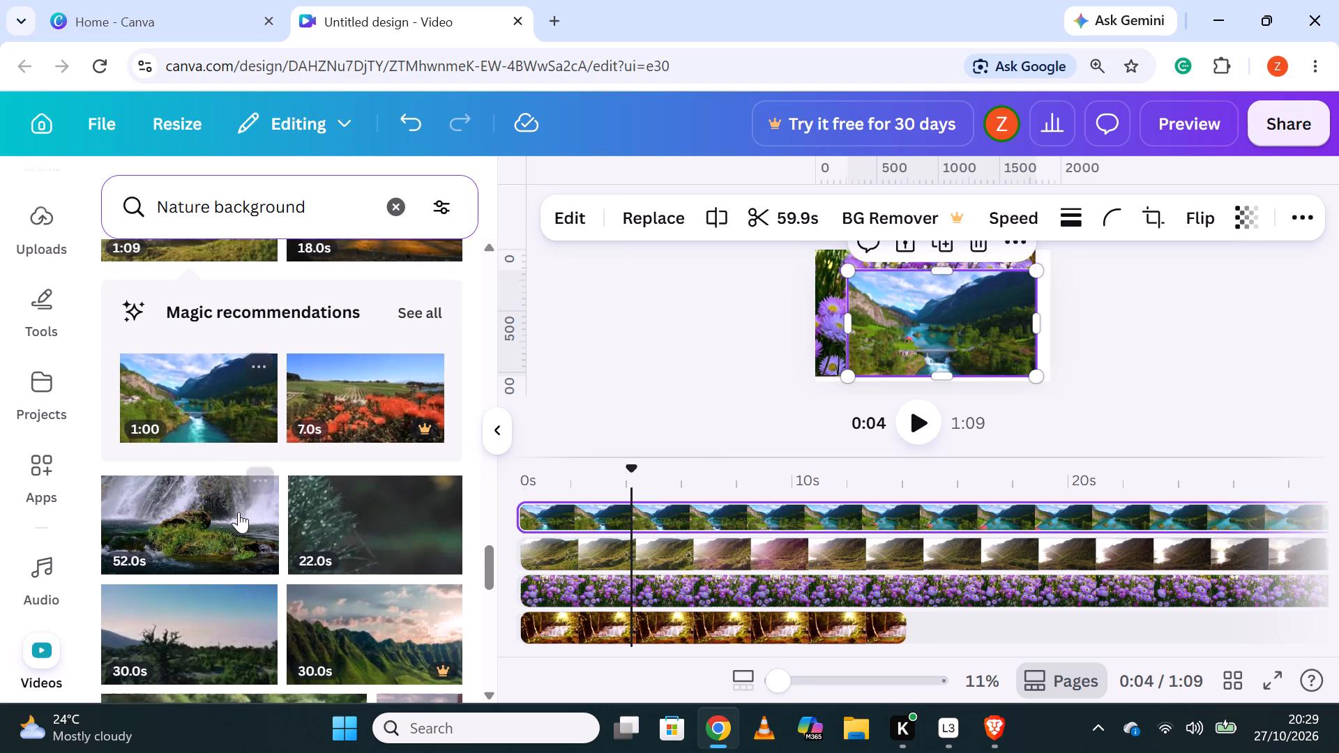
scroll(239, 510, "down", 1)
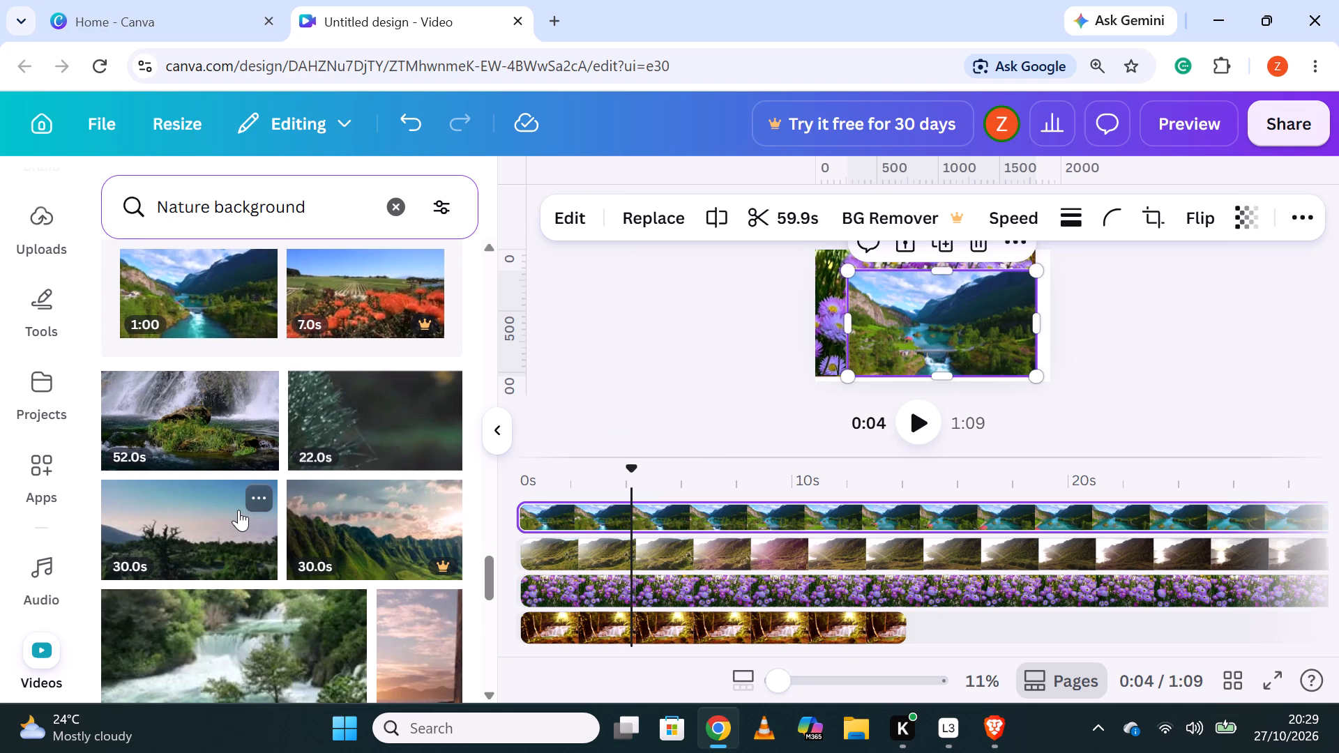
scroll(250, 512, "down", 1)
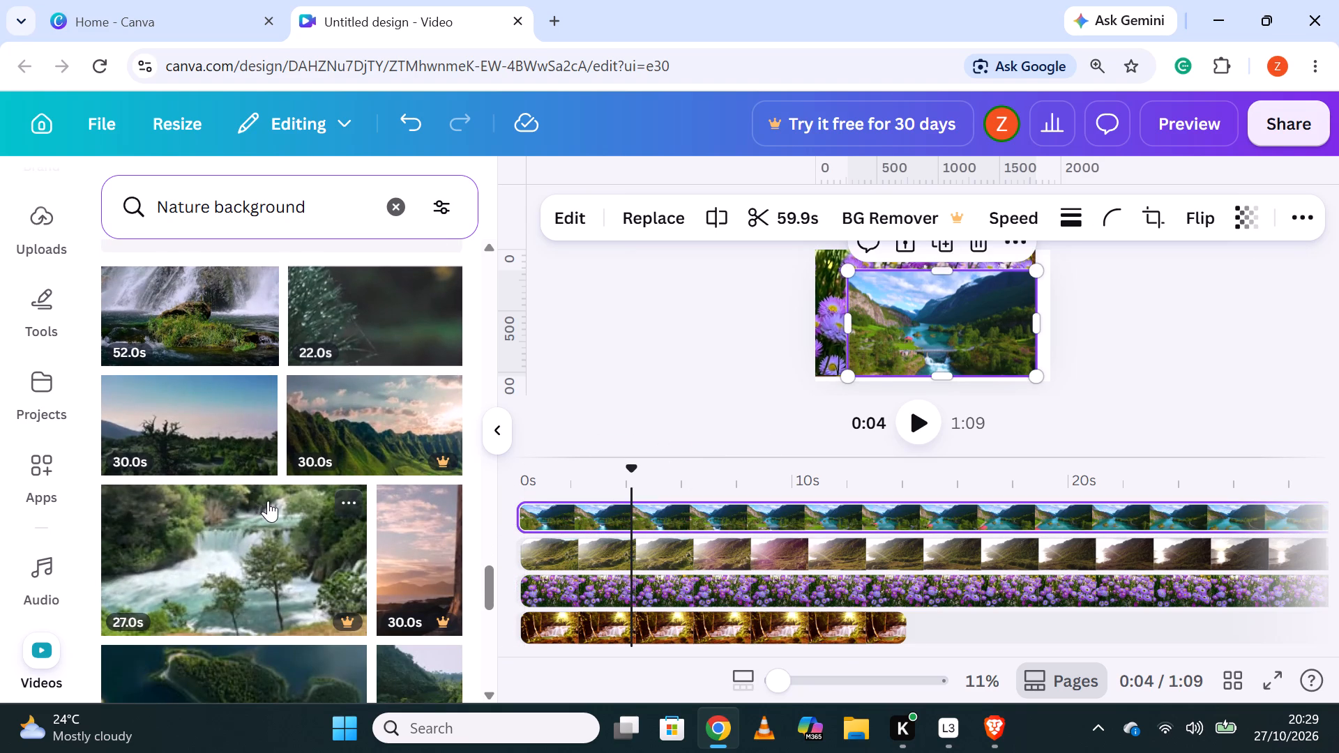
scroll(269, 500, "down", 2)
scroll(348, 534, "down", 2)
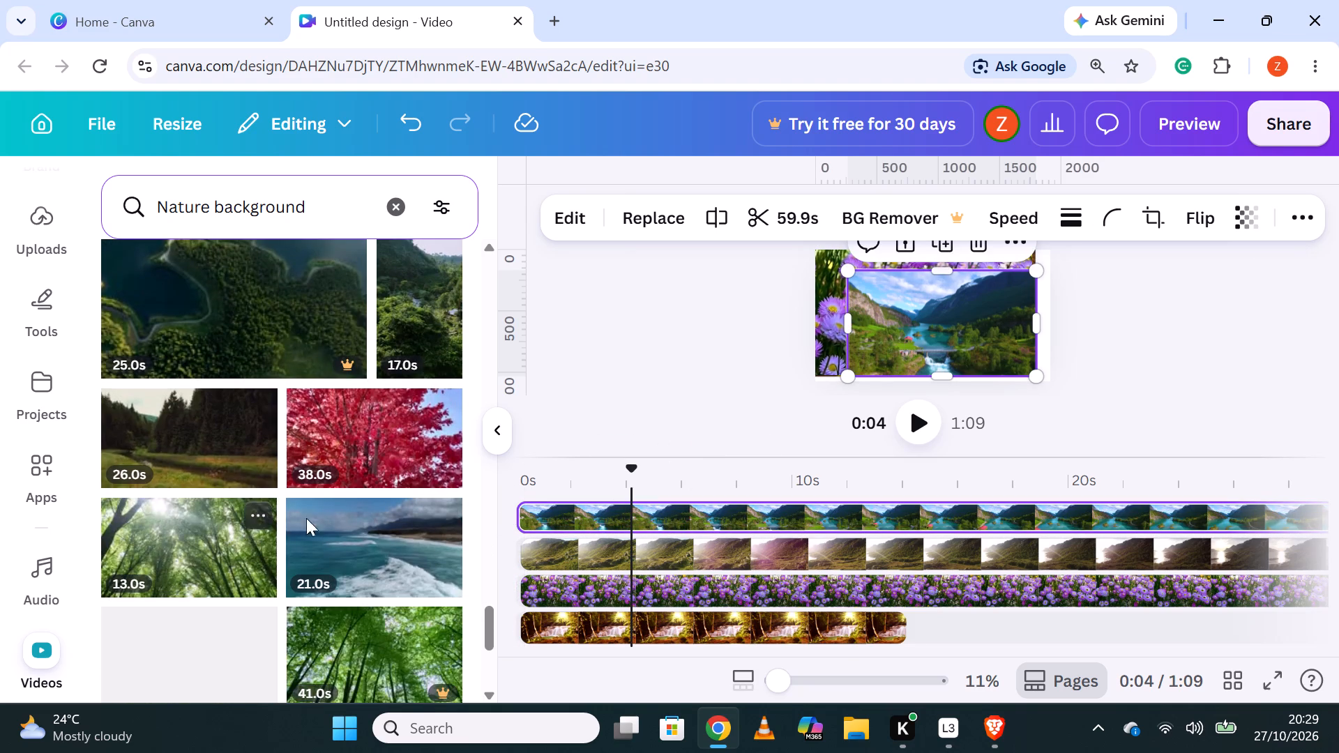
scroll(342, 517, "down", 2)
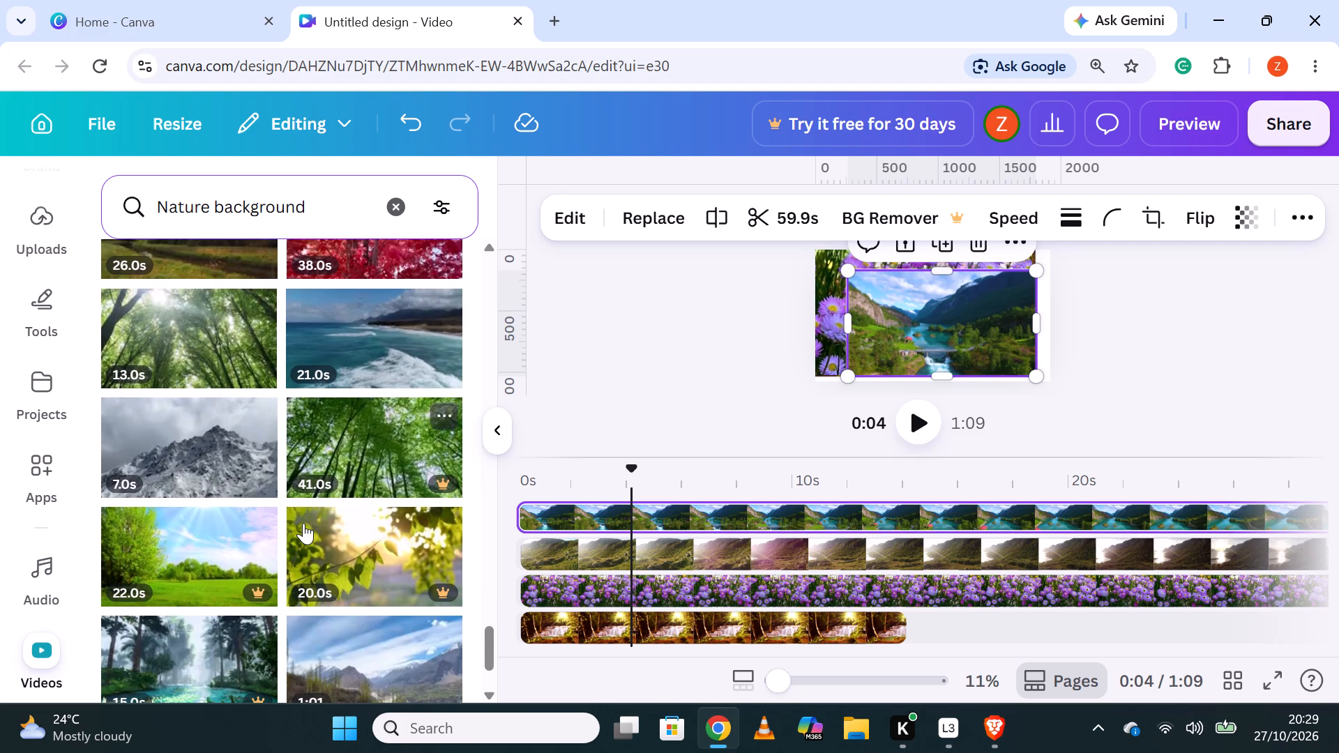
scroll(303, 523, "down", 1)
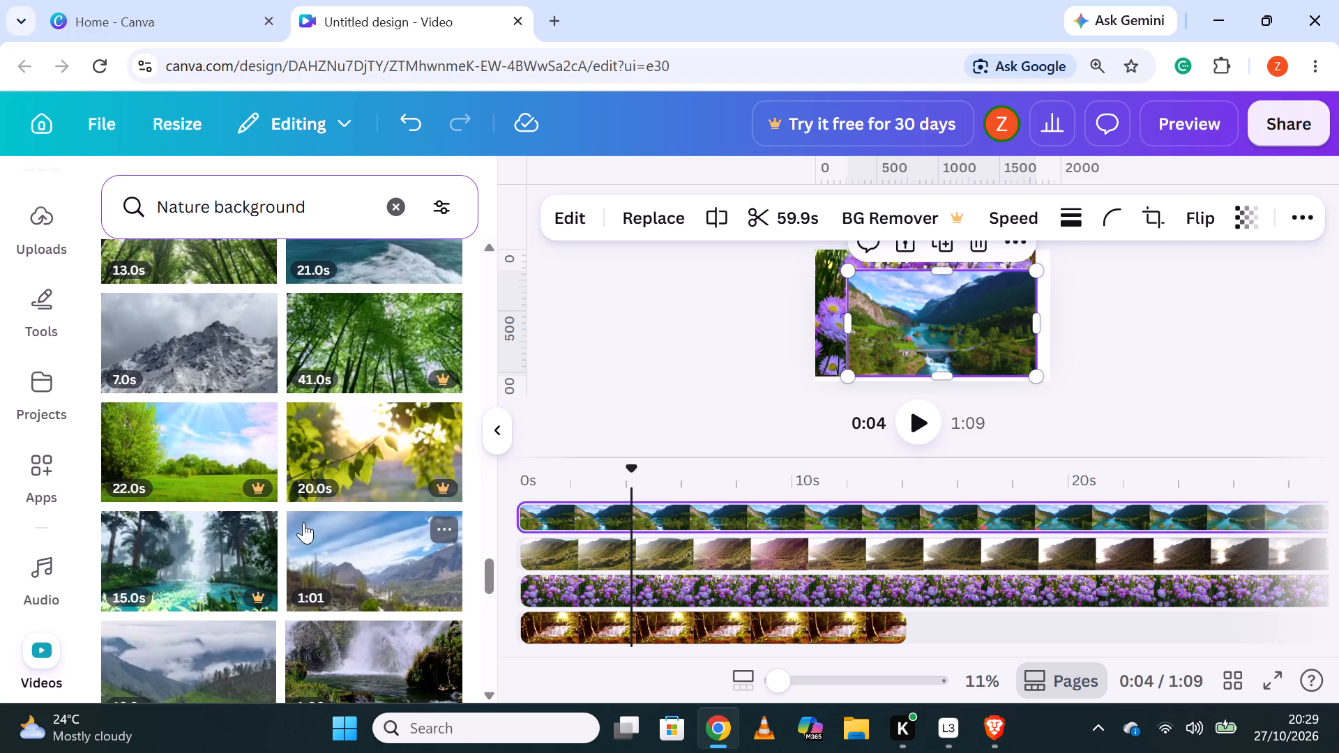
left_click_drag(158, 463, 158, 462)
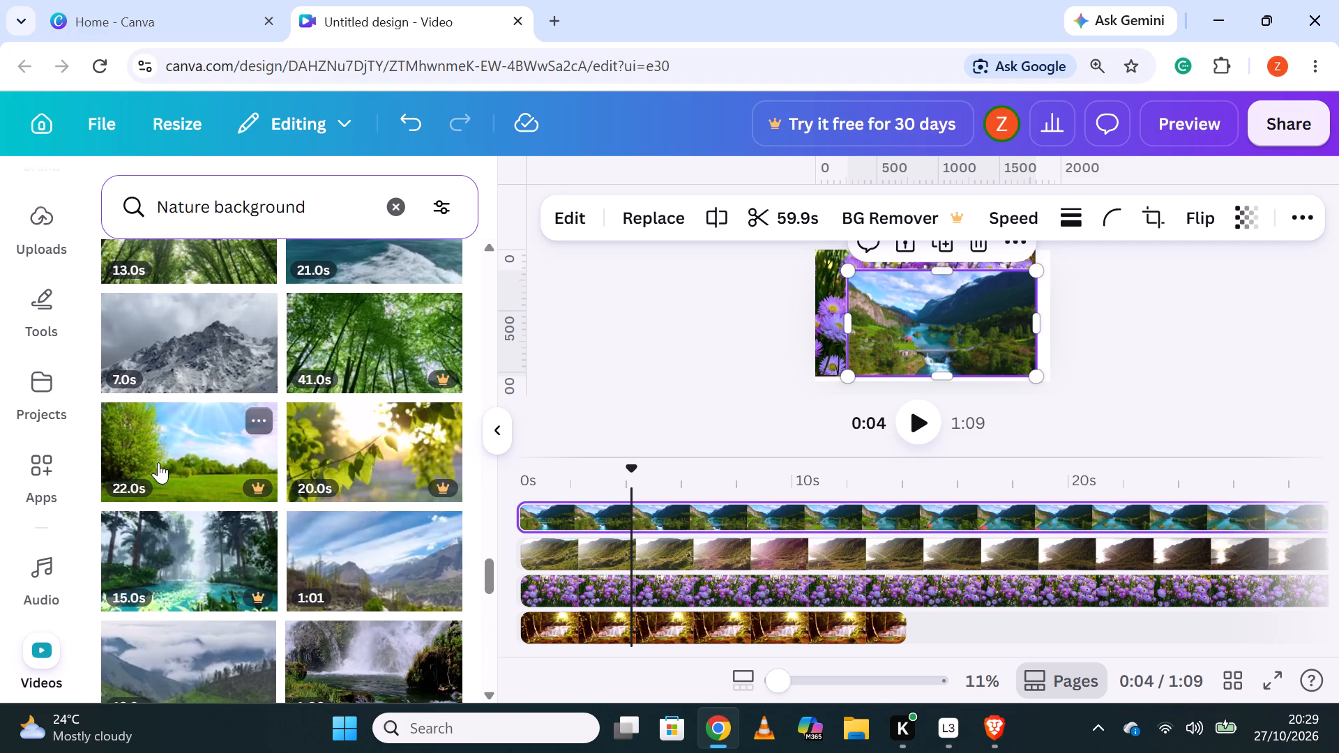
left_click_drag(158, 462, 657, 543)
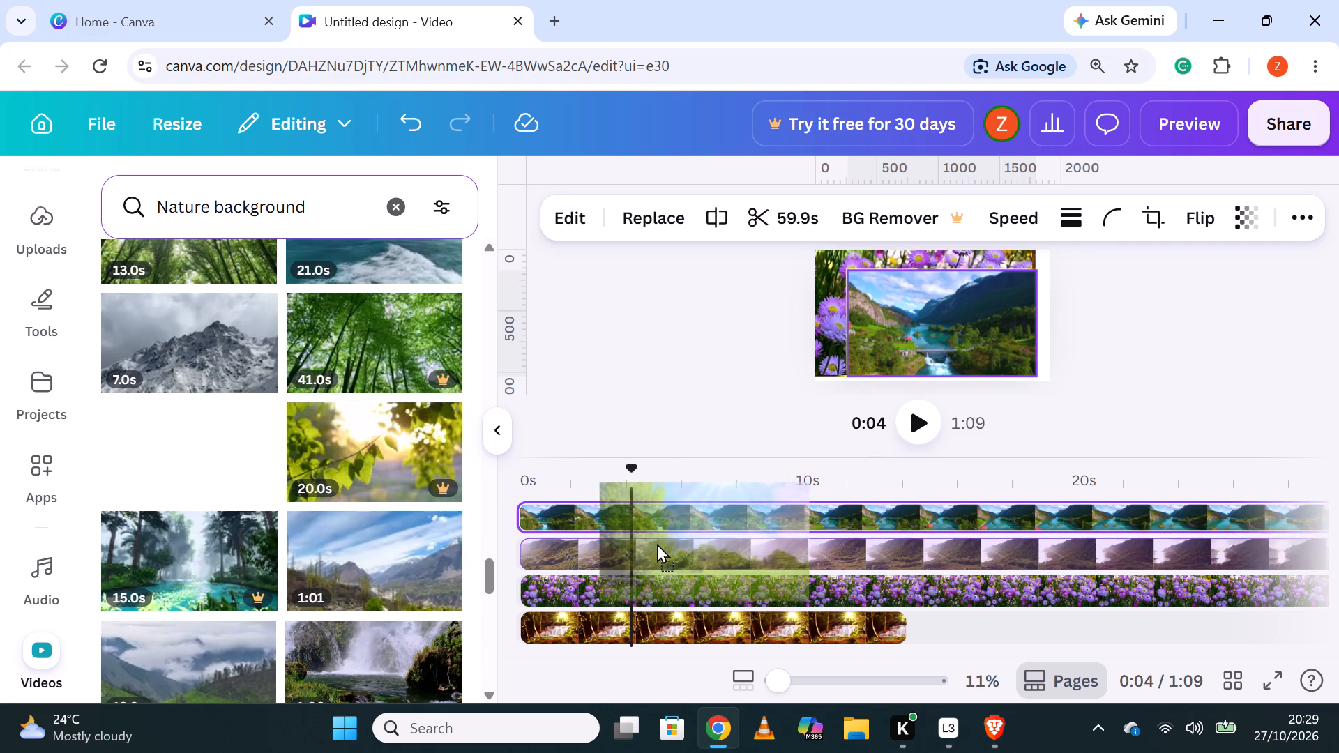
left_click_drag(657, 543, 655, 535)
left_click_drag(736, 545, 692, 545)
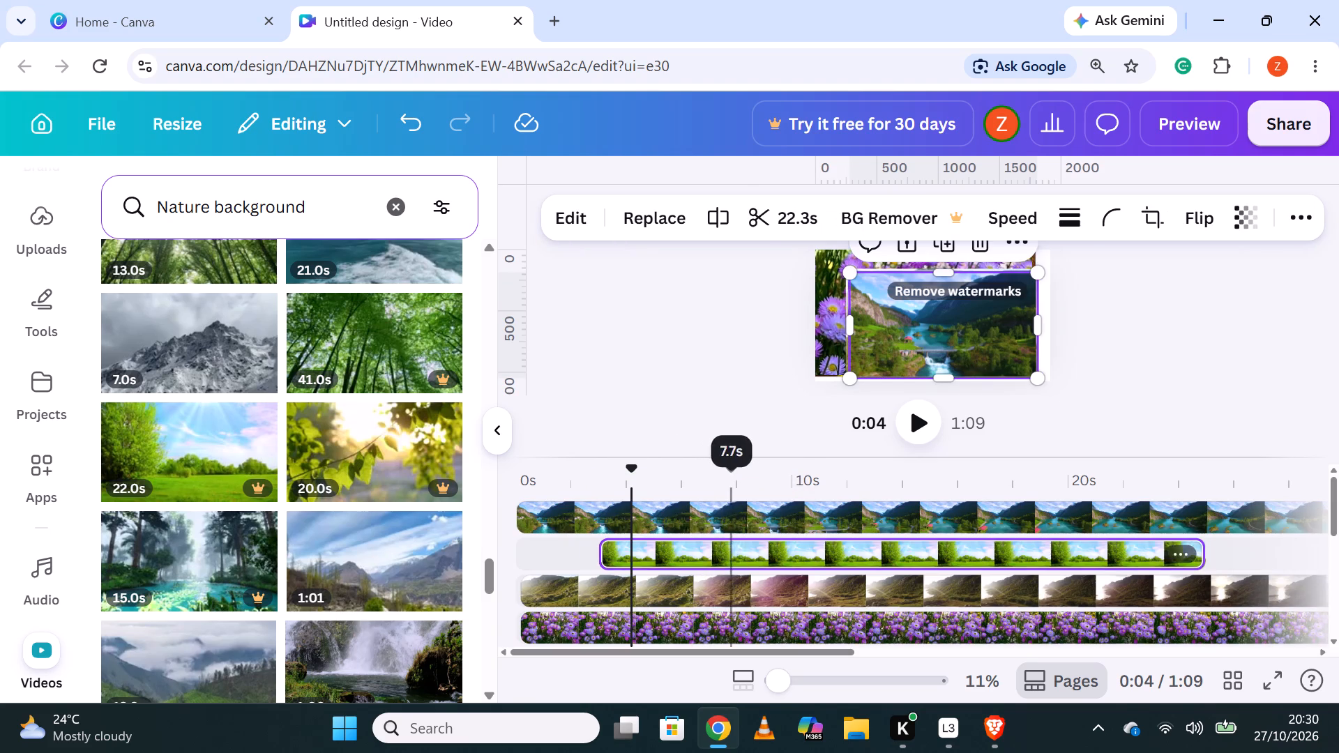
left_click_drag(692, 545, 659, 550)
Add the 12-second cloudy green mountains video on a new track above the river valley clip, starting at 0 s.
scroll(384, 489, "down", 2)
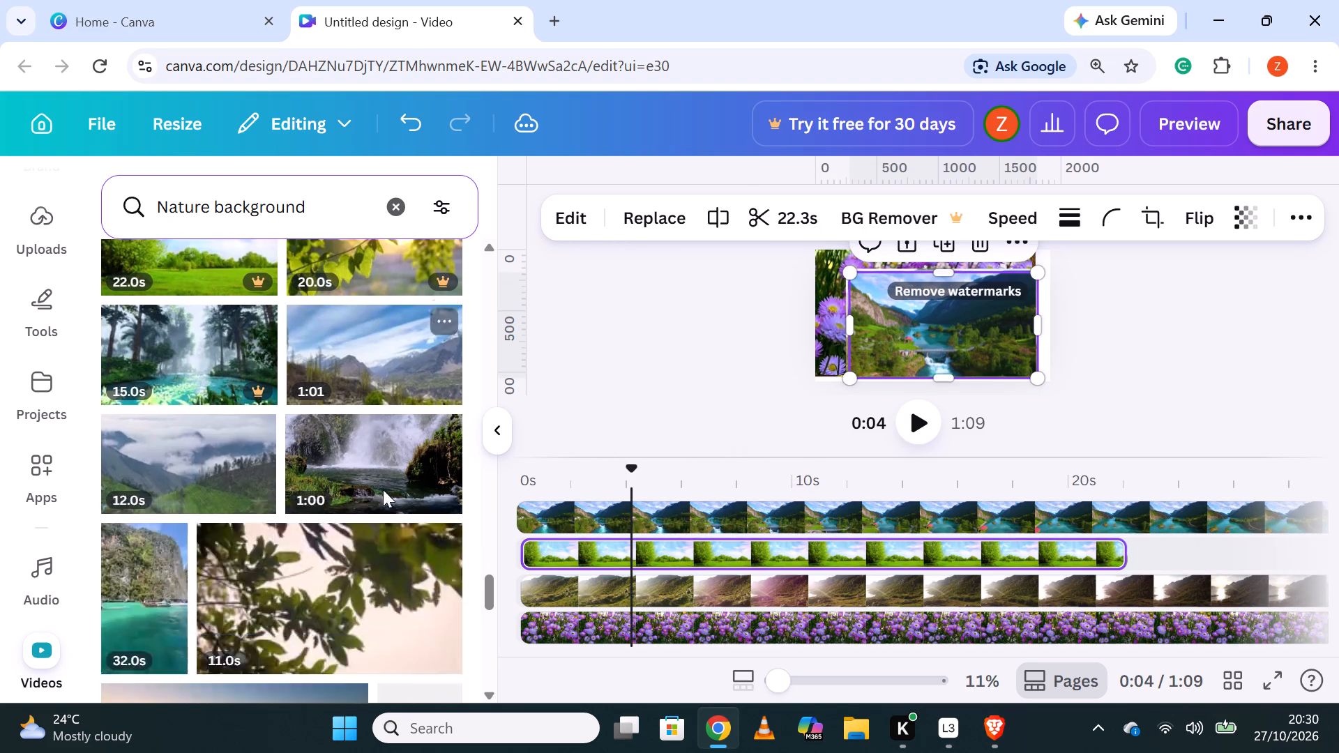
scroll(171, 486, "down", 2)
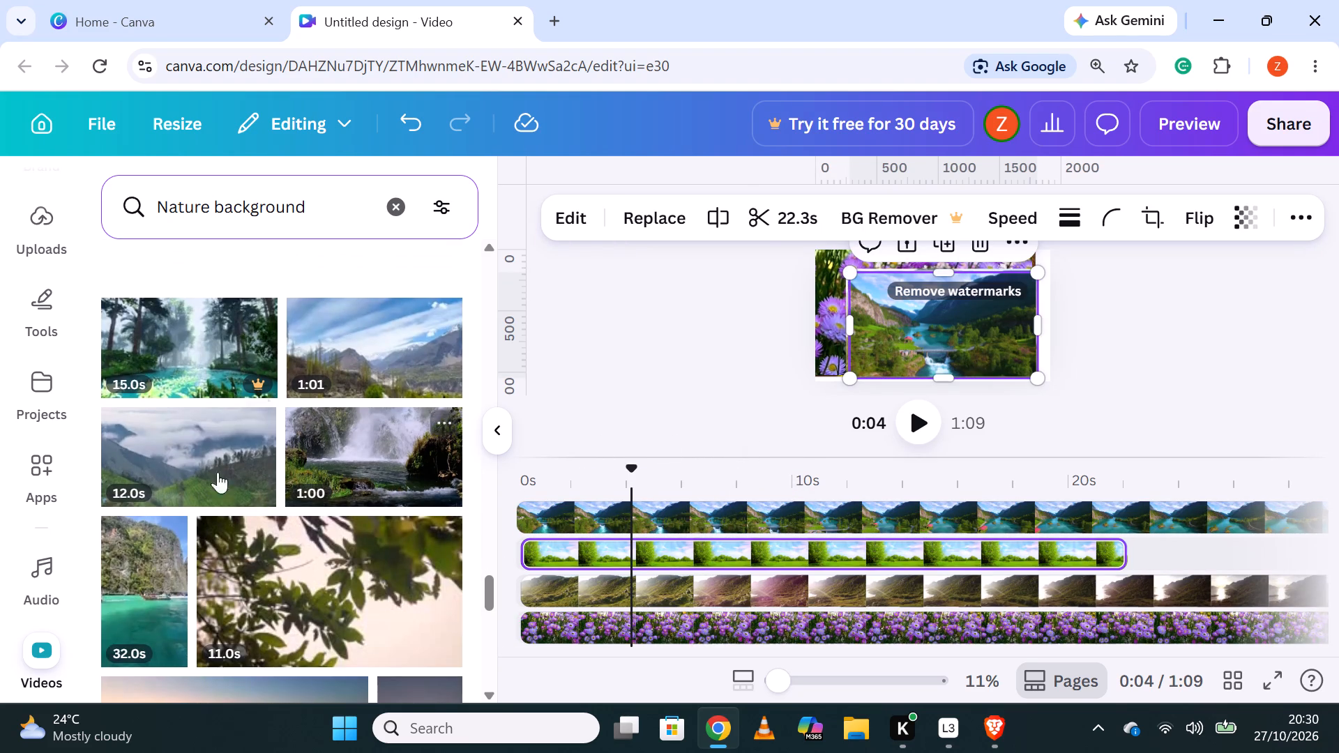
left_click_drag(126, 459, 592, 499)
left_click_drag(674, 518, 630, 518)
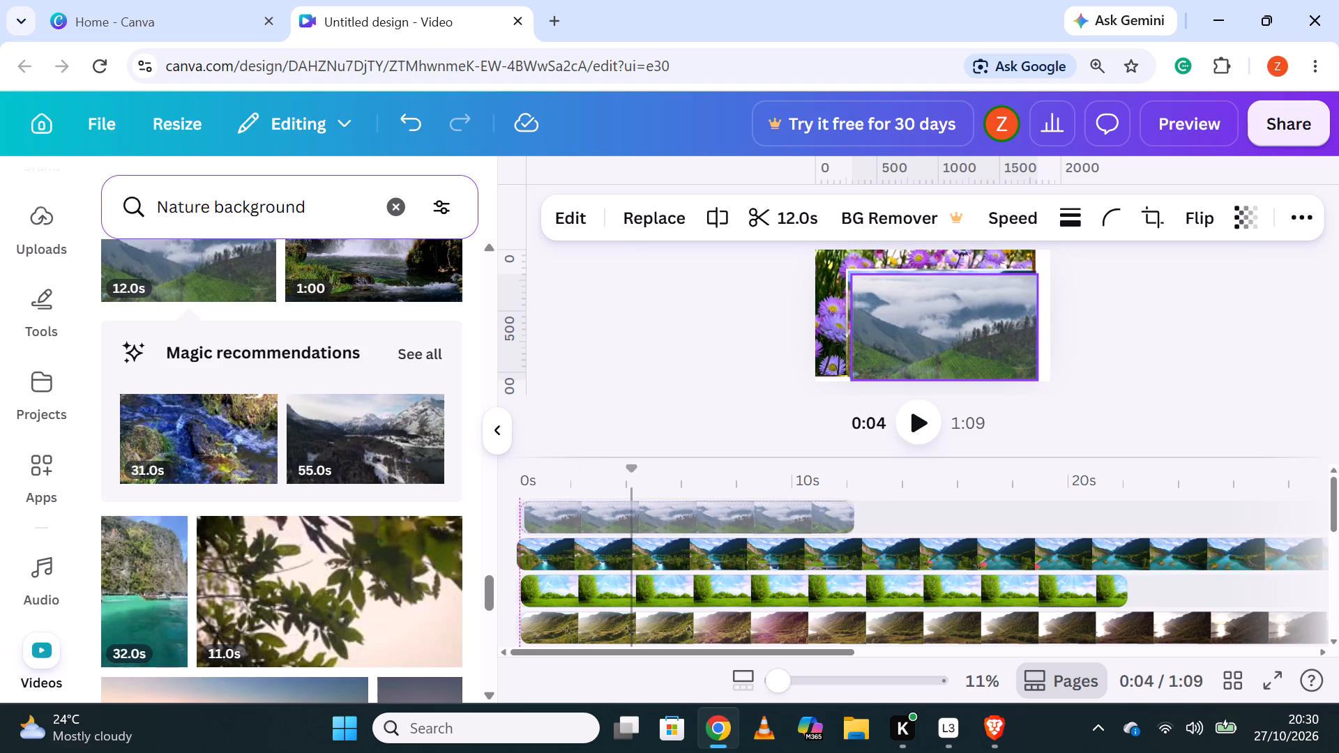
left_click_drag(630, 518, 630, 519)
Add the 34-second mist-covered mountains video directly after the 12-second cloudy mountains clip on the same track.
scroll(628, 517, "down", 1)
scroll(628, 517, "up", 2)
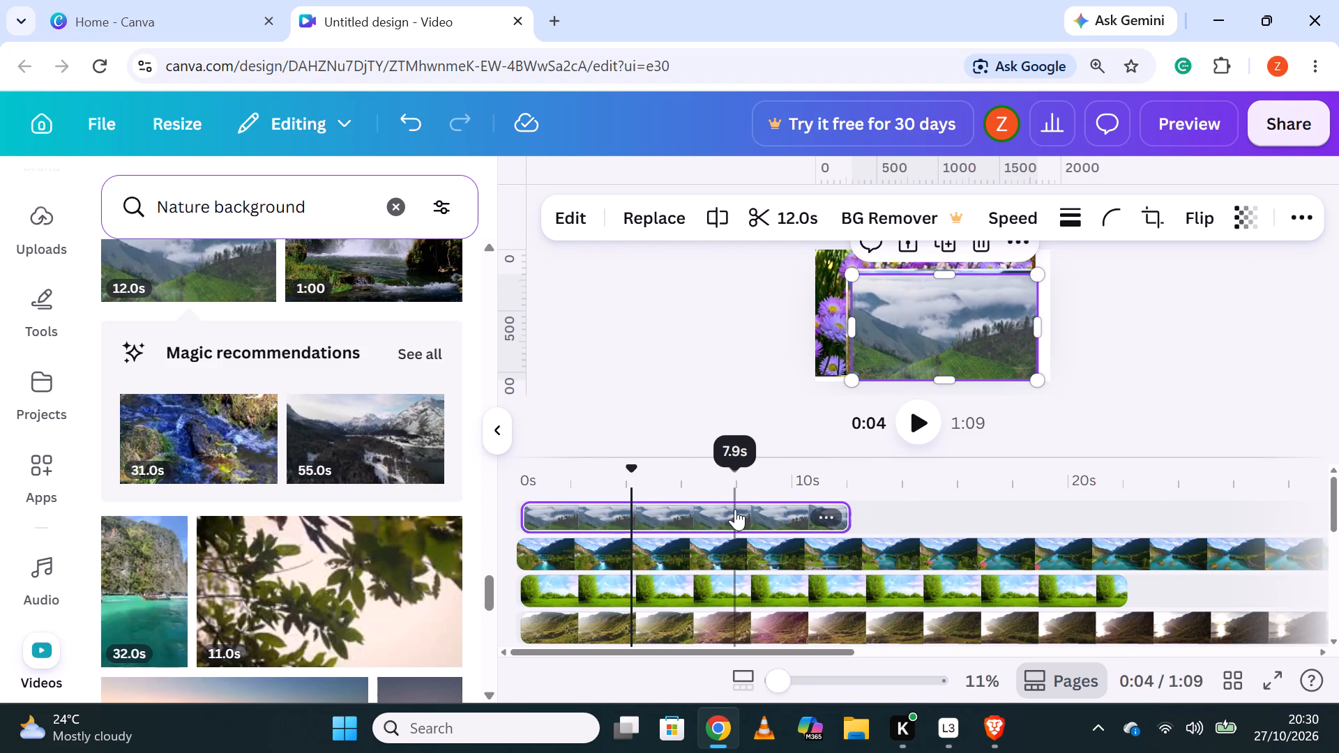
scroll(732, 508, "down", 1)
scroll(732, 508, "up", 3)
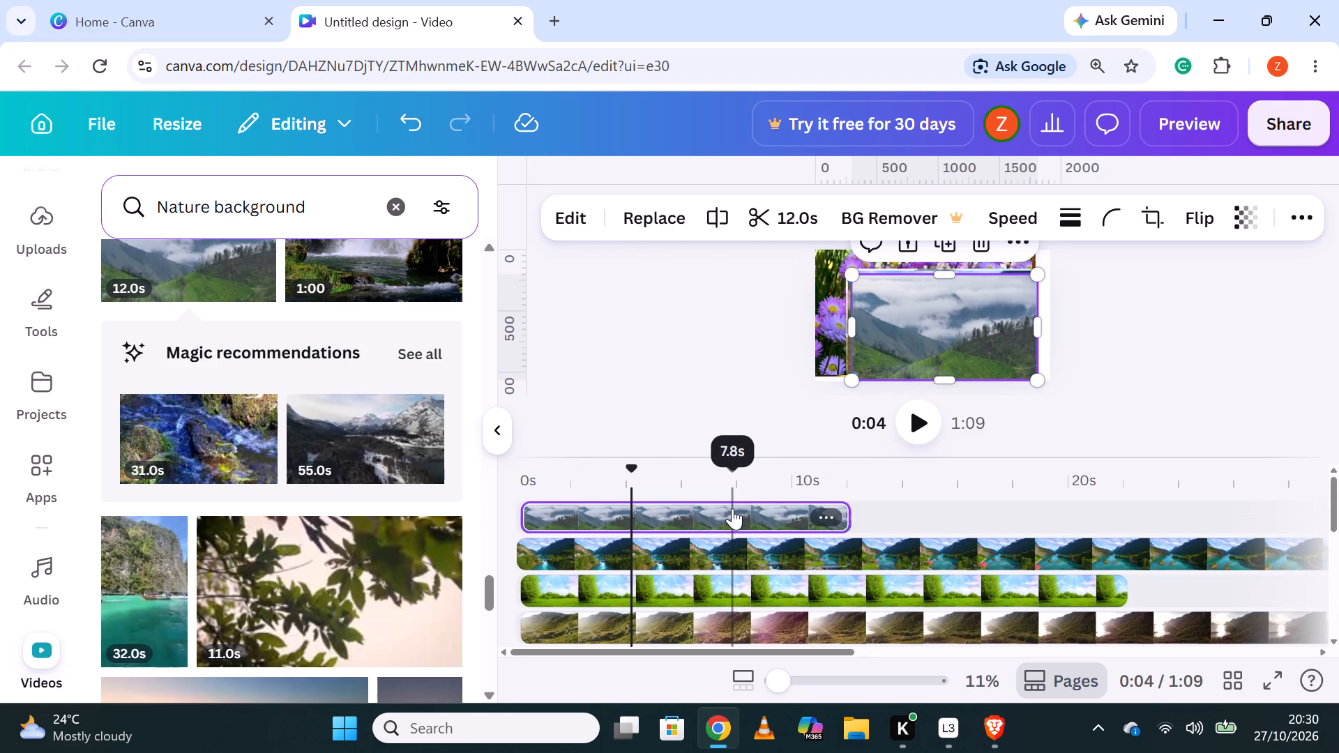
scroll(370, 588, "down", 1)
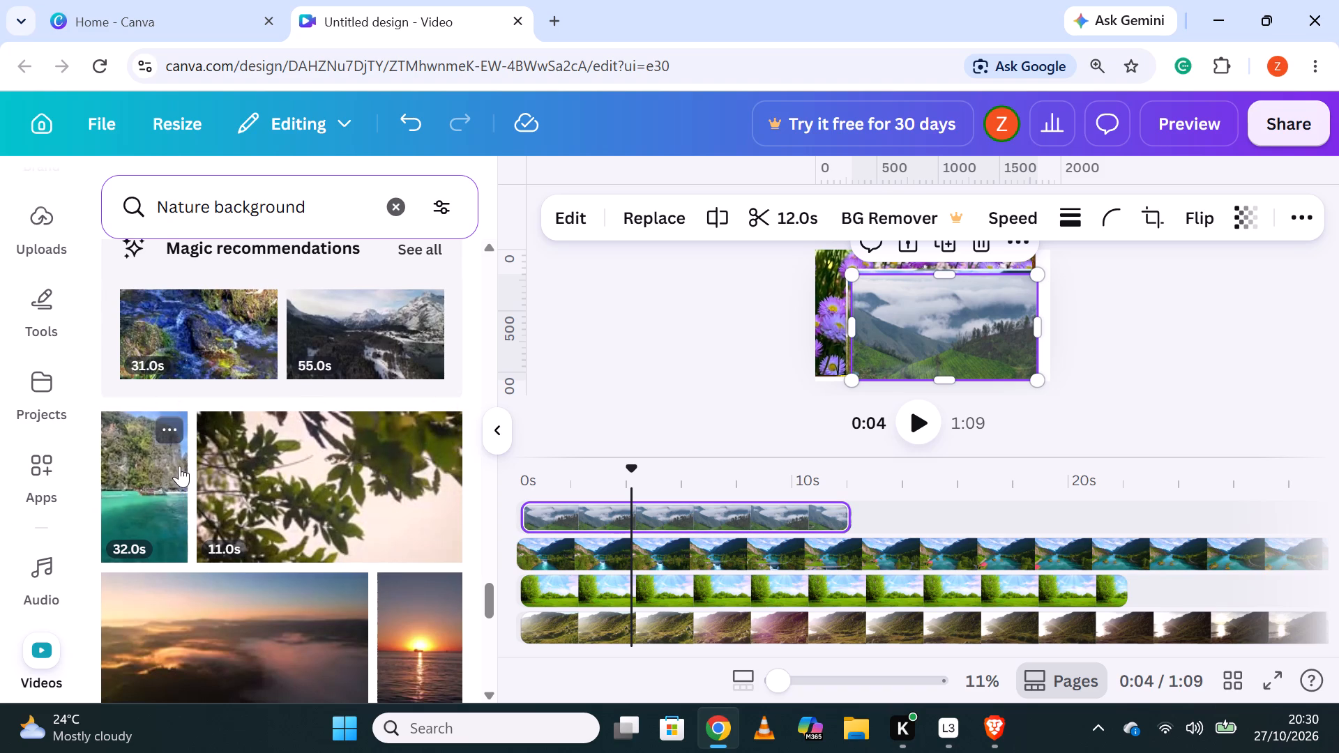
scroll(165, 469, "down", 1)
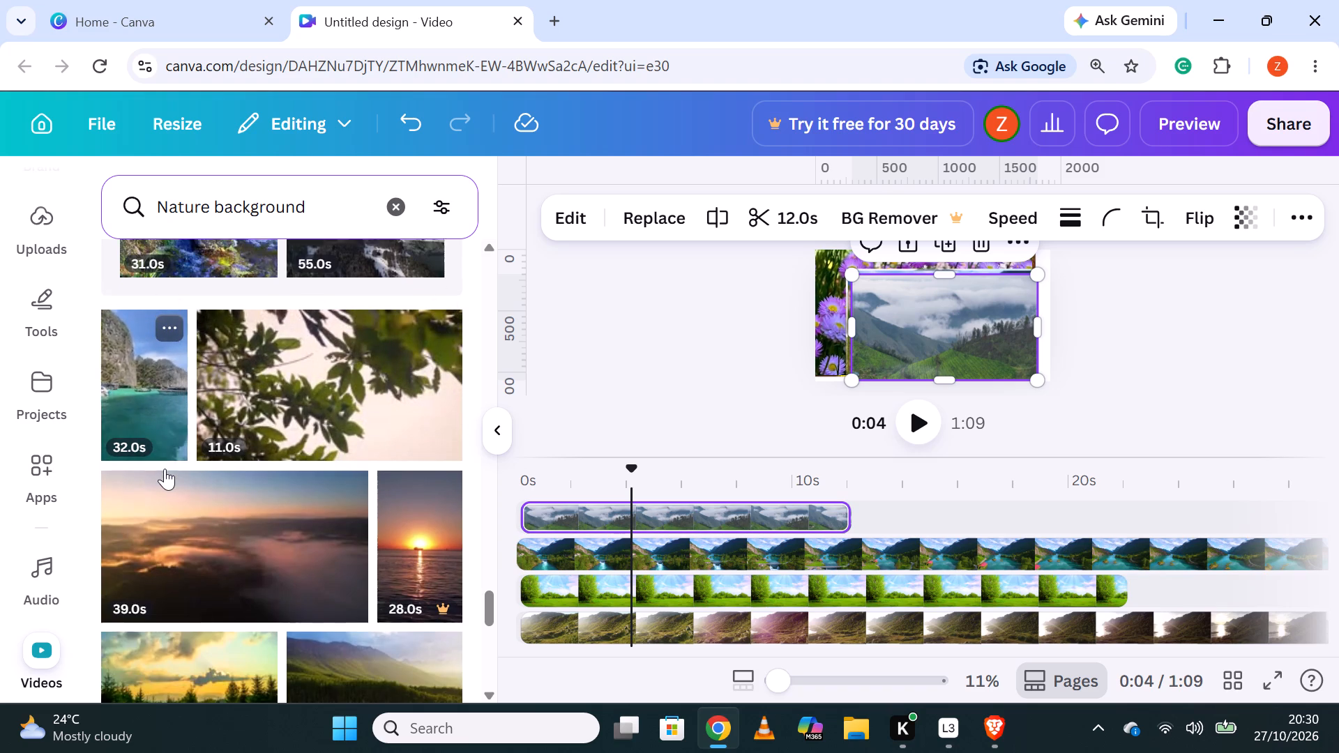
scroll(165, 469, "down", 1)
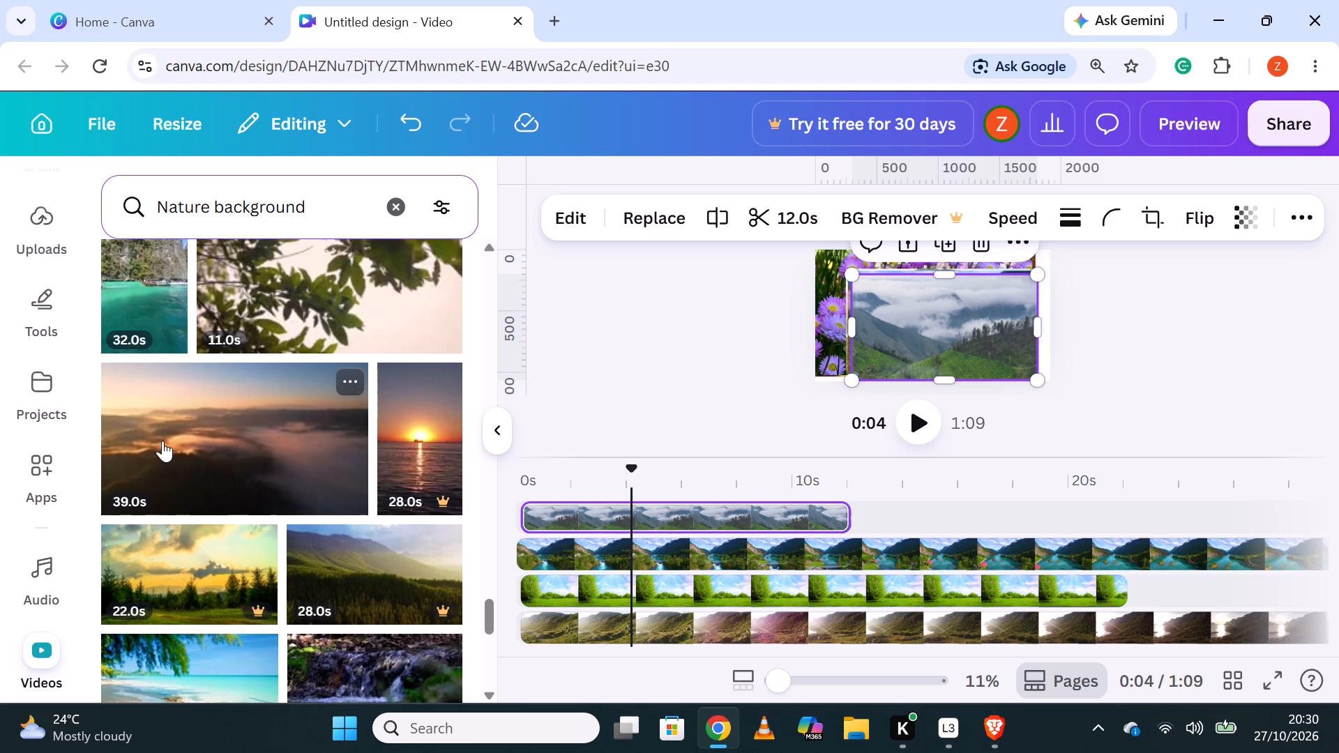
scroll(211, 459, "down", 3)
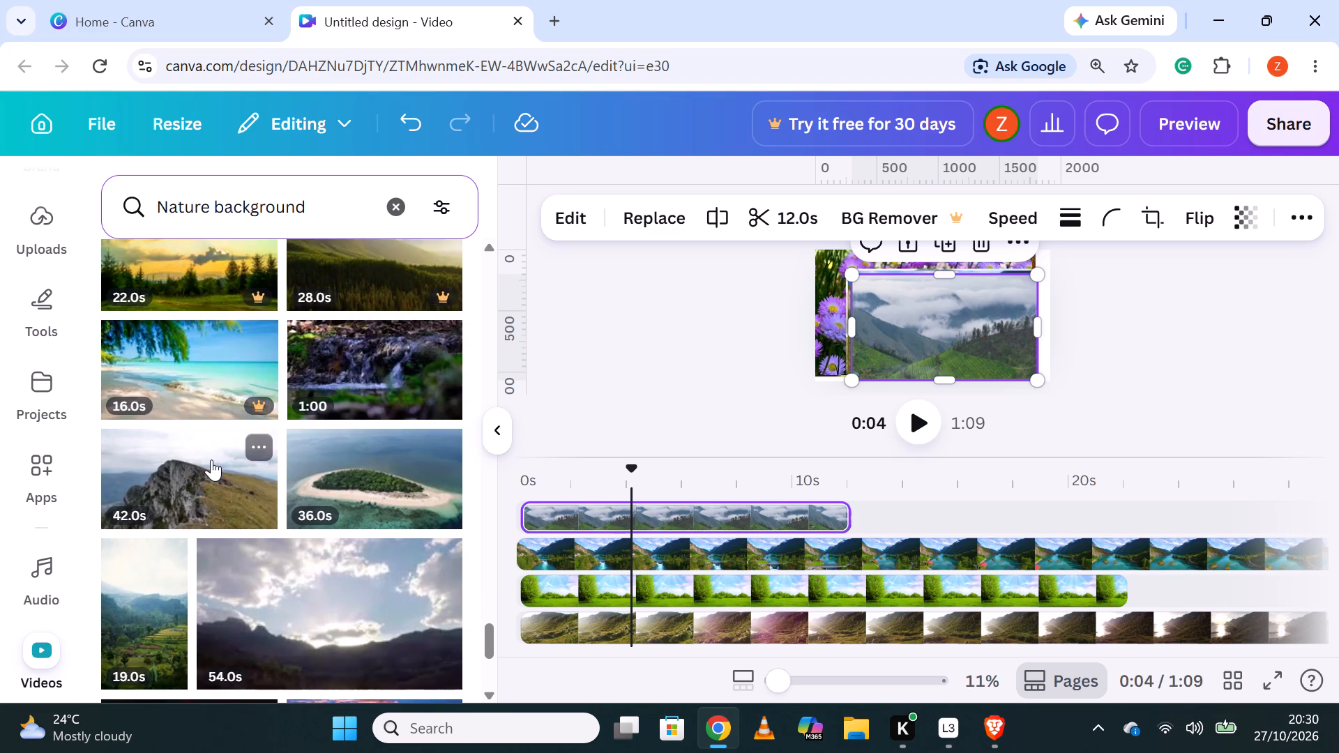
scroll(221, 446, "down", 1)
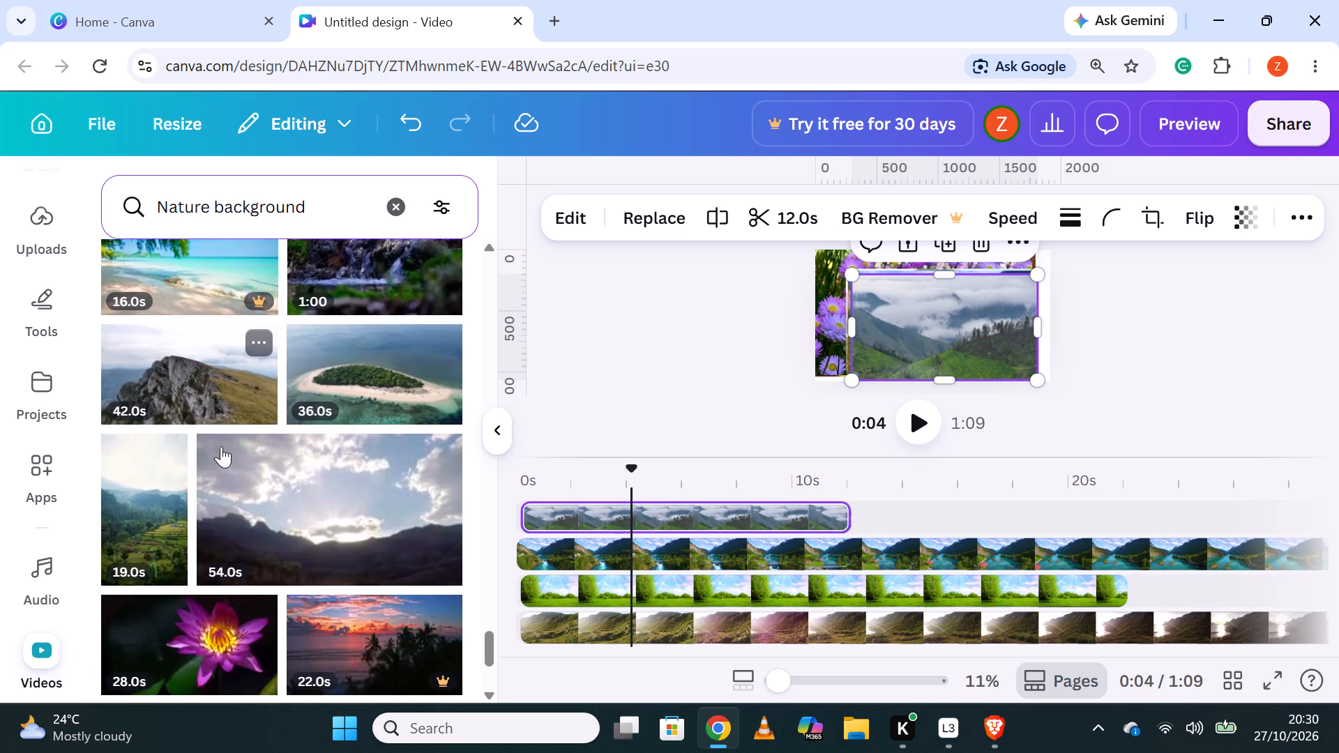
scroll(133, 509, "down", 1)
scroll(250, 553, "down", 1)
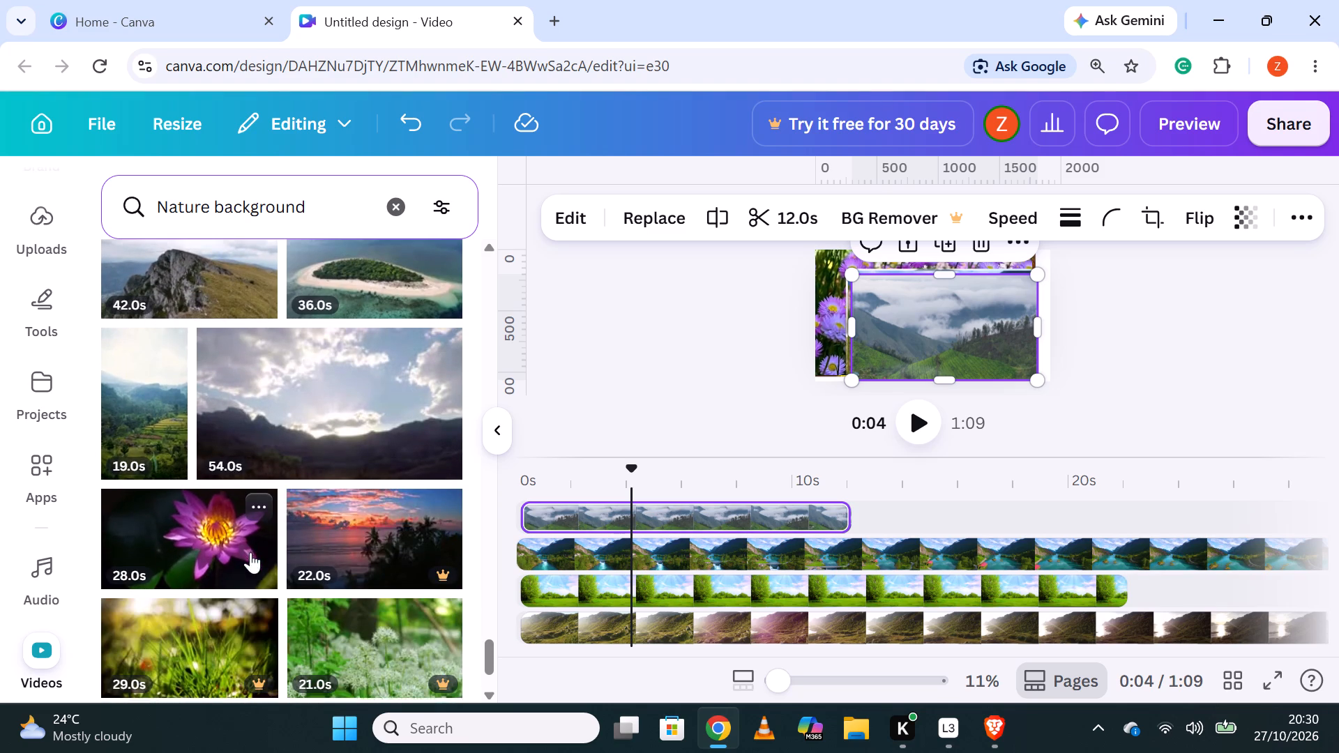
scroll(206, 552, "up", 1)
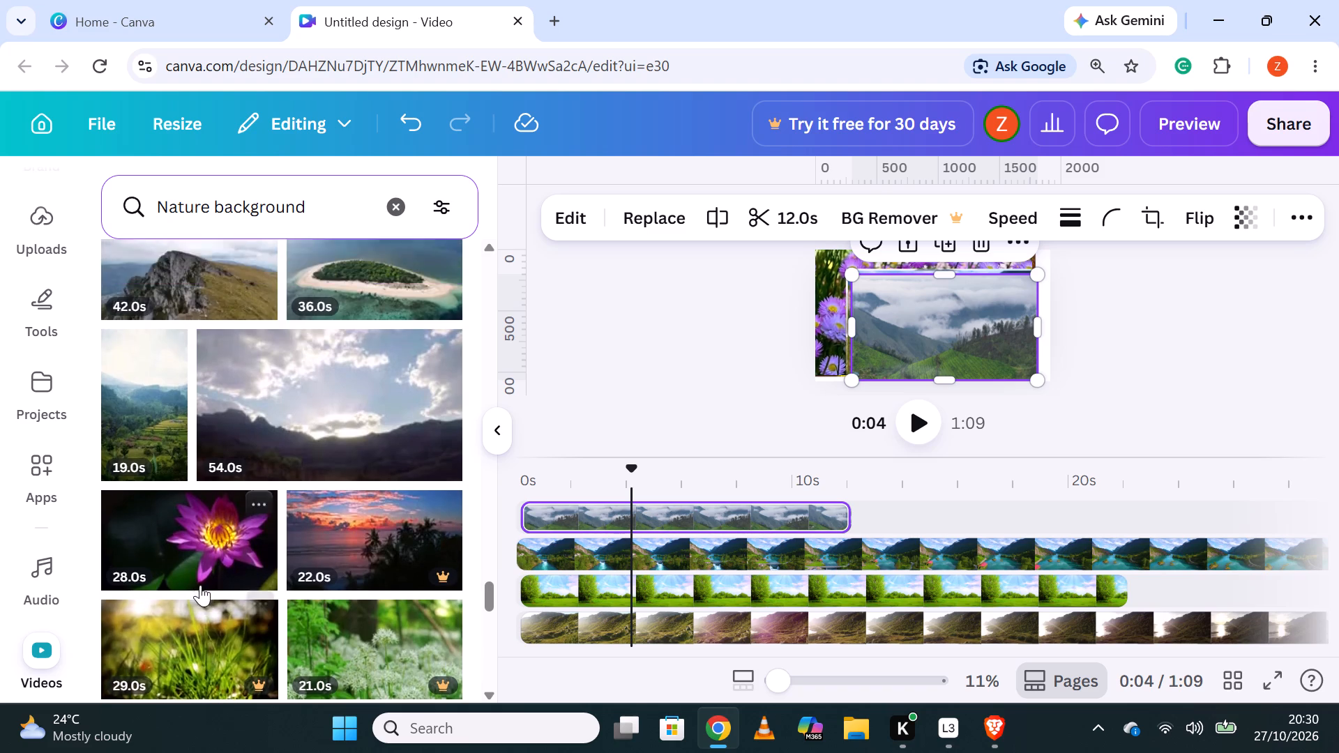
scroll(200, 585, "down", 2)
left_click_drag(185, 563, 790, 502)
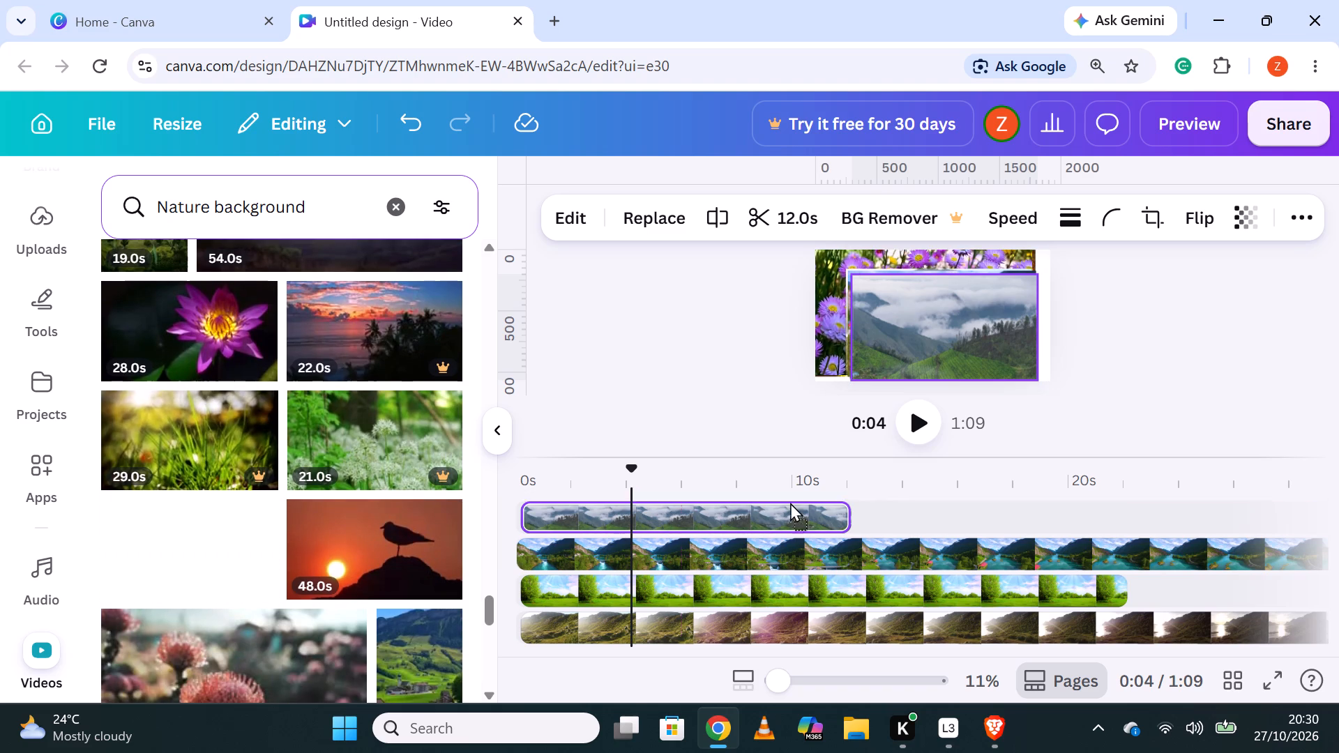
left_click_drag(790, 502, 969, 505)
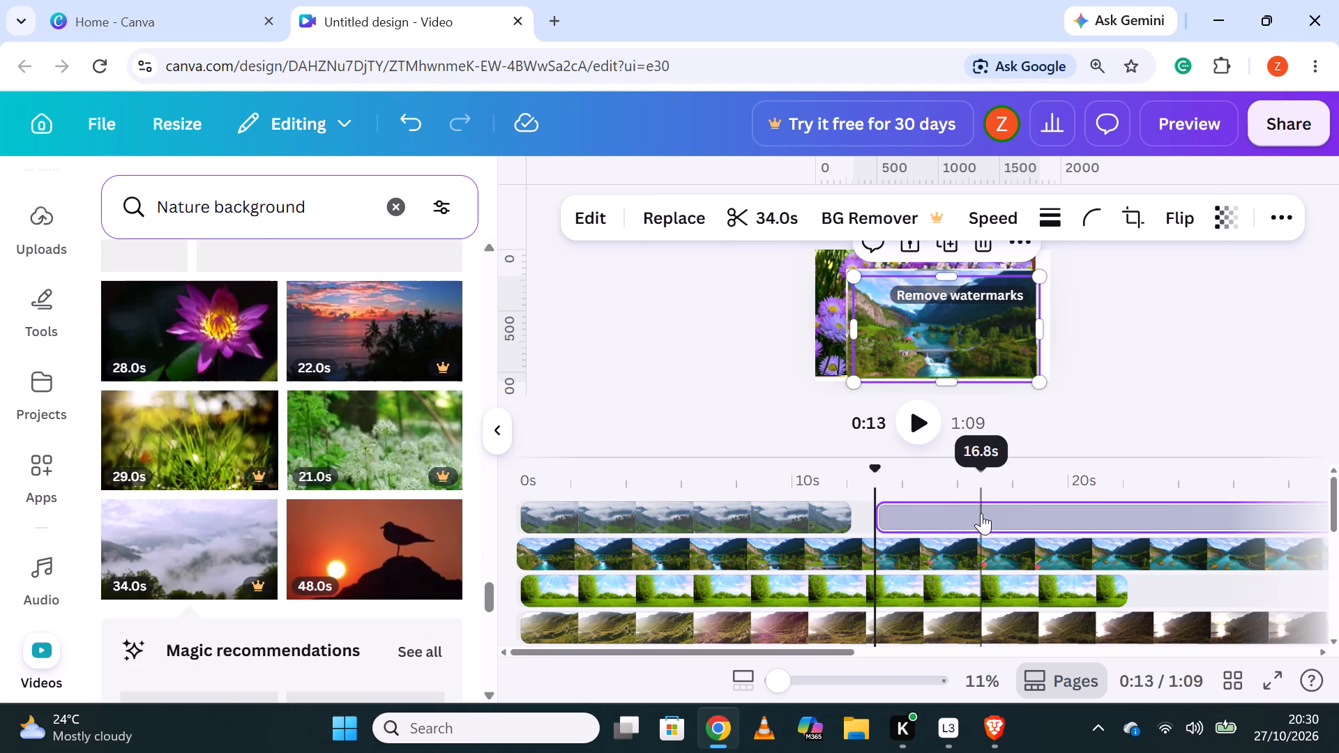
left_click_drag(981, 509, 969, 508)
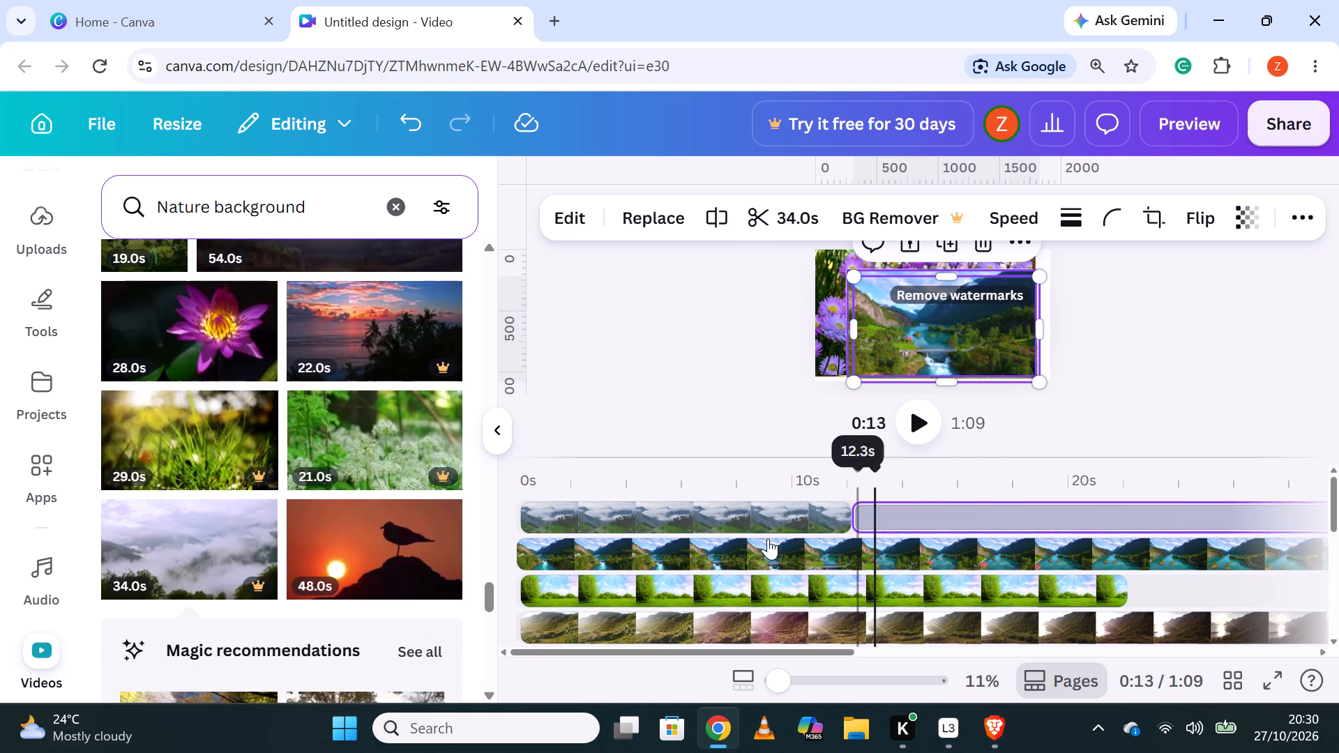
Add the 22-second pink pincushion flowers video on a new track above the cloudy mountains clips, starting at 0 s.
scroll(713, 535, "down", 1)
scroll(713, 535, "up", 2)
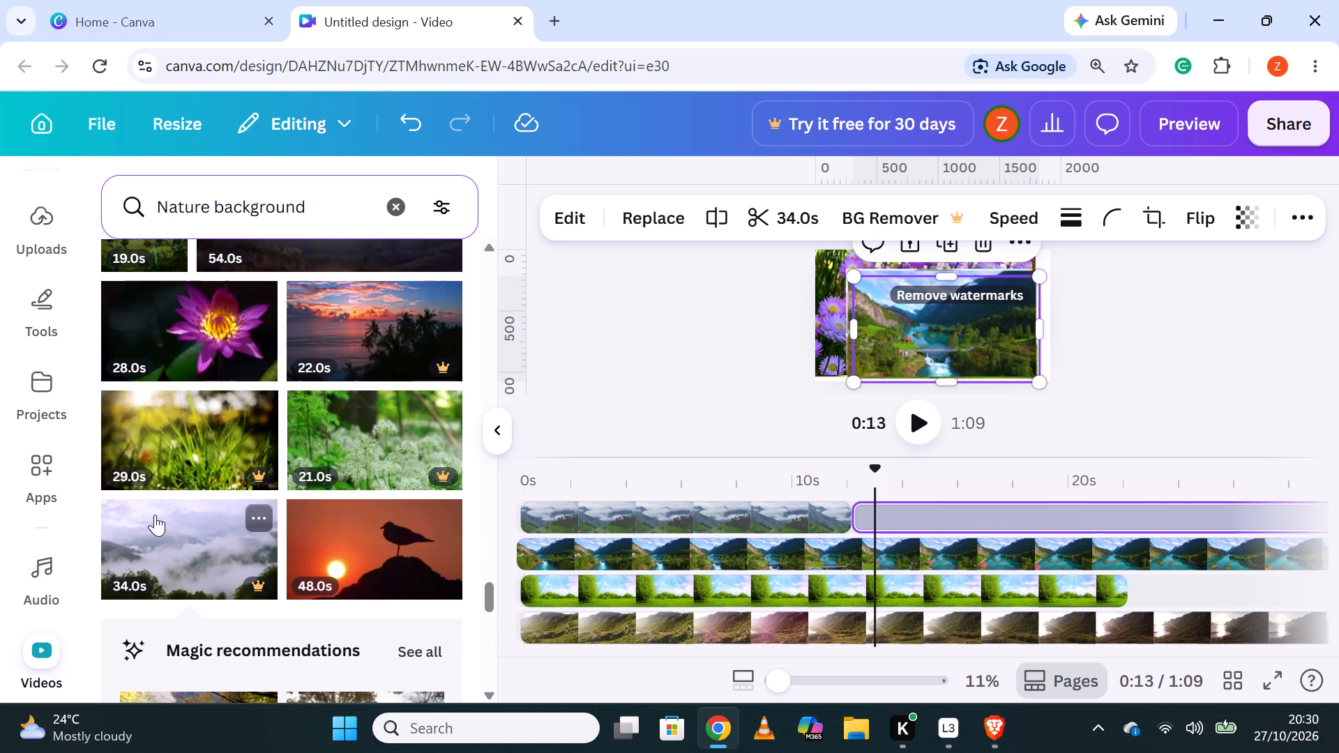
scroll(184, 513, "down", 3)
left_click_drag(182, 555, 704, 501)
left_click_drag(725, 508, 644, 507)
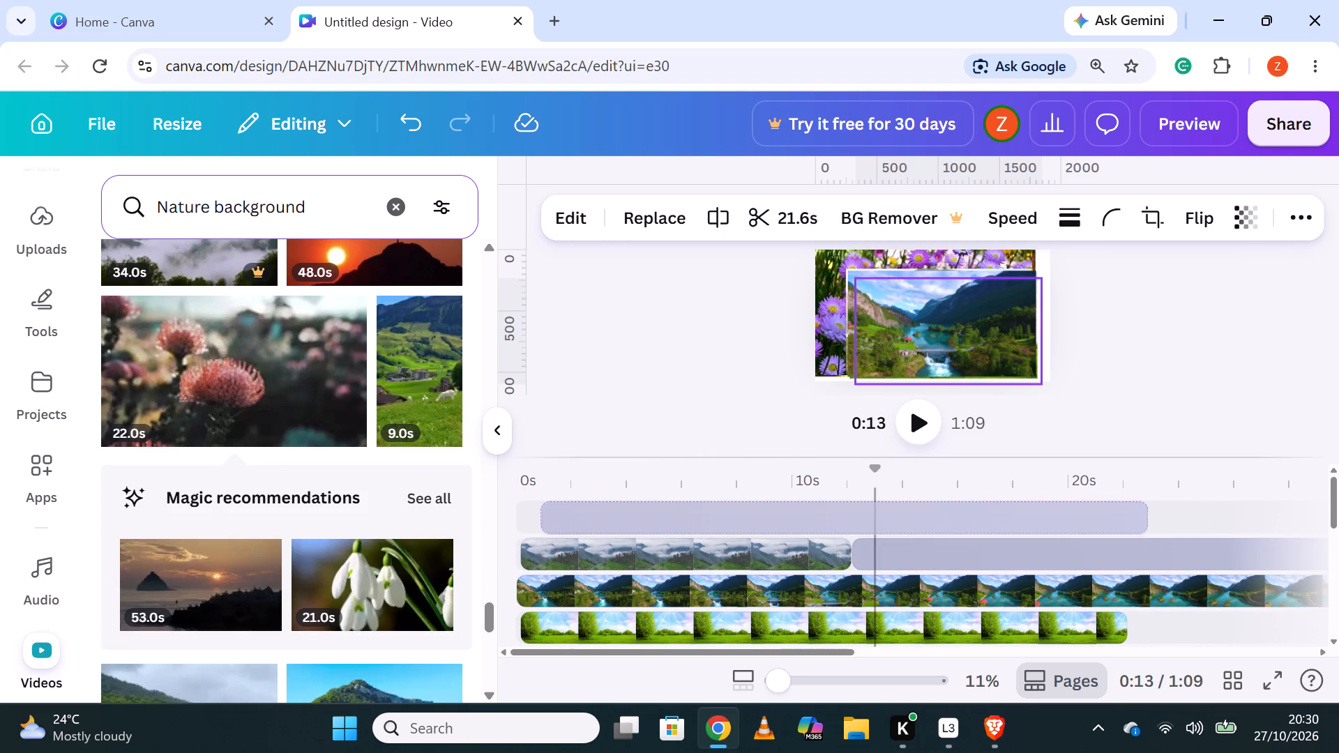
left_click_drag(644, 507, 626, 510)
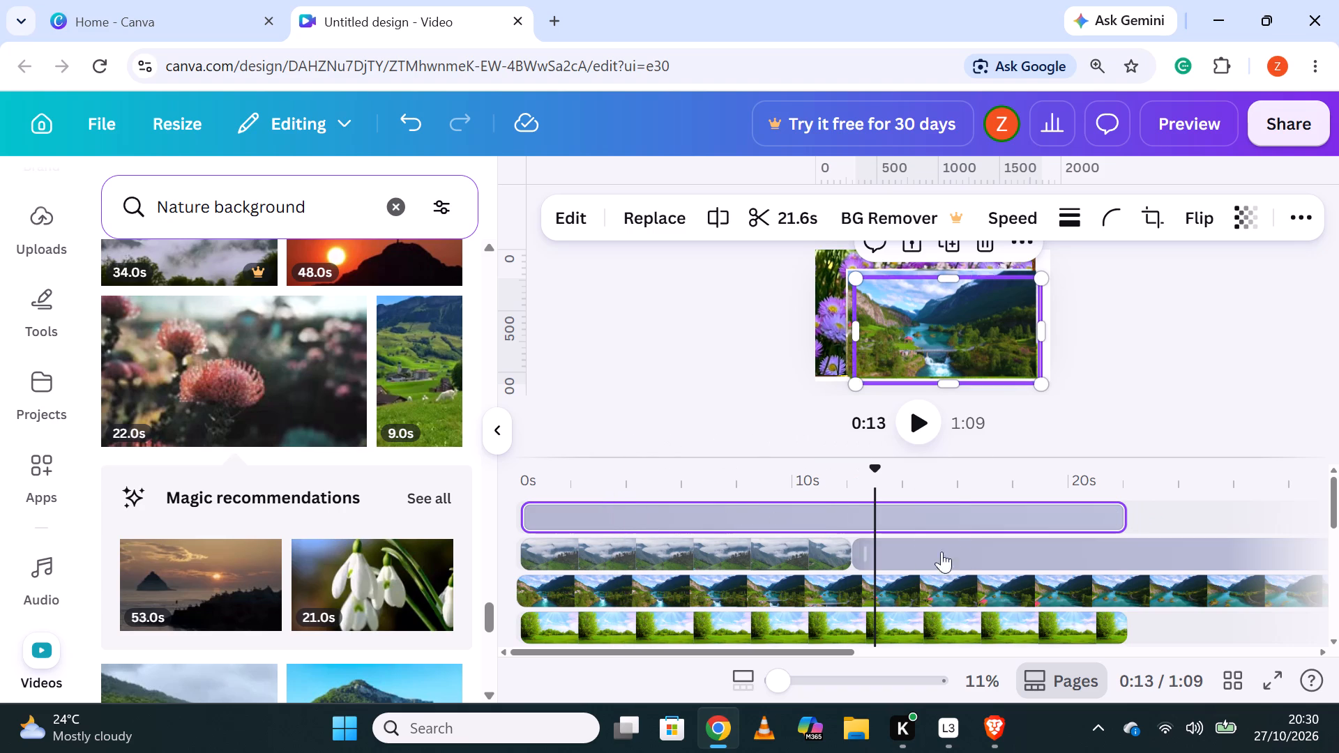
Add the 10-second blue-sky lake video on a new track above the pincushion flowers clip, starting at about 3 s.
scroll(751, 508, "up", 1)
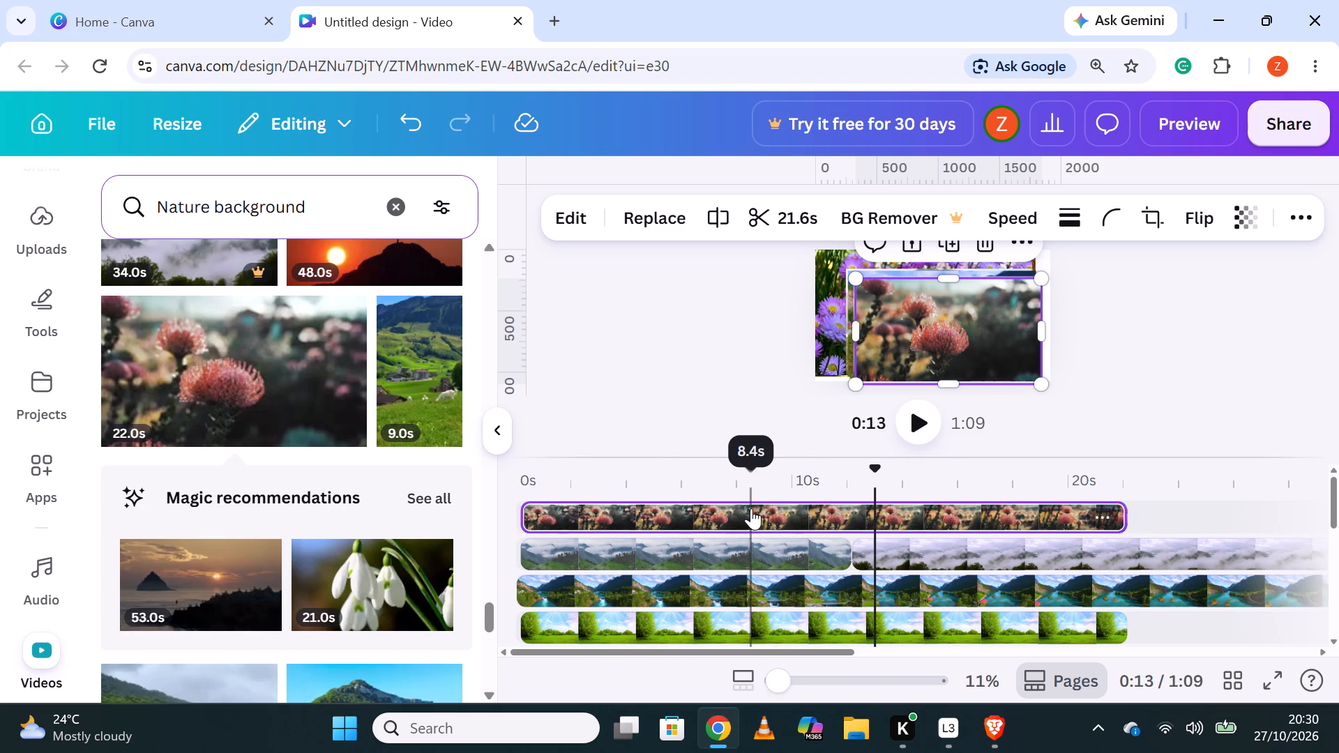
scroll(750, 508, "down", 1)
scroll(750, 508, "up", 2)
scroll(289, 517, "down", 1)
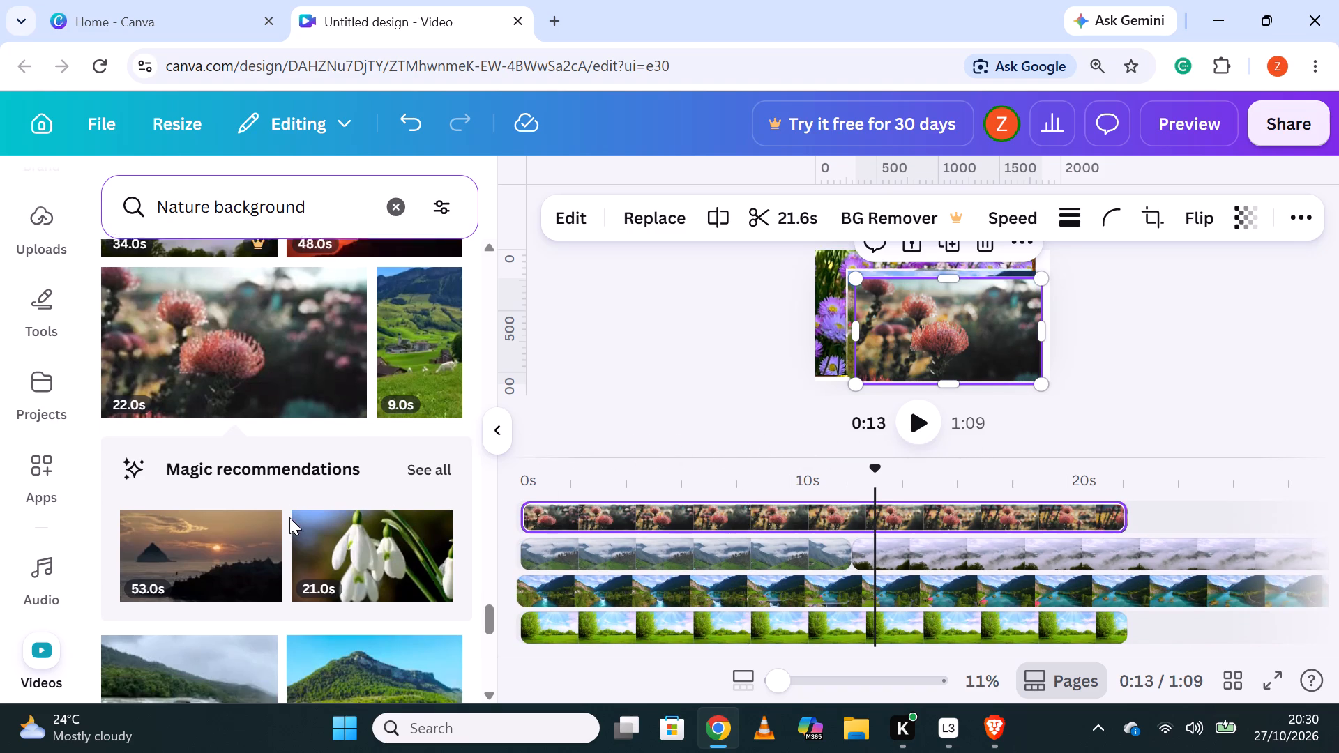
scroll(289, 517, "down", 2)
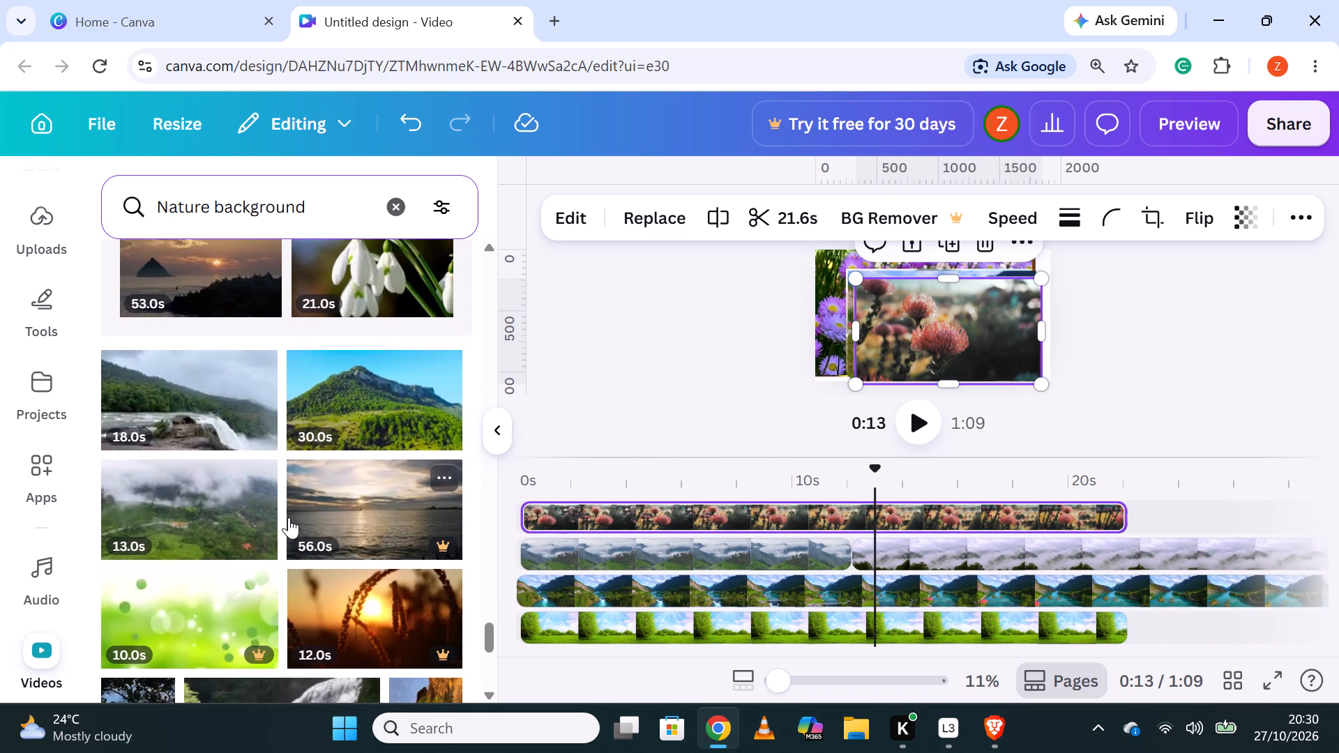
scroll(289, 517, "down", 4)
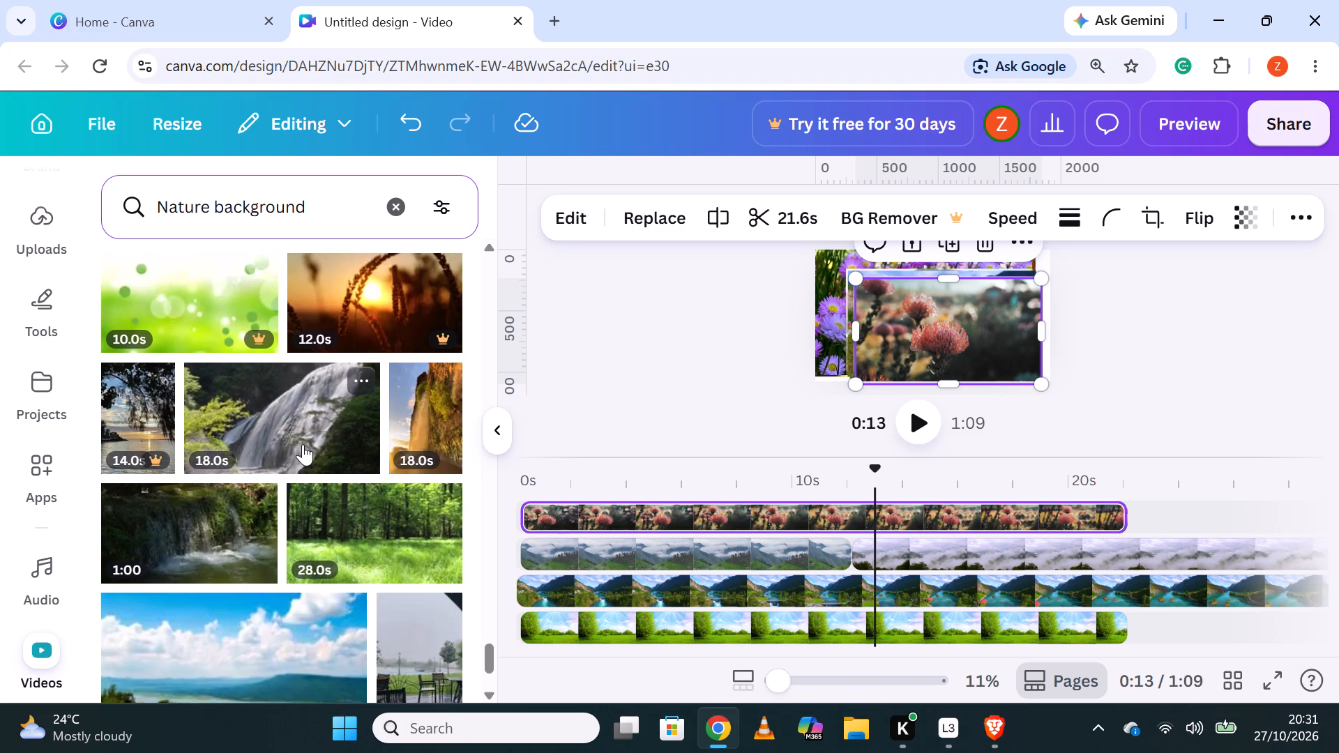
scroll(273, 471, "down", 3)
left_click_drag(218, 522, 311, 487)
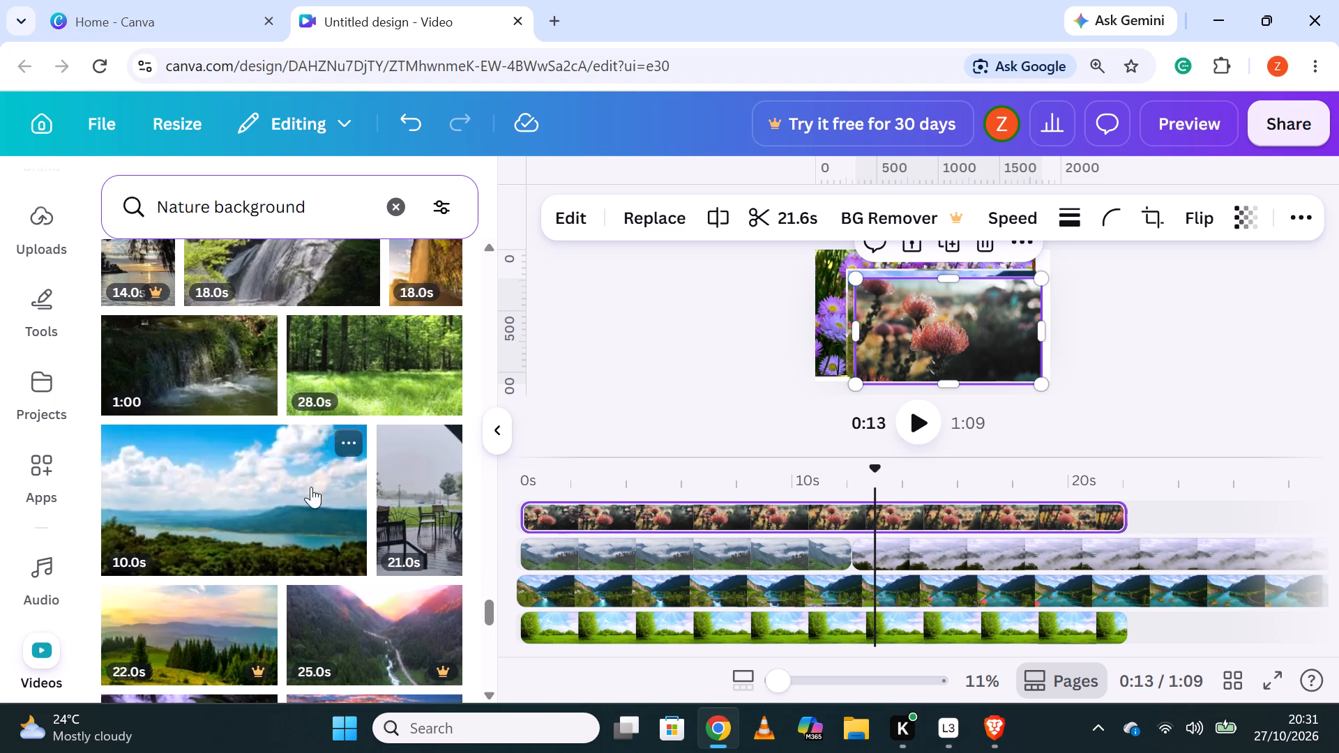
left_click_drag(311, 487, 917, 513)
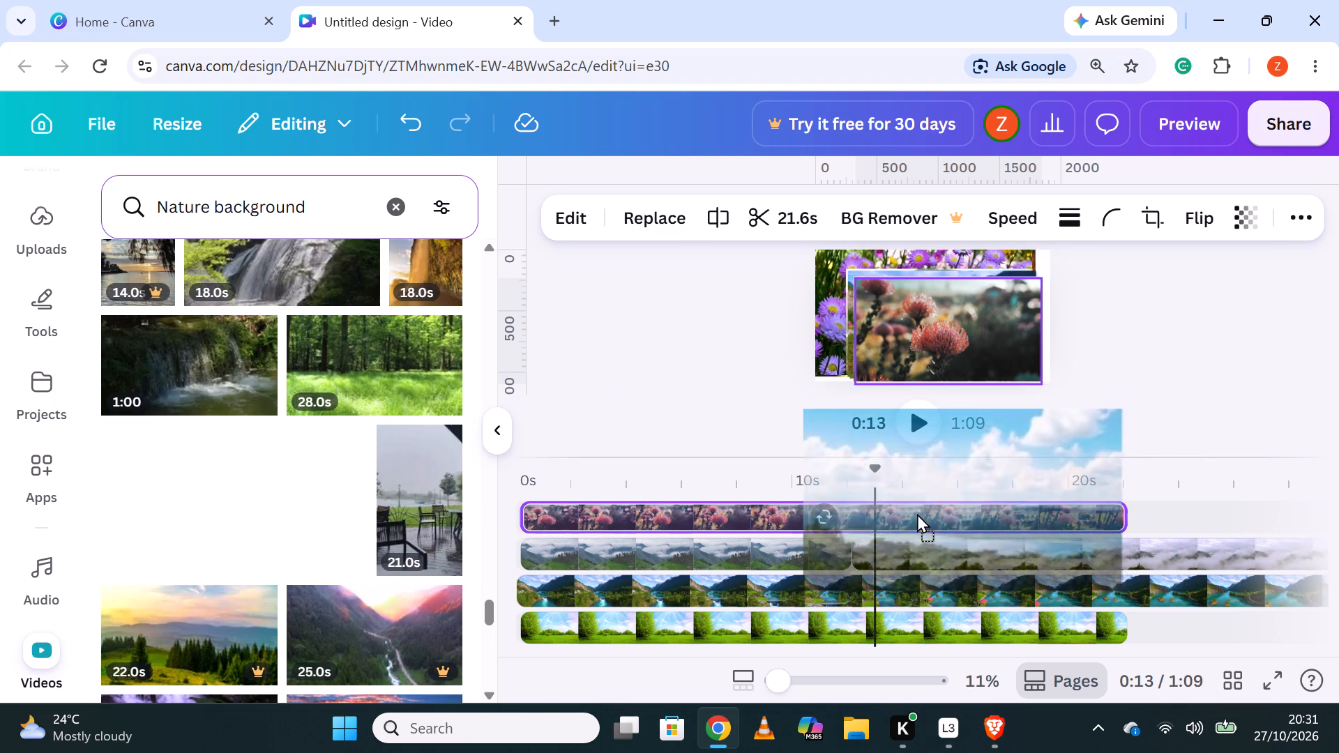
left_click_drag(917, 513, 914, 501)
left_click_drag(941, 512, 927, 511)
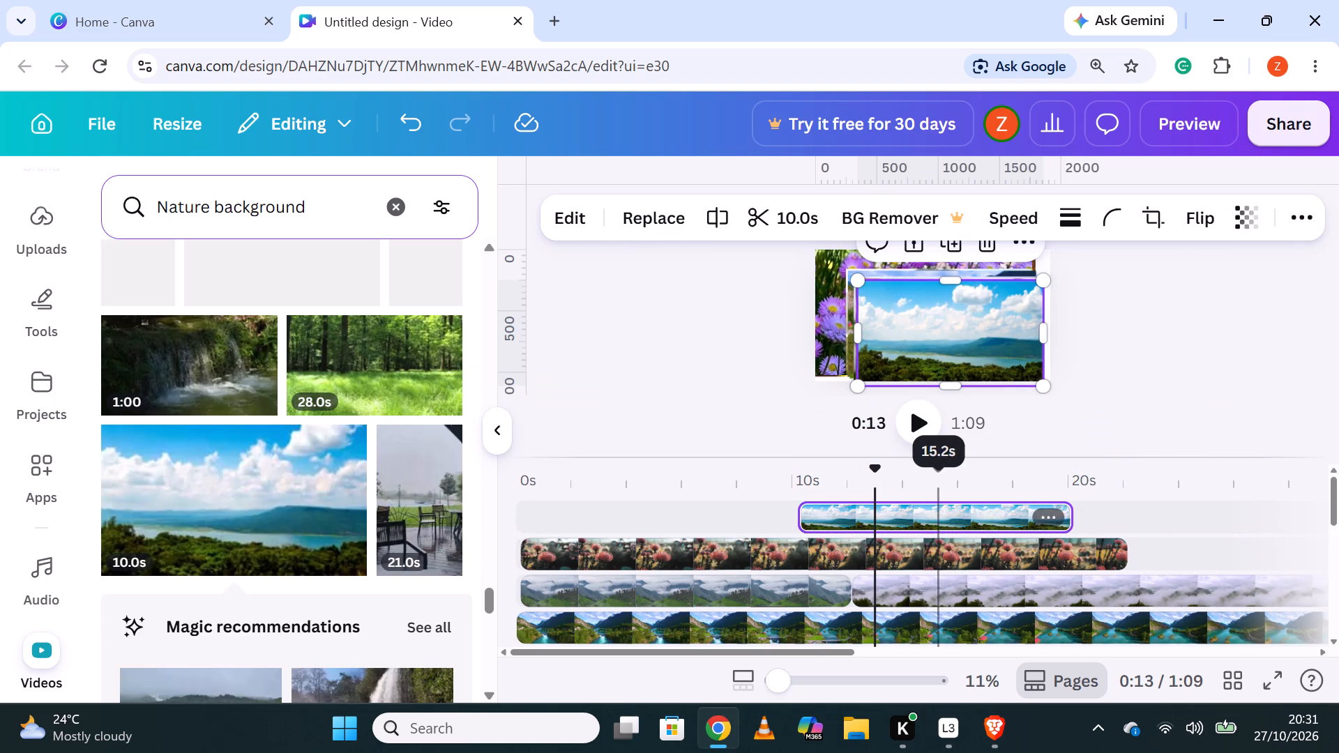
left_click_drag(927, 511, 734, 512)
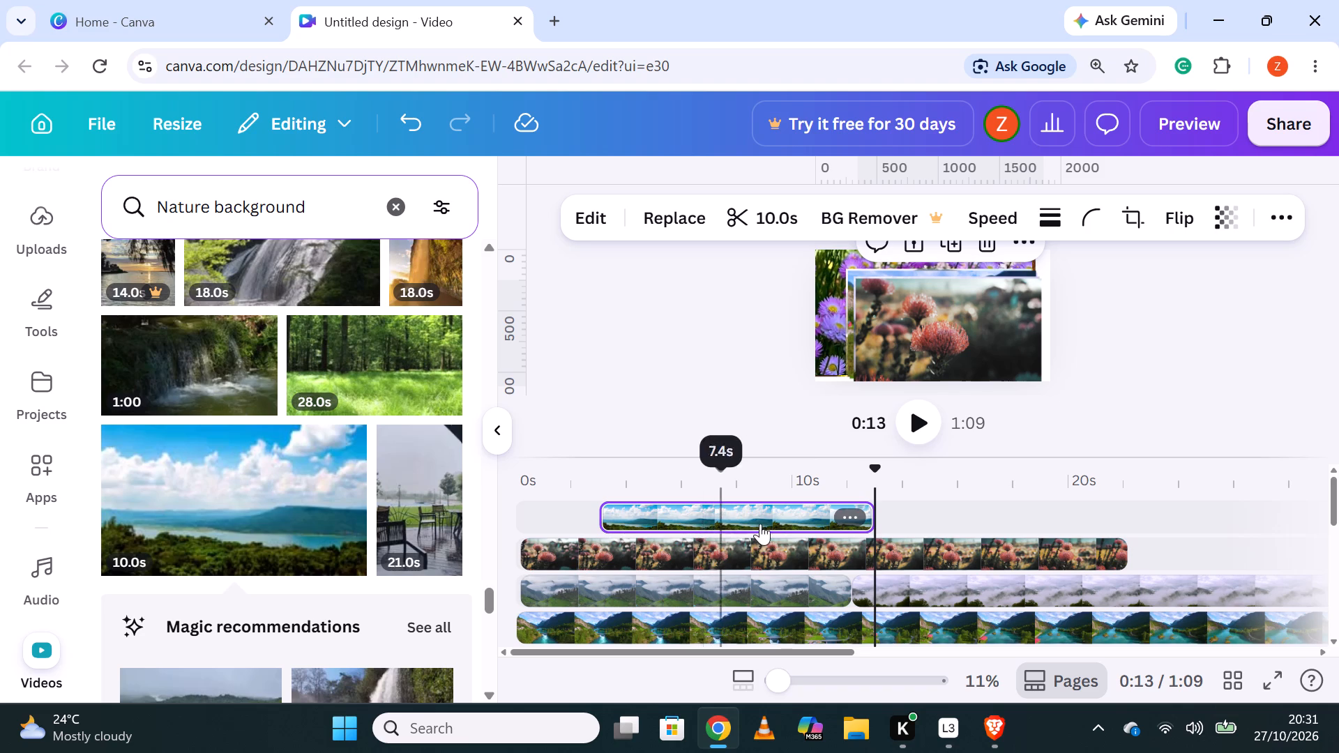
Add the recommended 22-second green grassy hills video on a new track above the lake clip, starting at 0 s.
scroll(259, 489, "down", 2)
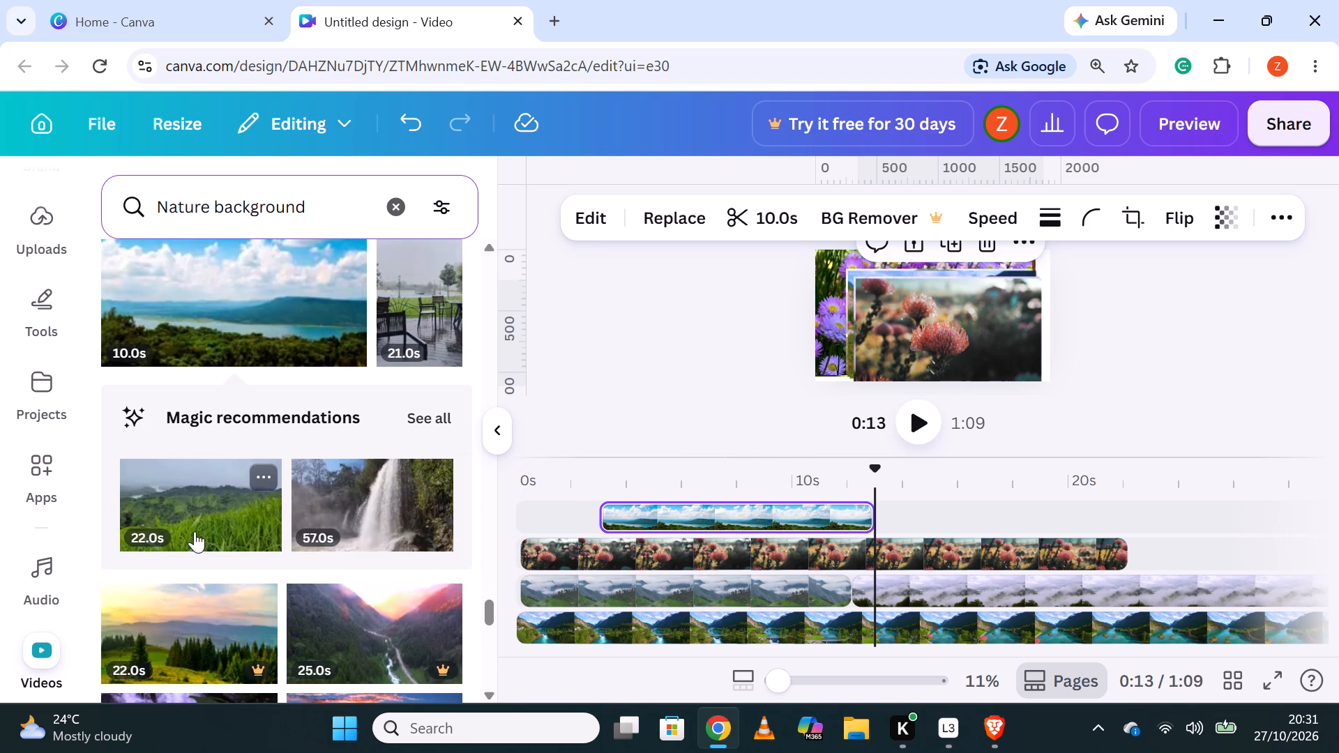
left_click_drag(194, 531, 704, 498)
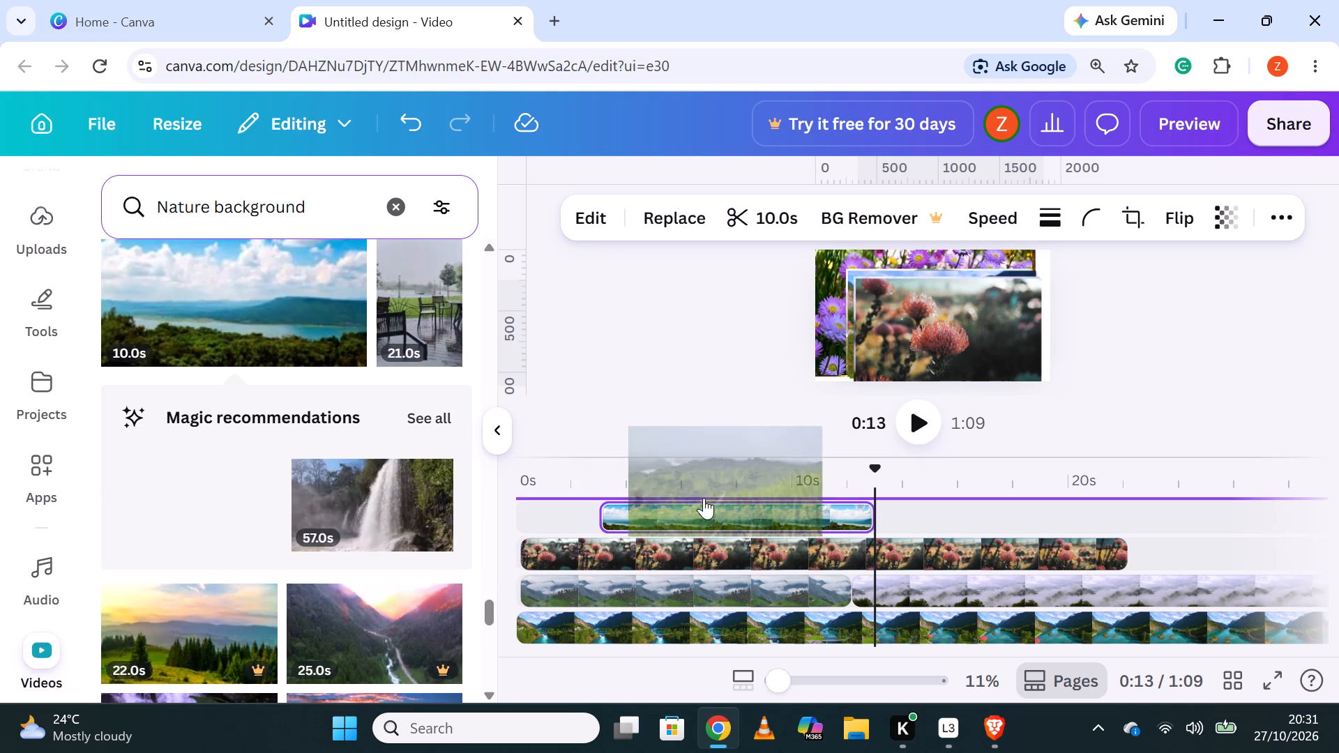
left_click_drag(784, 515, 681, 515)
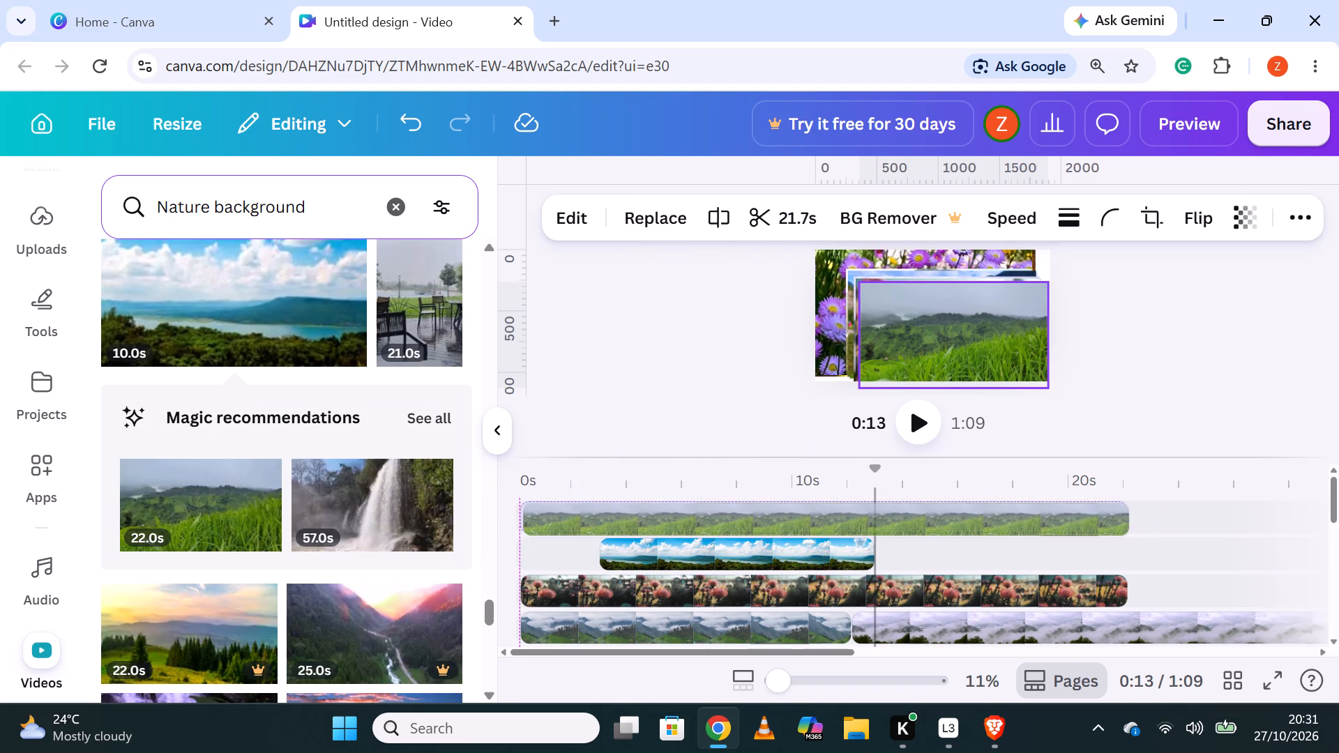
left_click_drag(681, 515, 676, 515)
Move the 15-second pink blossom trees clip along its track to start at about 9 s.
scroll(803, 536, "down", 2)
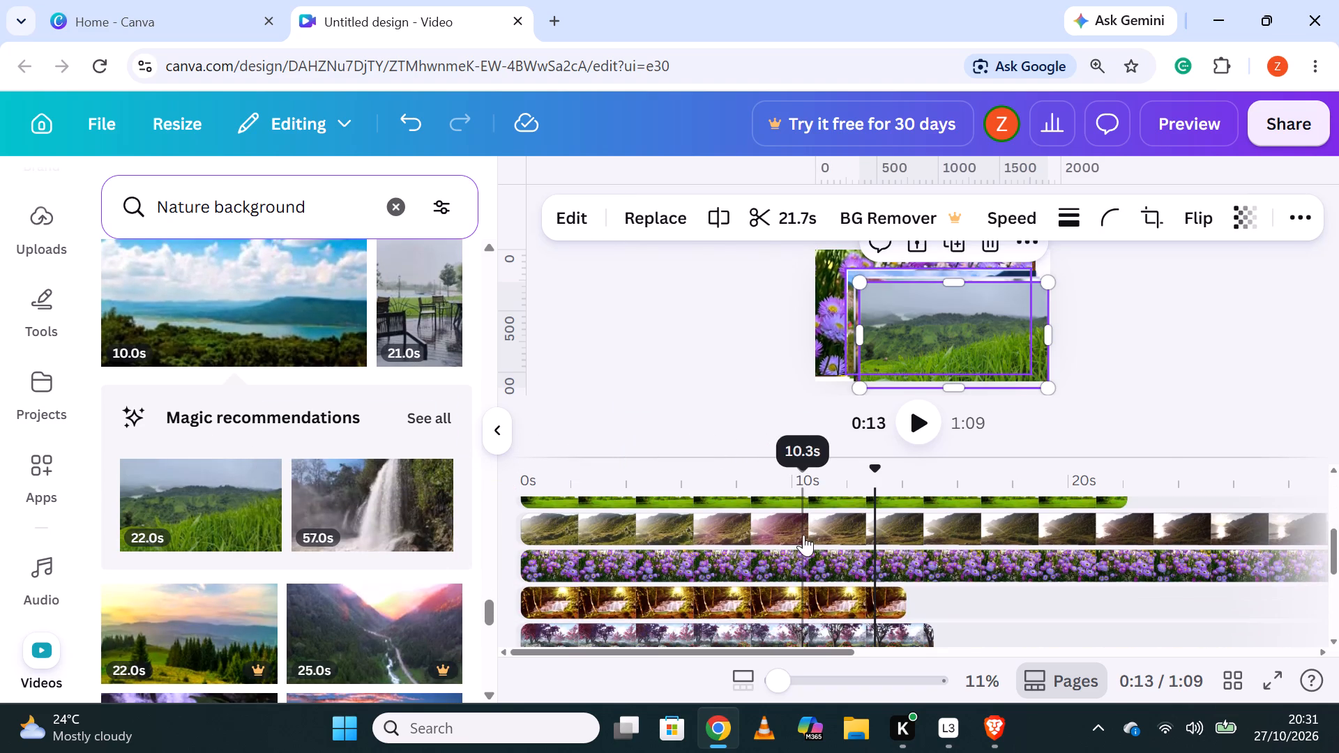
scroll(940, 545, "down", 1)
left_click_drag(750, 534, 1050, 538)
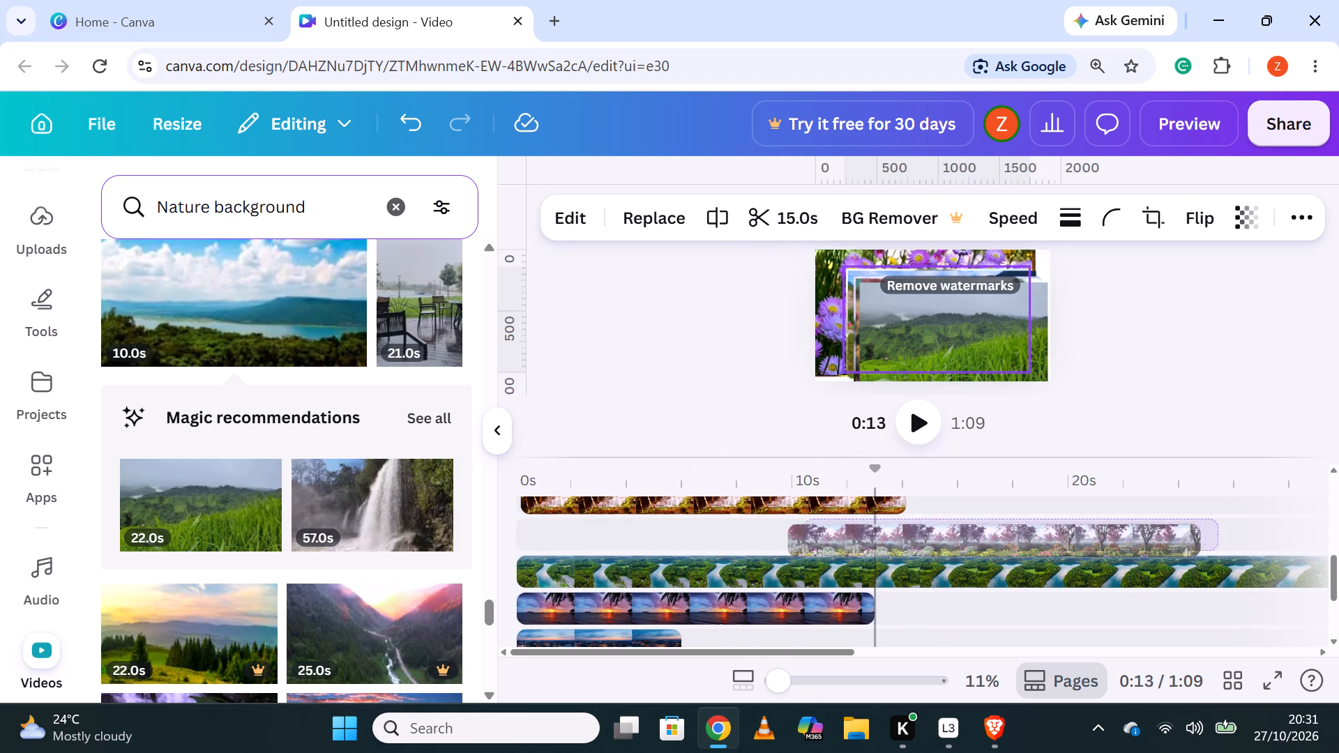
left_click_drag(1050, 538, 998, 531)
Move the 14-second golden forest clip along its track to start at about 4.7 s.
scroll(642, 501, "up", 1)
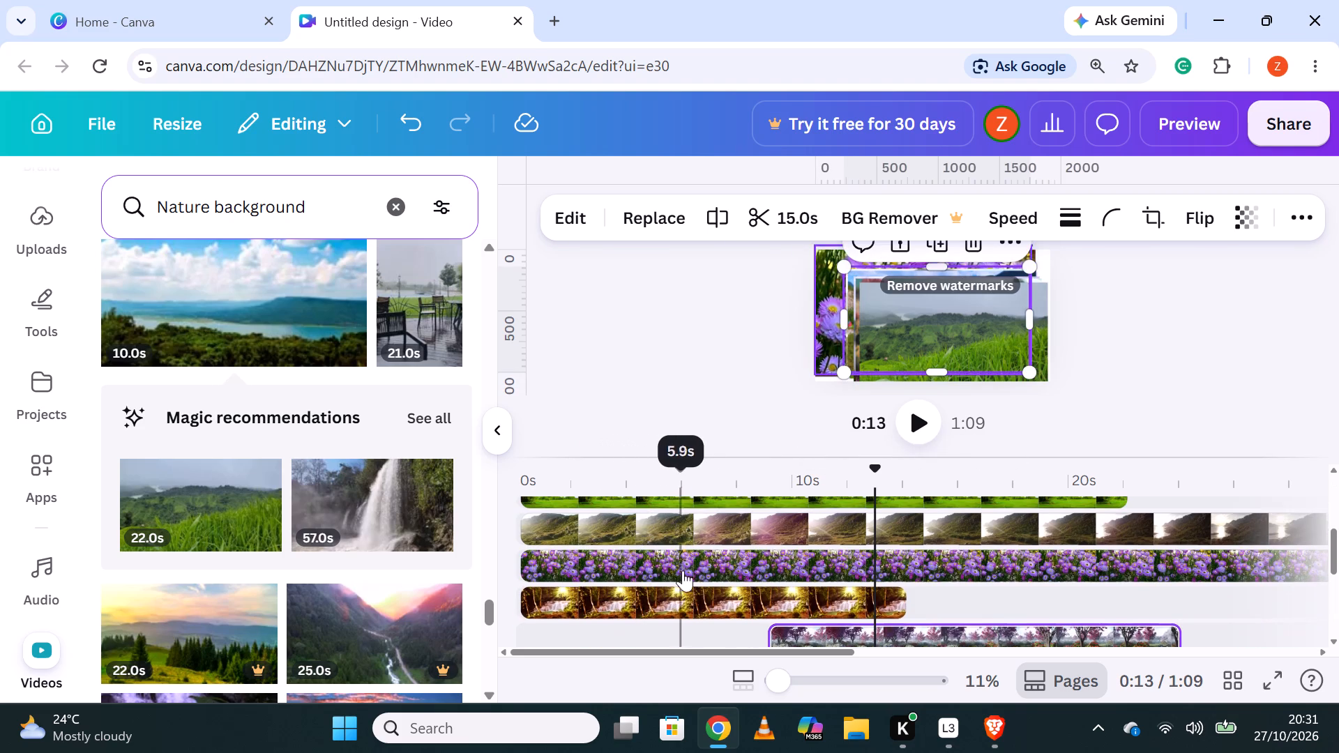
left_click_drag(695, 590, 823, 588)
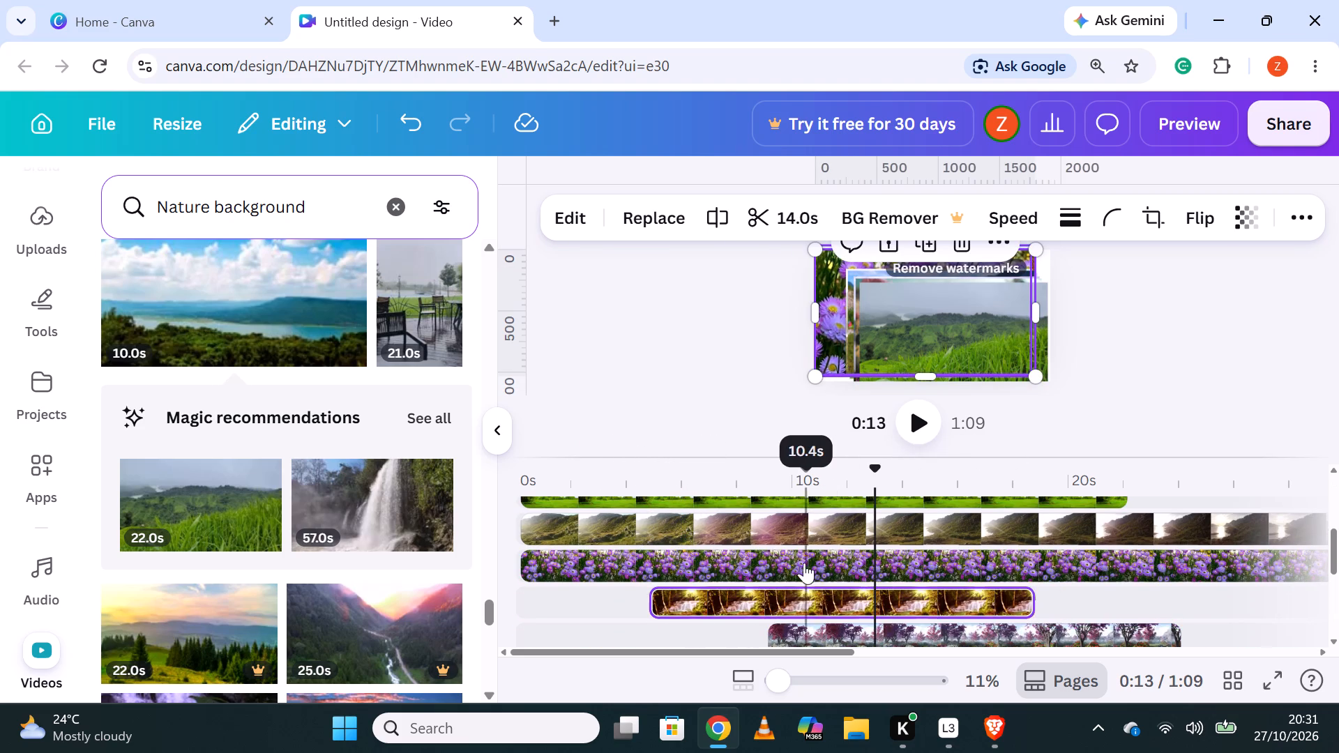
Split the river valley clip at about 12.3 s and move its second part to start at about 14 s.
scroll(804, 561, "up", 2)
scroll(804, 561, "down", 1)
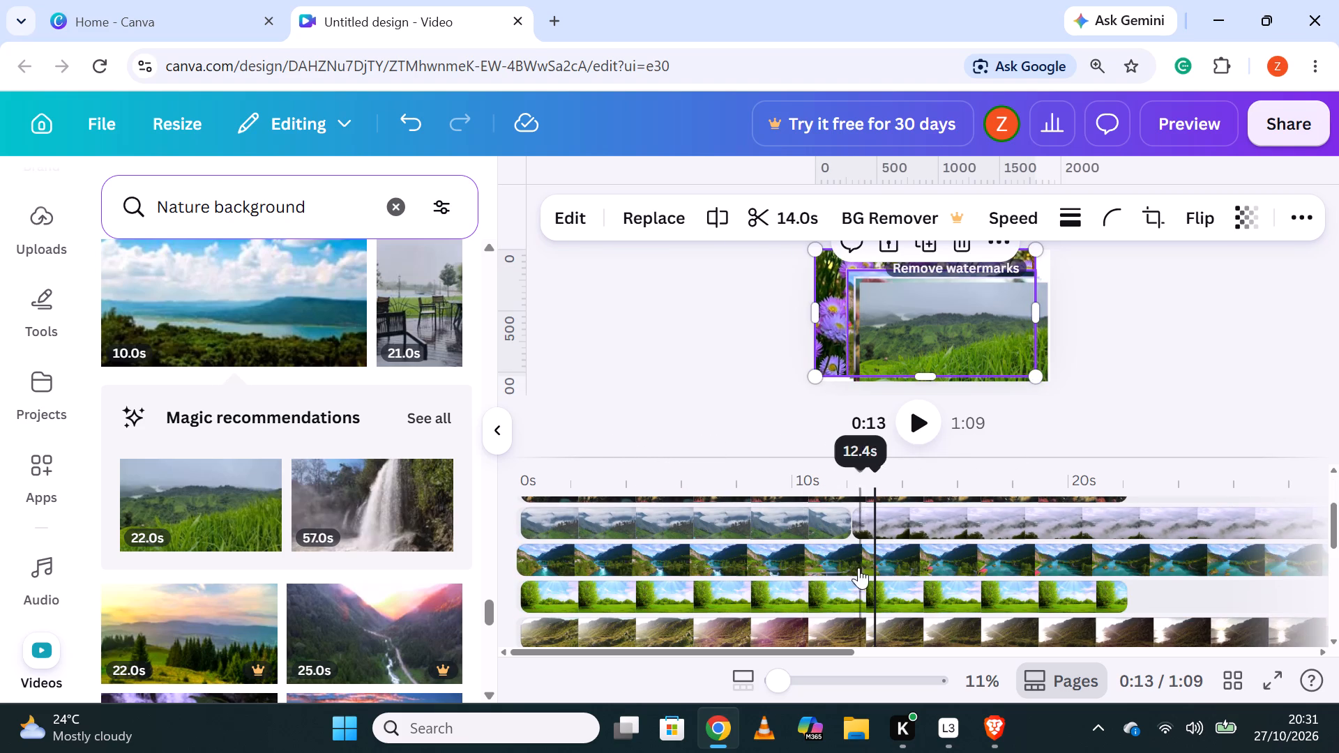
left_click(858, 556)
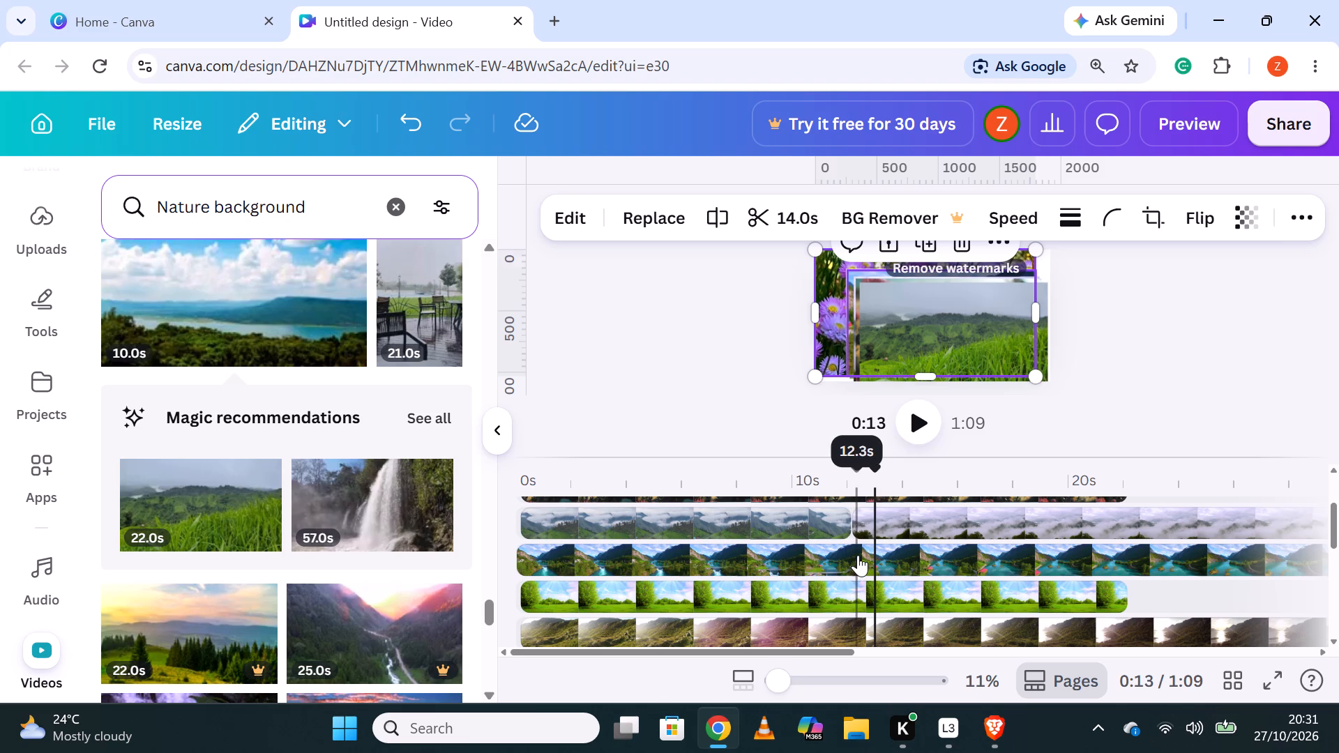
right_click(858, 555)
left_click(910, 626)
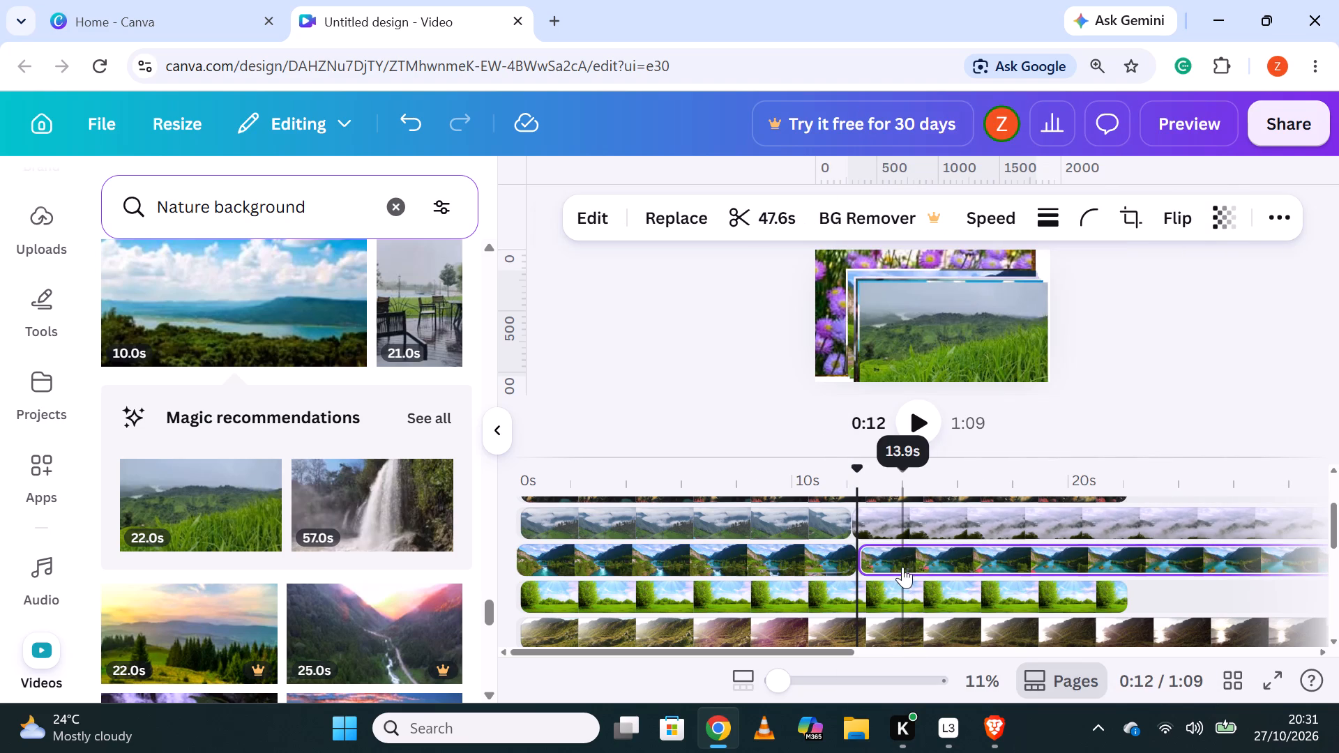
left_click_drag(901, 561, 955, 558)
Split the hillside clip at about 13 s and move its second part to start at about 14 s.
scroll(690, 617, "down", 1)
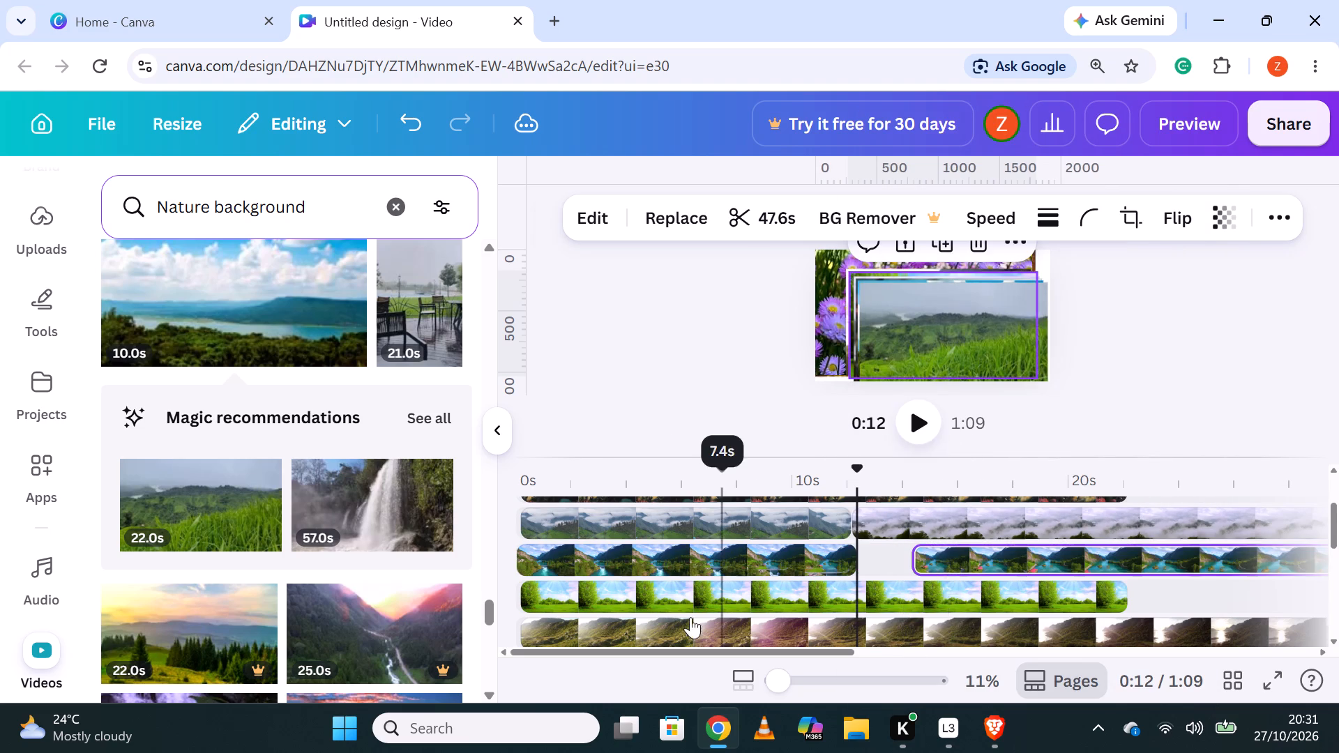
scroll(831, 530, "up", 1)
scroll(862, 591, "down", 1)
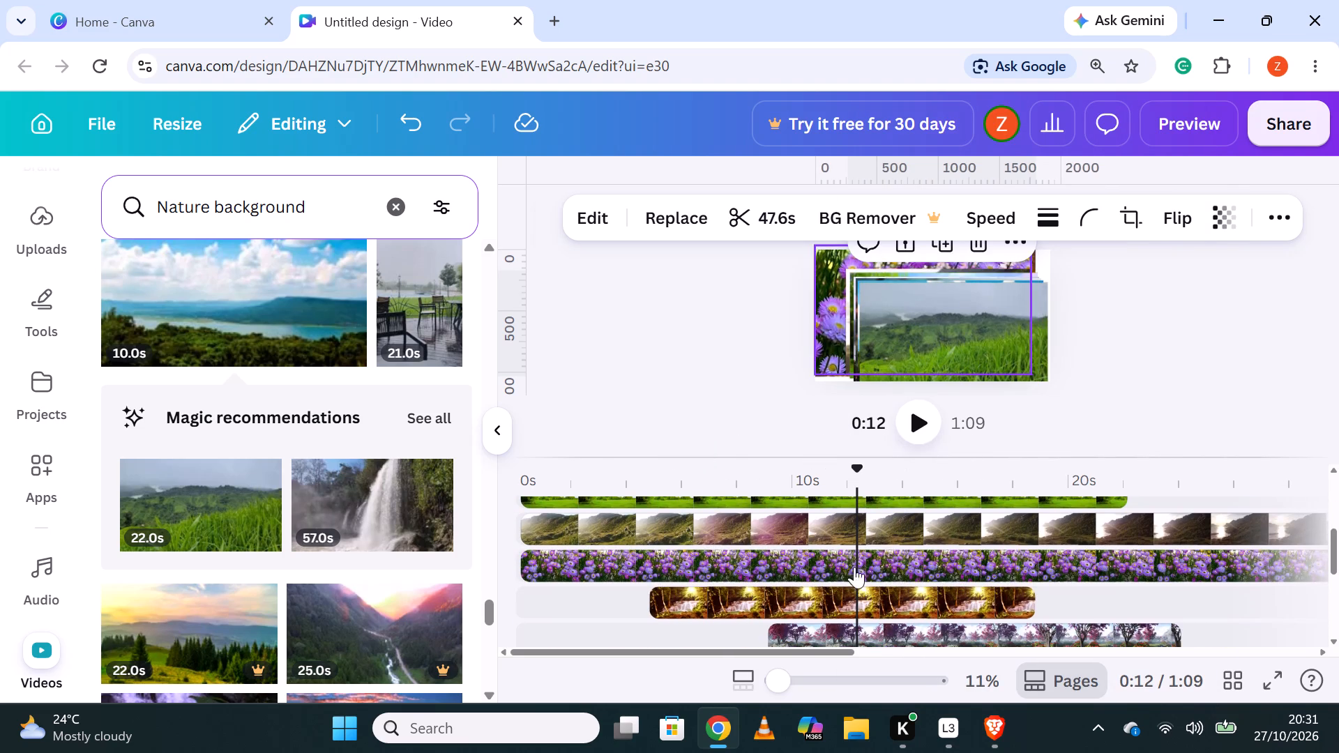
left_click(878, 526)
right_click(878, 526)
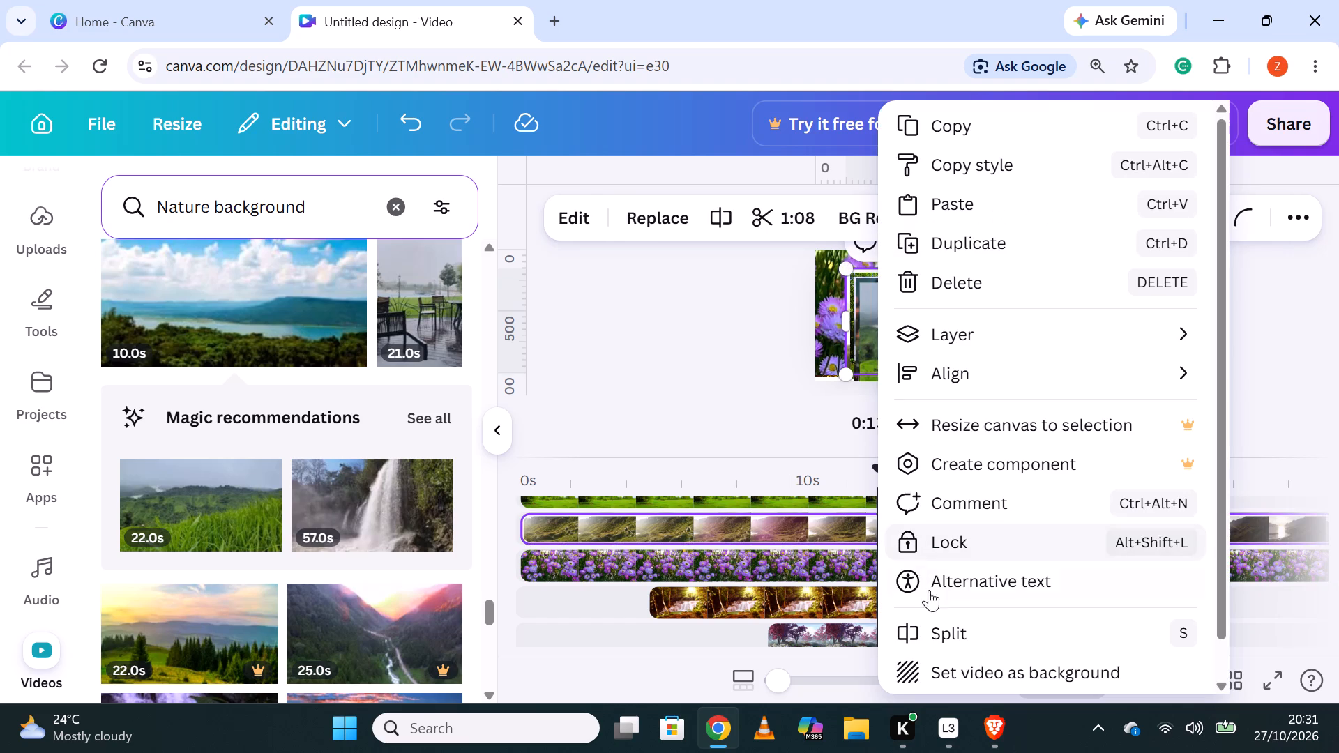
left_click(937, 631)
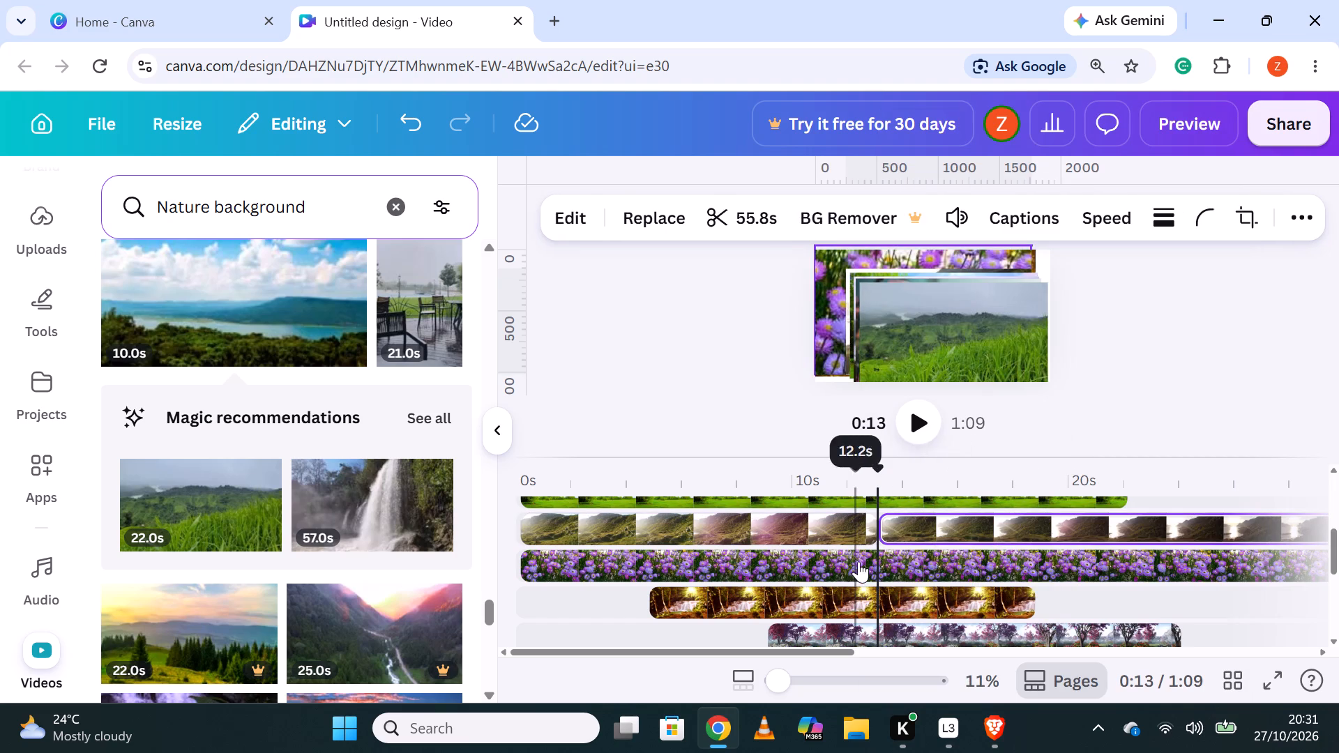
left_click_drag(908, 532, 933, 533)
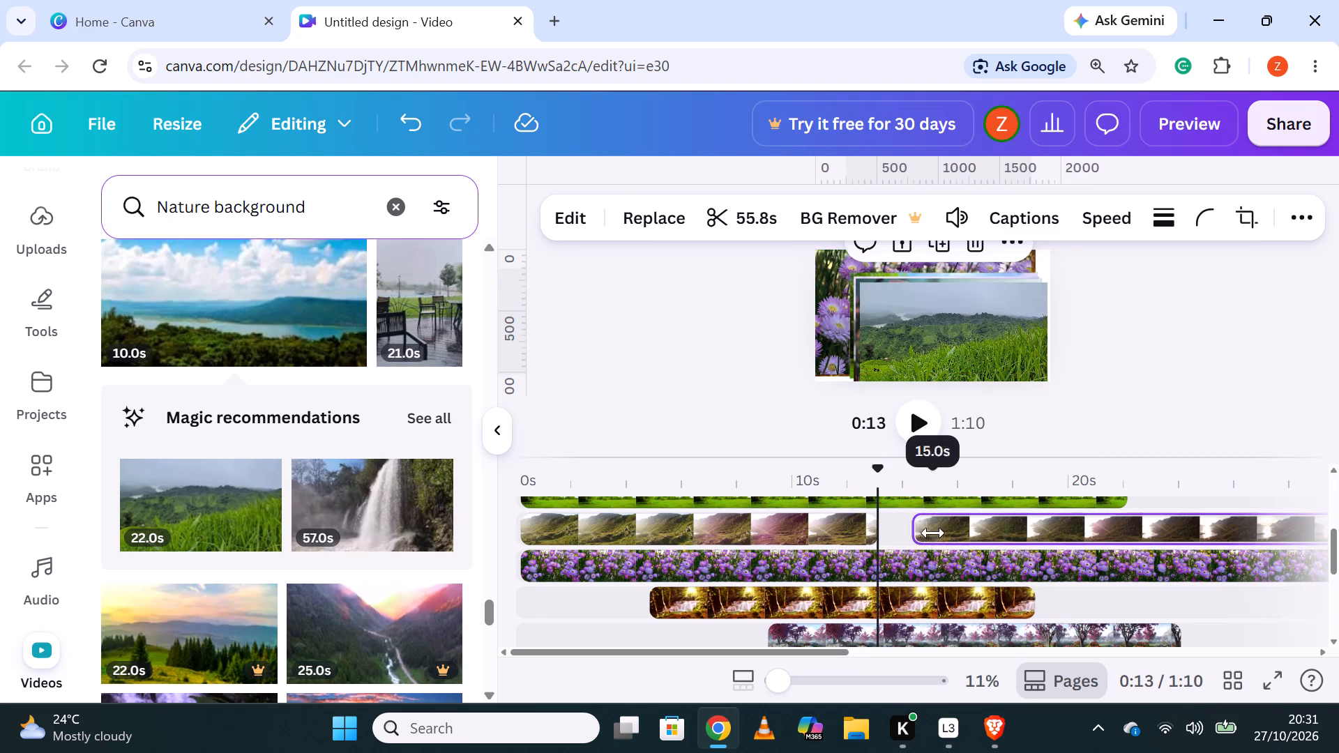
Split the purple flowers clip at about 14 s and move its second part to start at about 16 s.
left_click(909, 554)
right_click(911, 553)
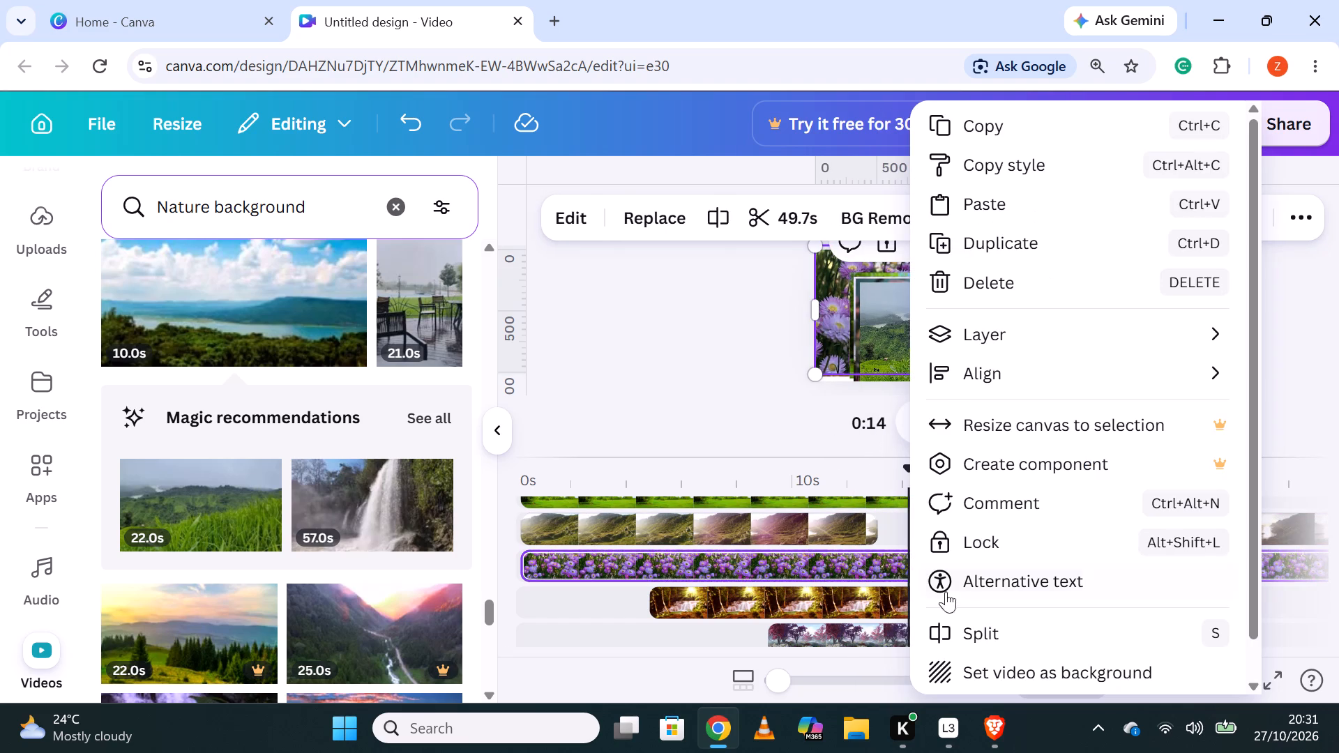
left_click(948, 630)
left_click_drag(993, 558, 992, 558)
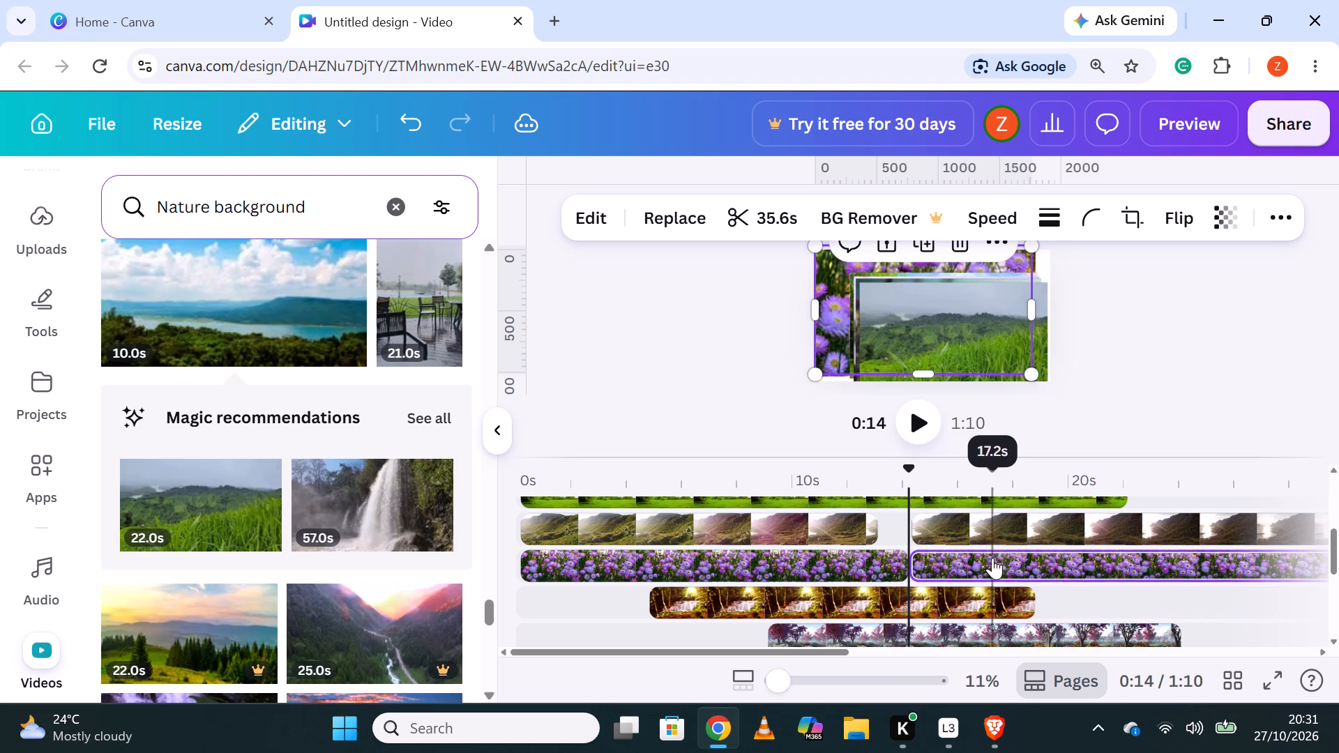
left_click_drag(992, 558, 1041, 558)
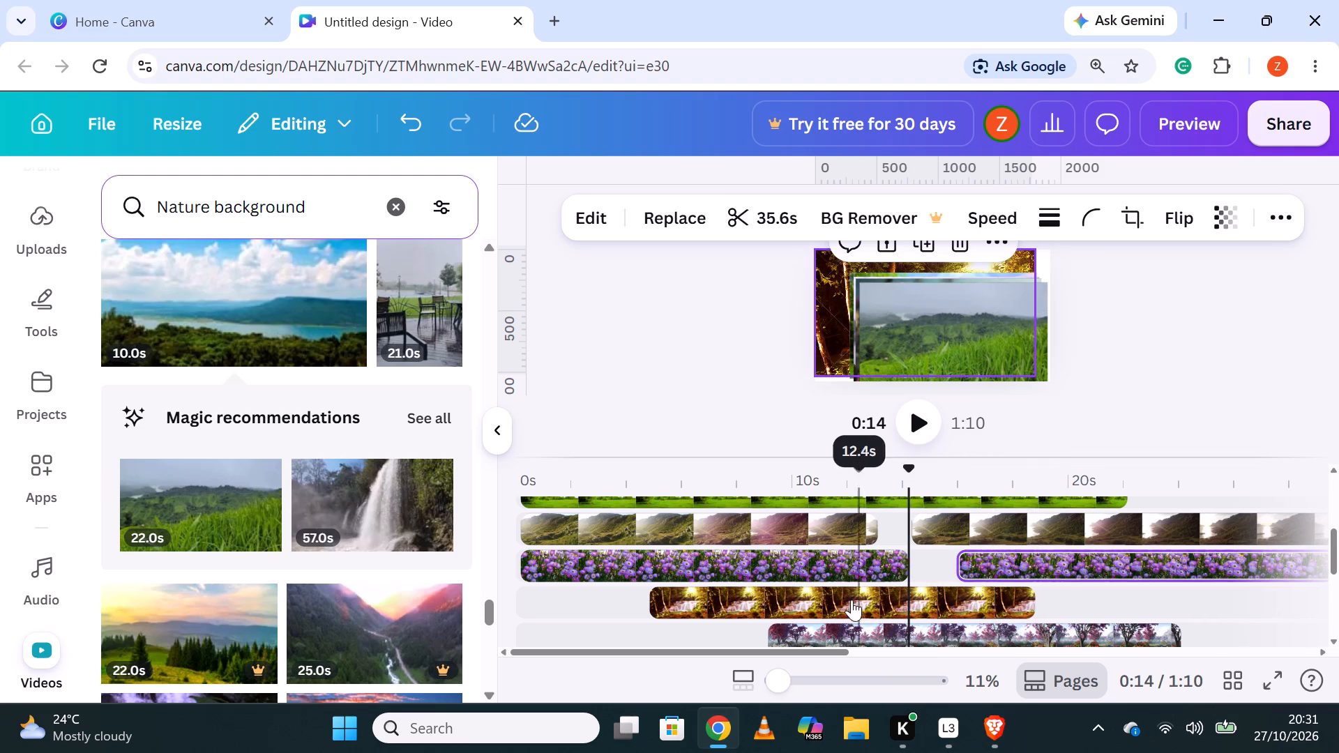
Split the golden forest clip at 12.2 s and move its second part to start at about 16 s.
left_click(856, 596)
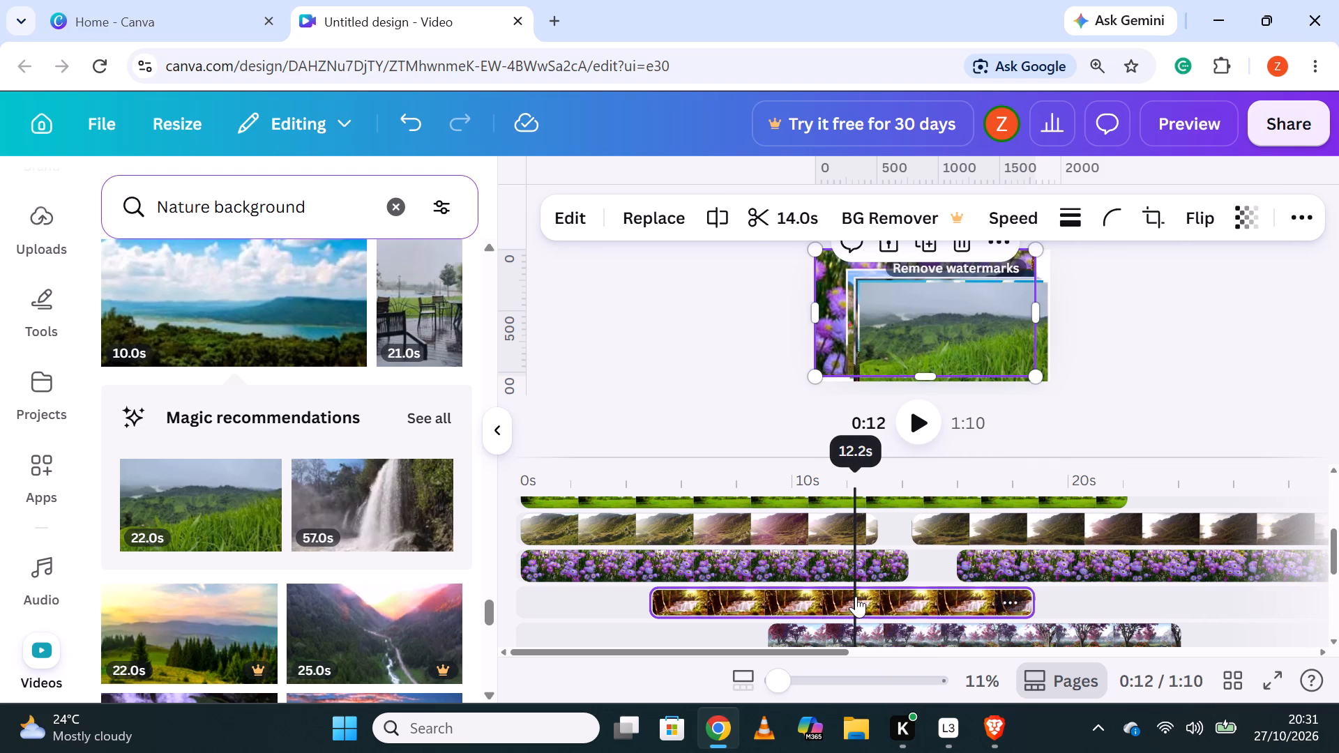
right_click(856, 596)
left_click(935, 623)
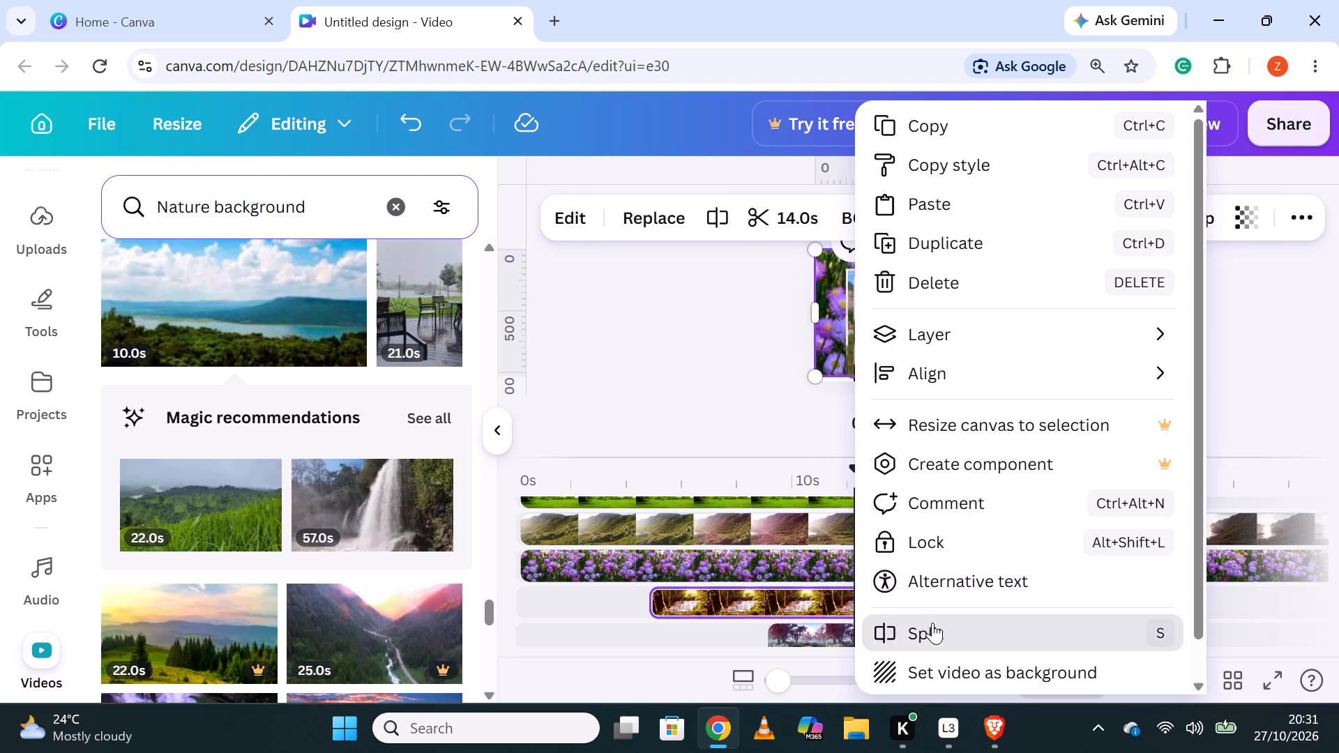
left_click_drag(931, 596, 1044, 595)
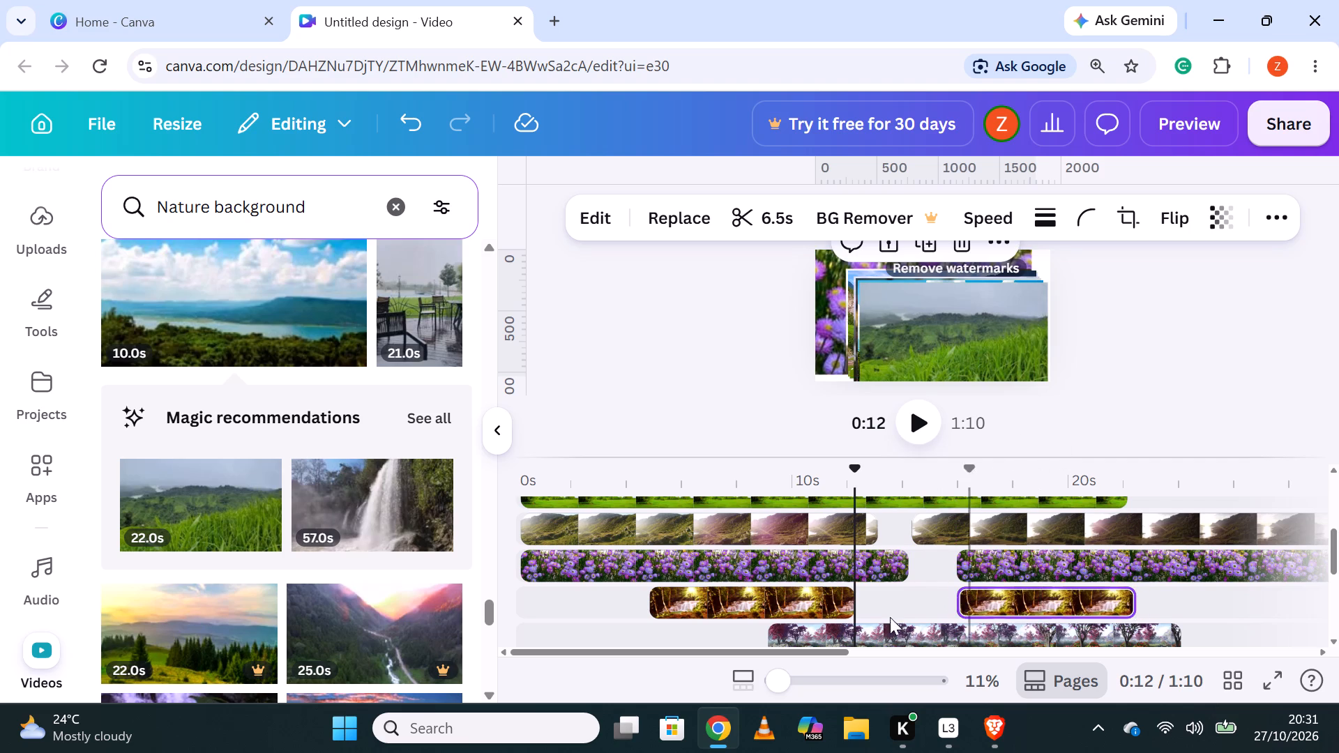
Shift the pincushion flowers clip to start at about 1.5 s and split it at about 12 s.
scroll(845, 575, "up", 2)
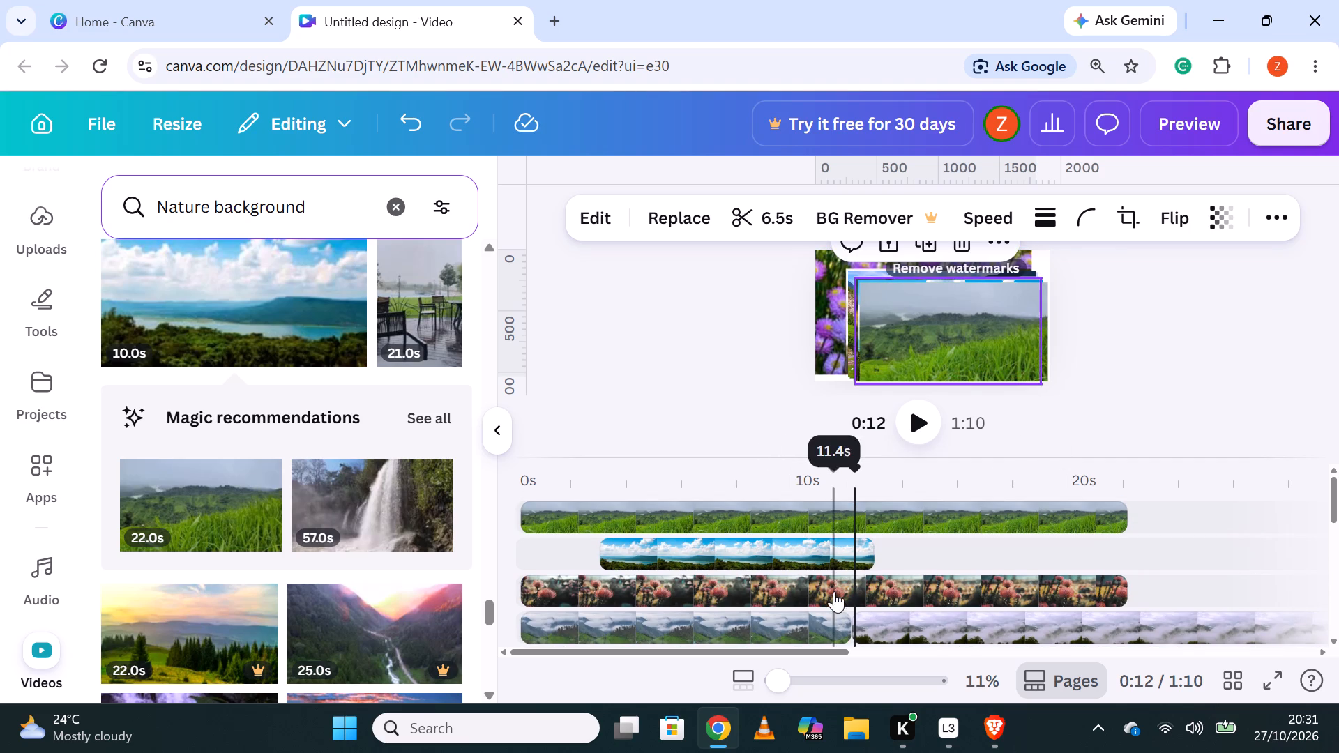
left_click_drag(852, 590, 888, 593)
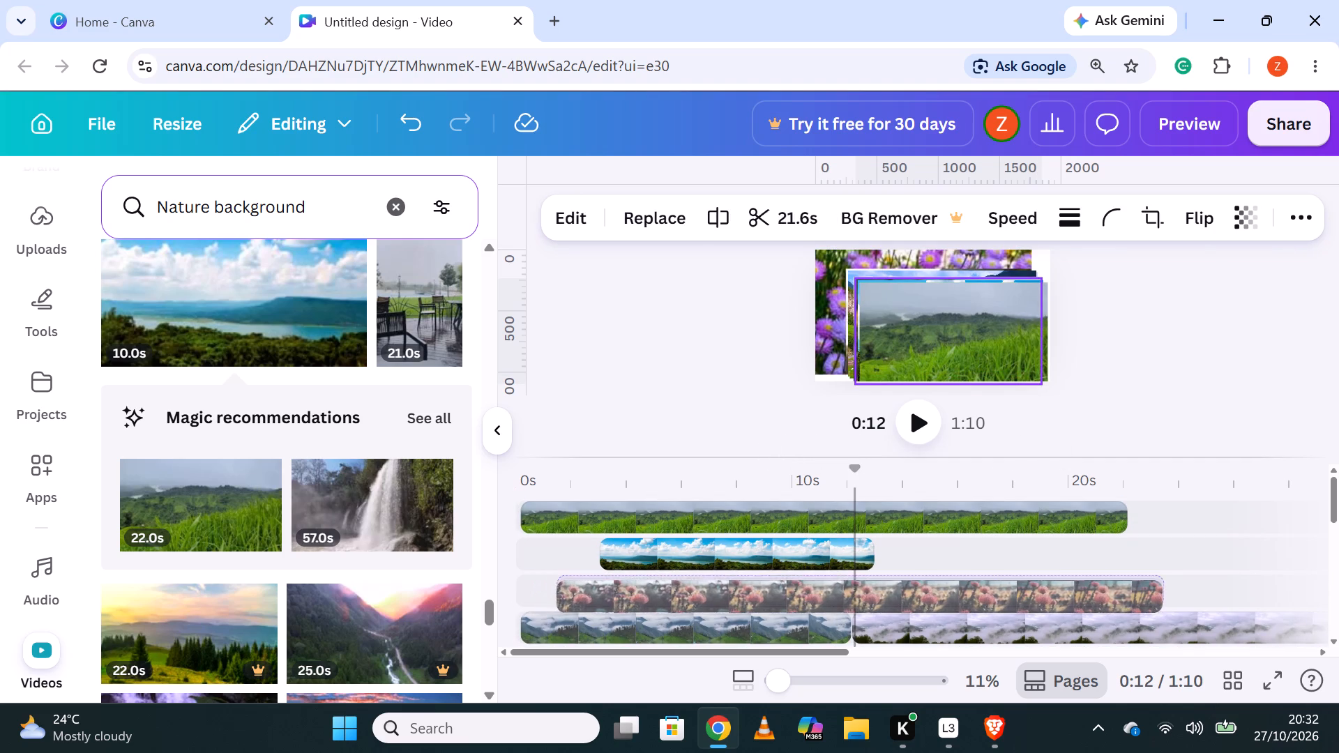
left_click_drag(888, 593, 891, 584)
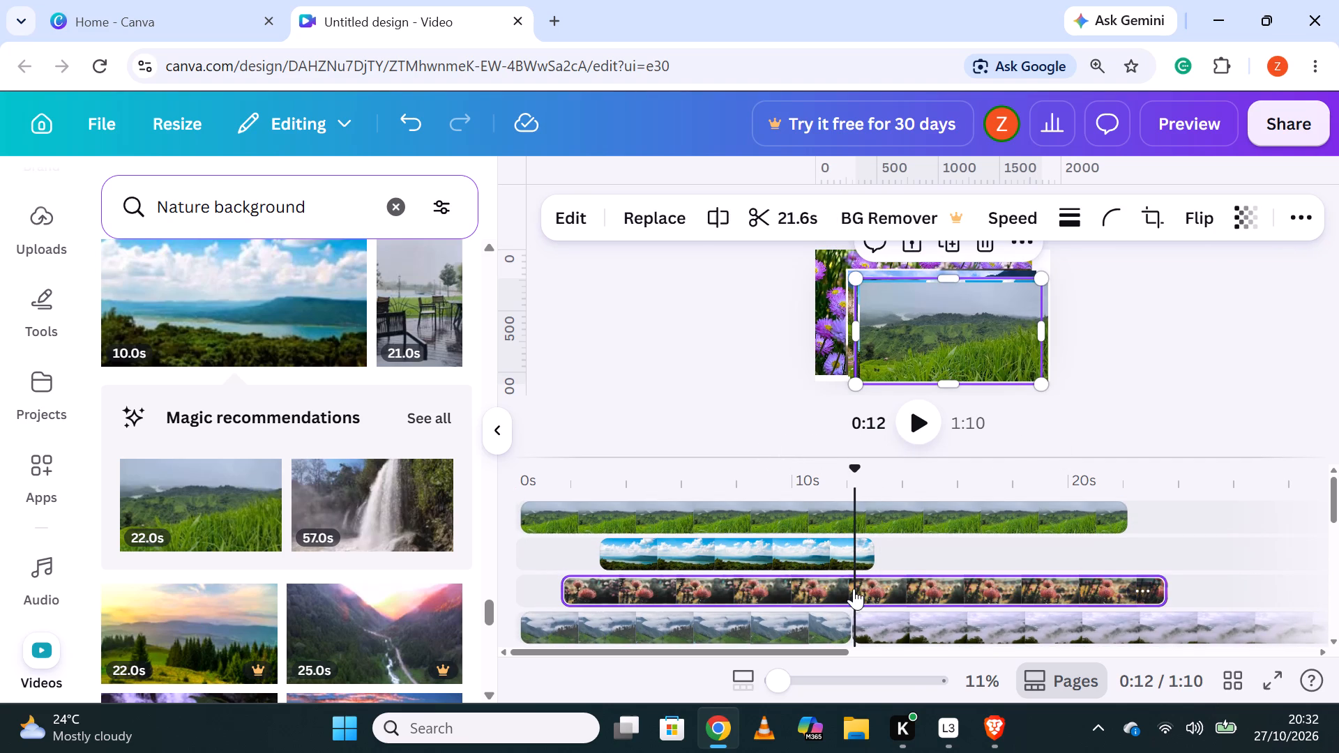
right_click(854, 587)
left_click(921, 629)
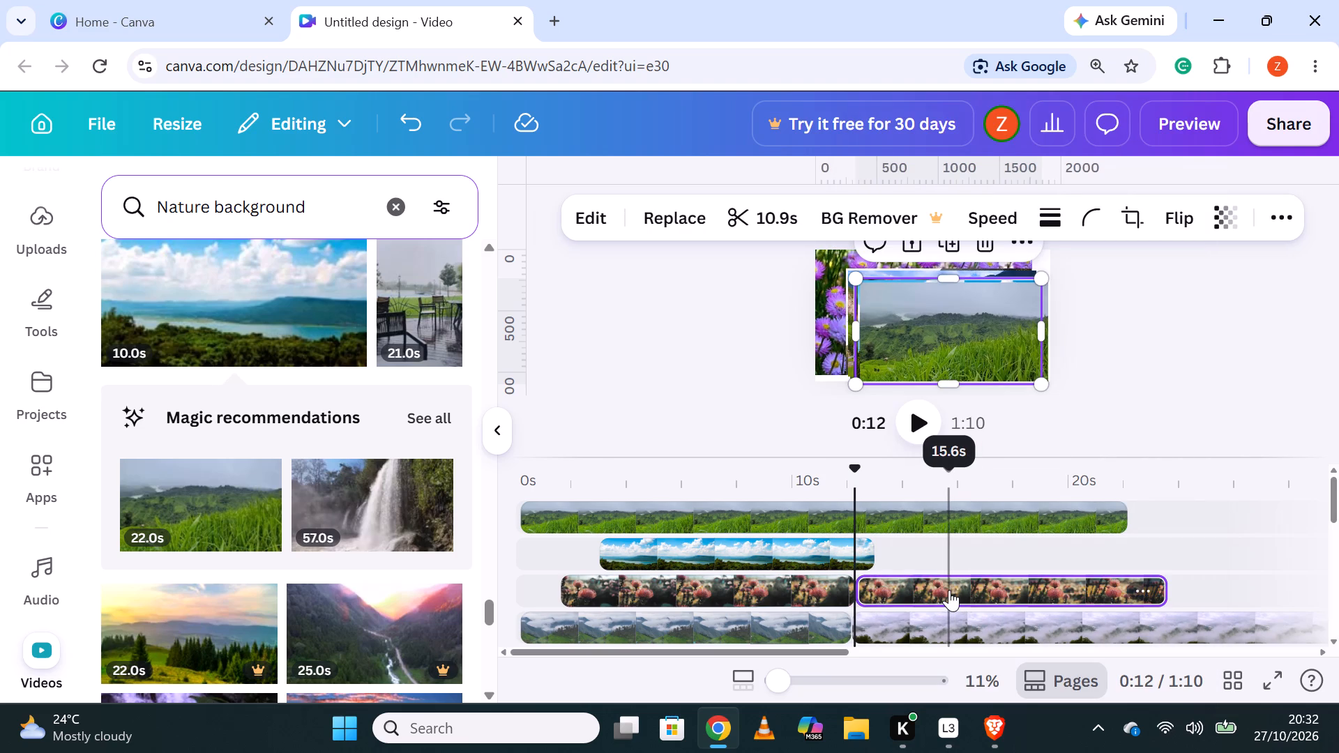
Split the grassy green hills clip at about 10.6 s and move its second part to start at about 13 s.
scroll(891, 471, "down", 2)
scroll(889, 471, "up", 3)
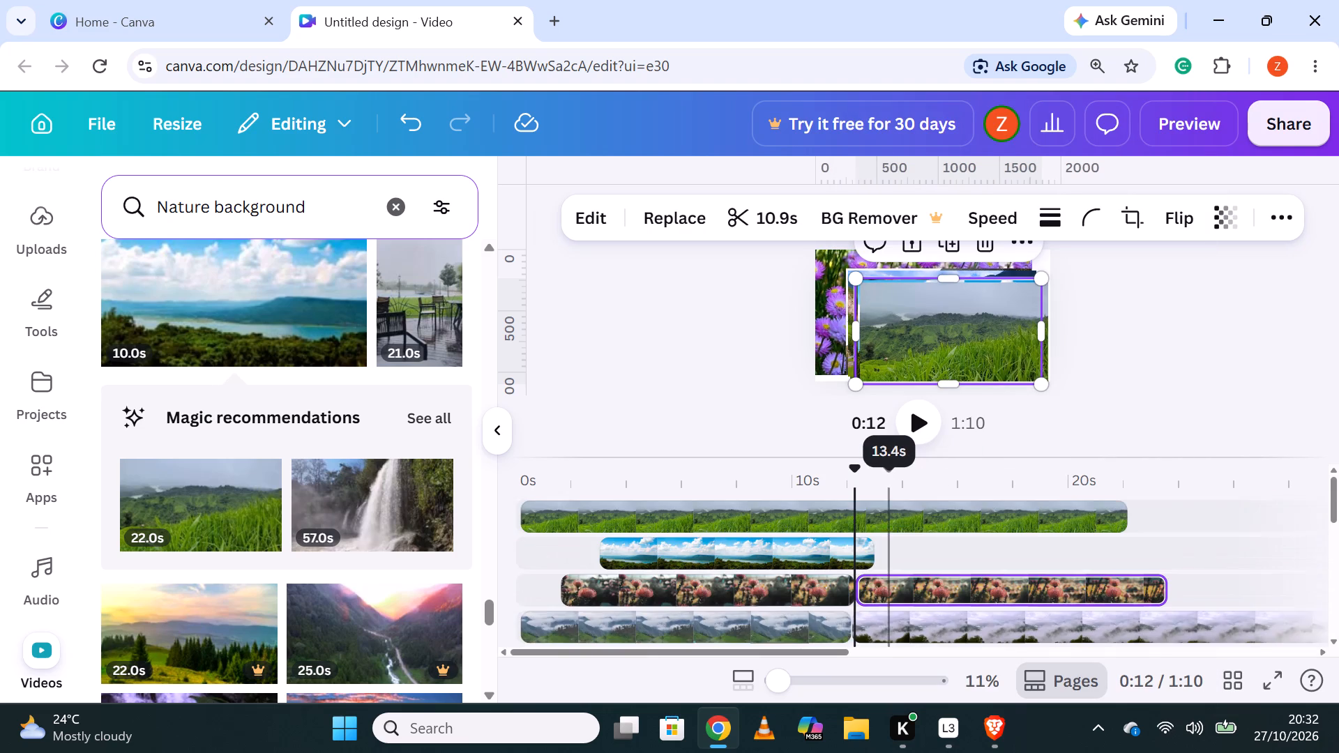
left_click(813, 508)
right_click(813, 508)
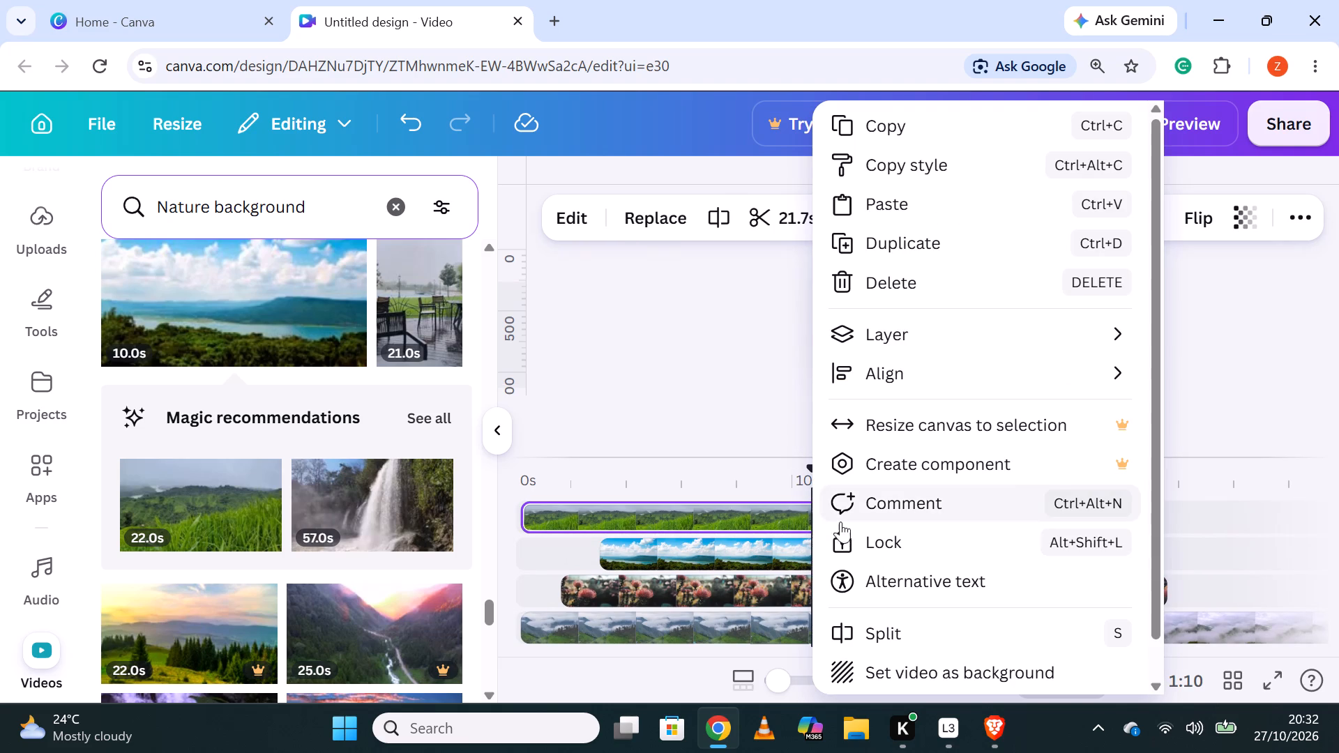
left_click(870, 631)
left_click_drag(849, 517, 911, 507)
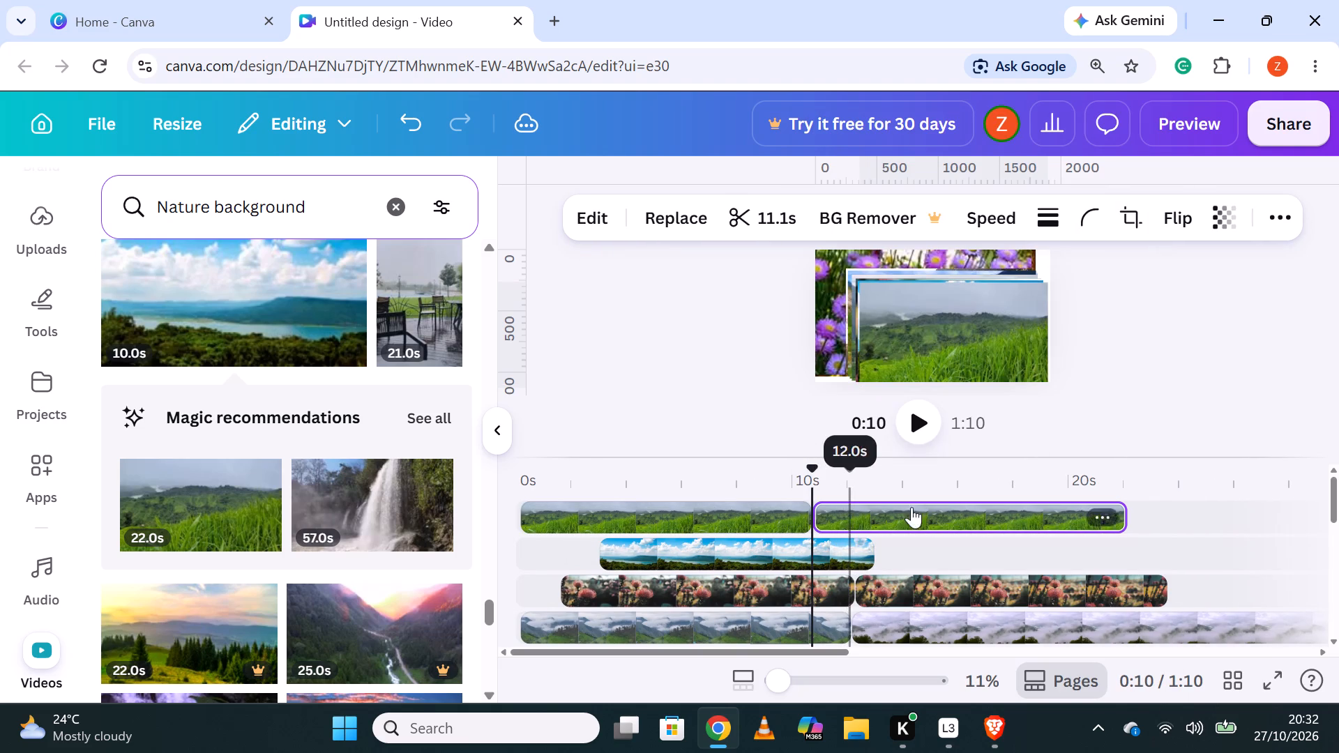
left_click_drag(911, 507, 915, 507)
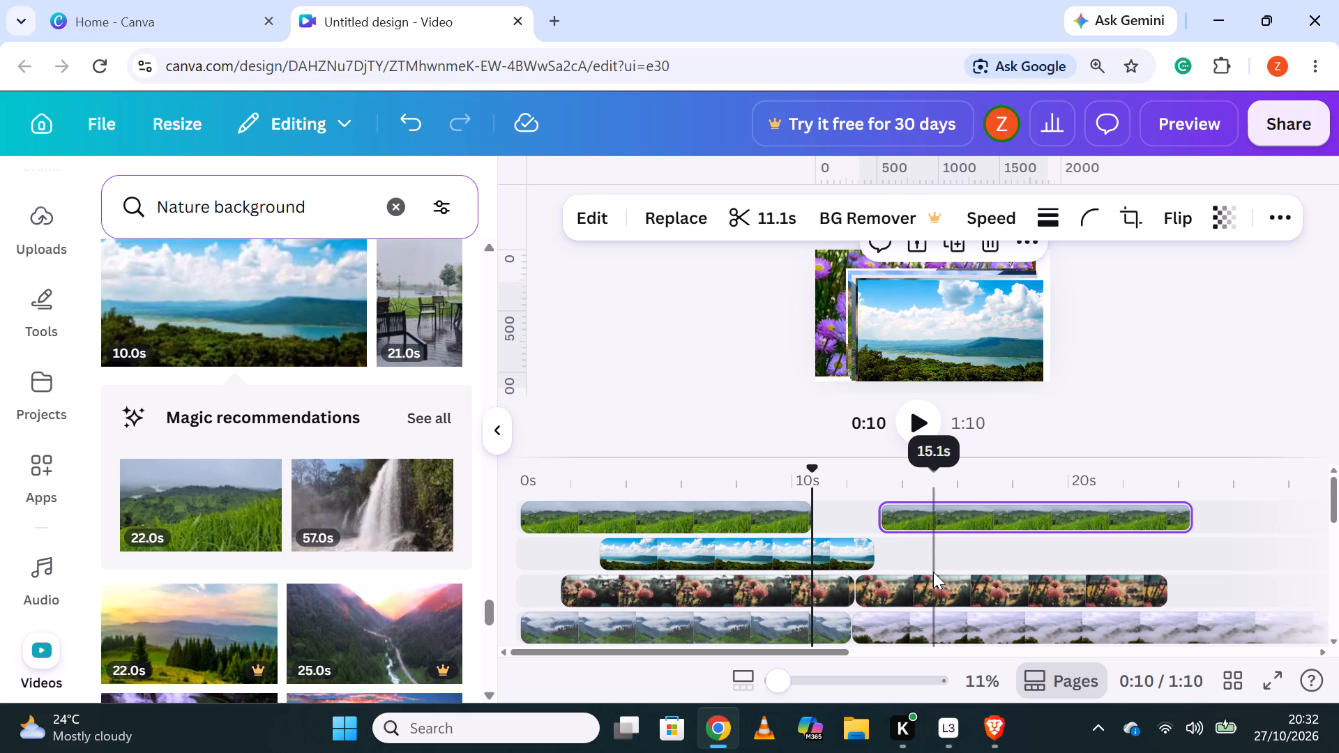
Split the bright green meadow clip with trees at about 11 s.
scroll(933, 572, "down", 3)
scroll(933, 572, "up", 2)
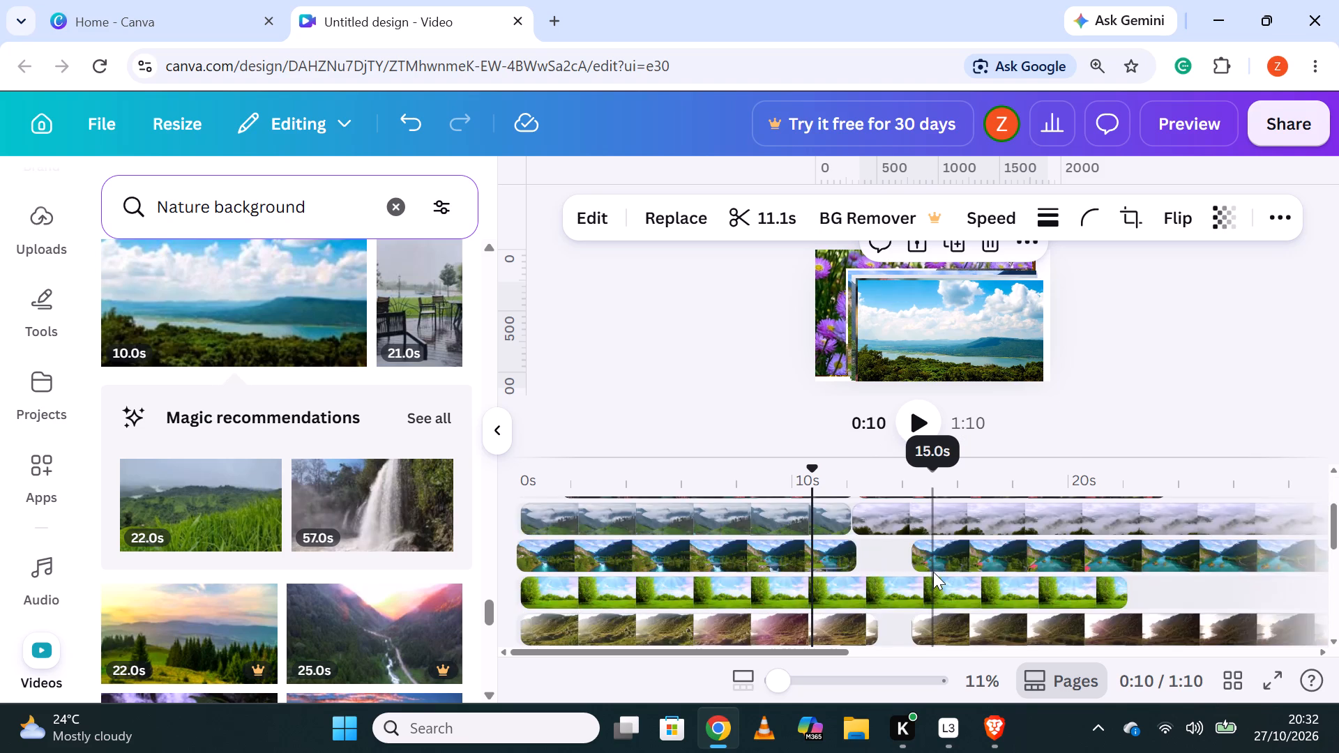
scroll(933, 572, "down", 2)
scroll(933, 572, "up", 2)
left_click(825, 604)
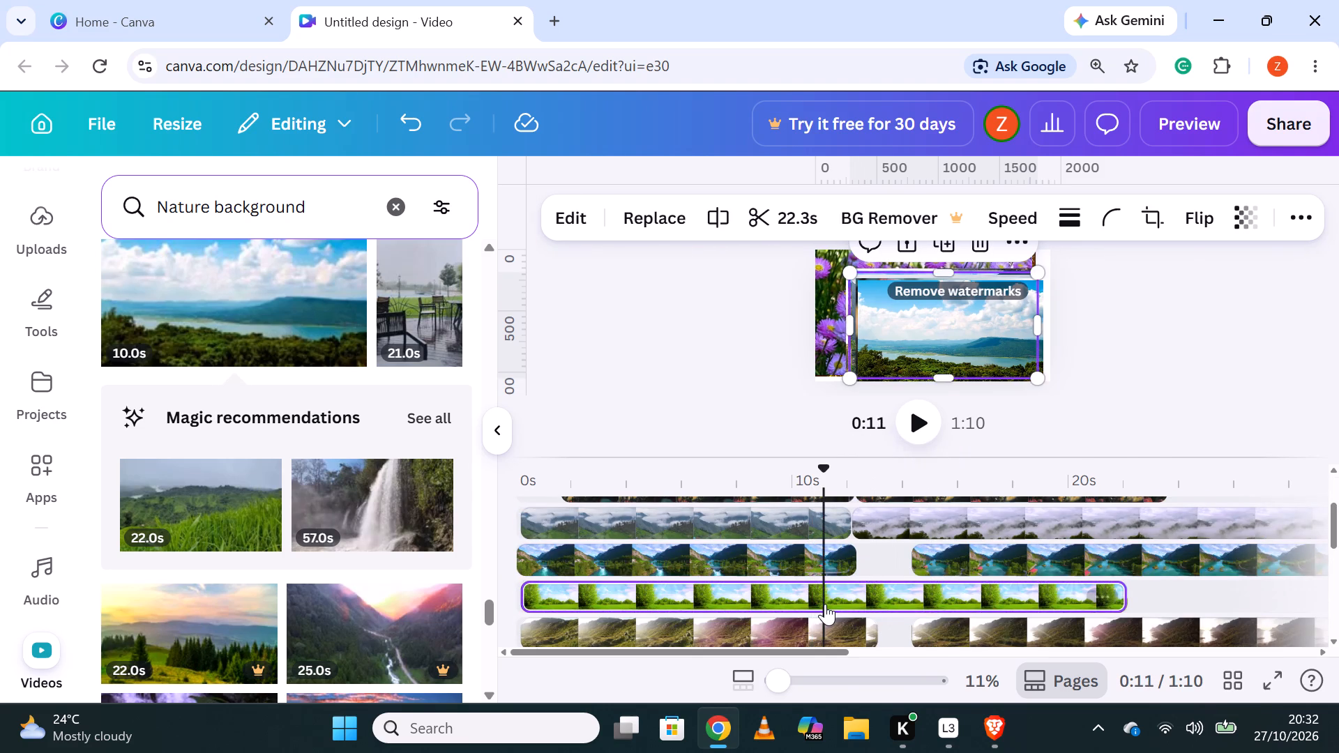
right_click(825, 604)
left_click(907, 620)
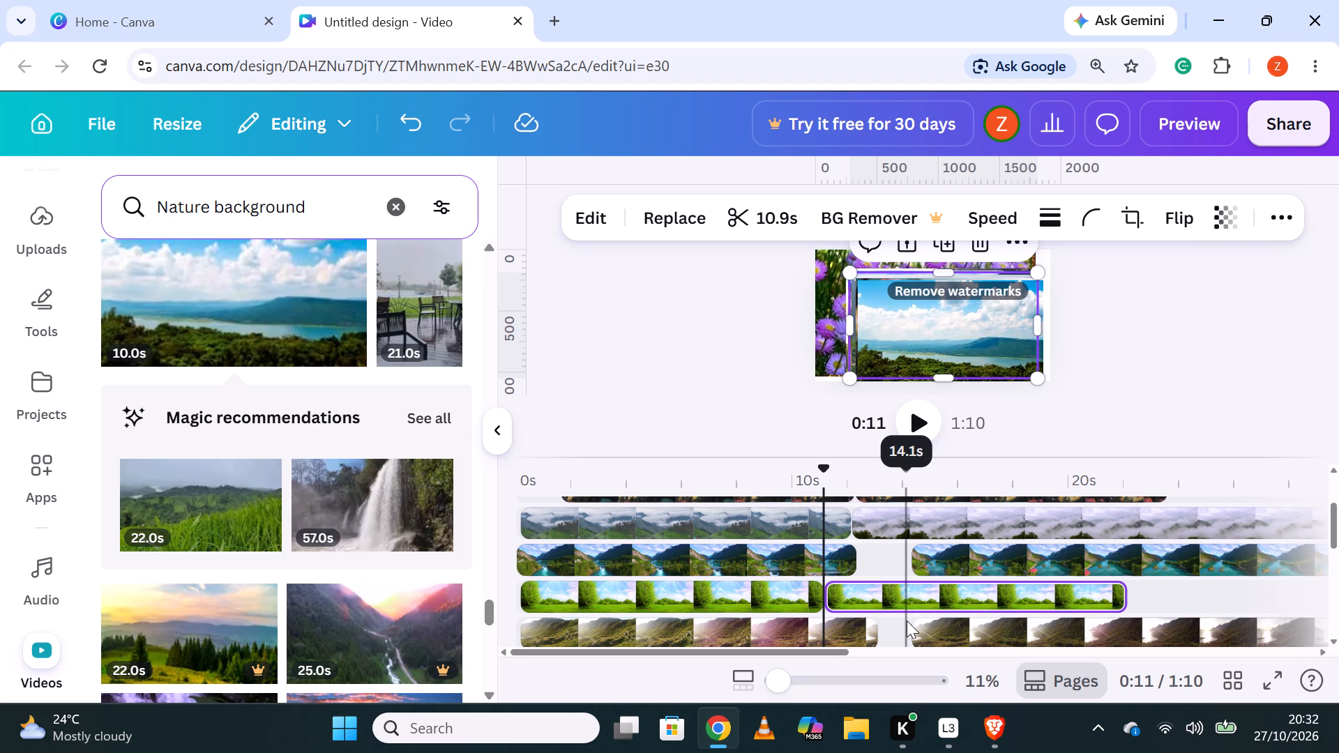
Split the pink blossom trees clip at about 16 s.
scroll(907, 621, "down", 3)
scroll(907, 621, "up", 3)
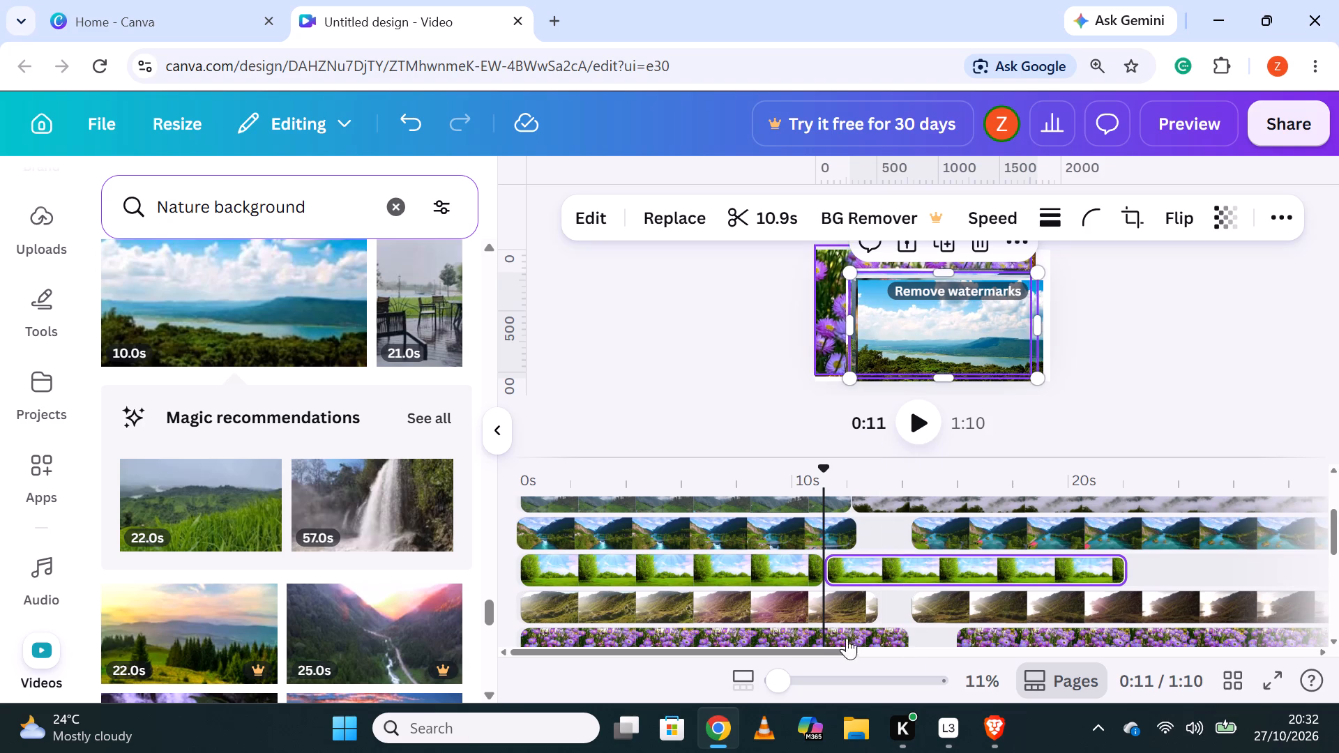
scroll(935, 663, "up", 1)
scroll(935, 663, "down", 2)
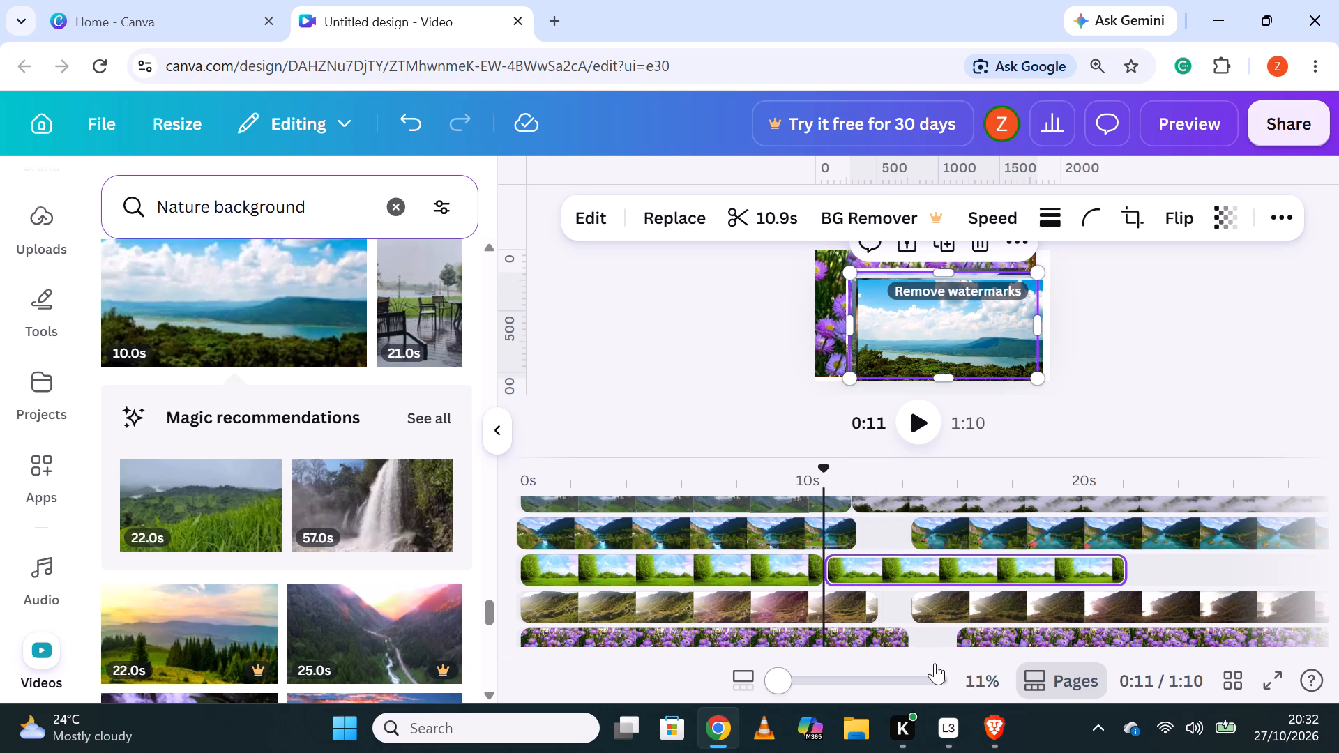
scroll(935, 663, "down", 1)
scroll(893, 654, "up", 2)
scroll(893, 654, "down", 2)
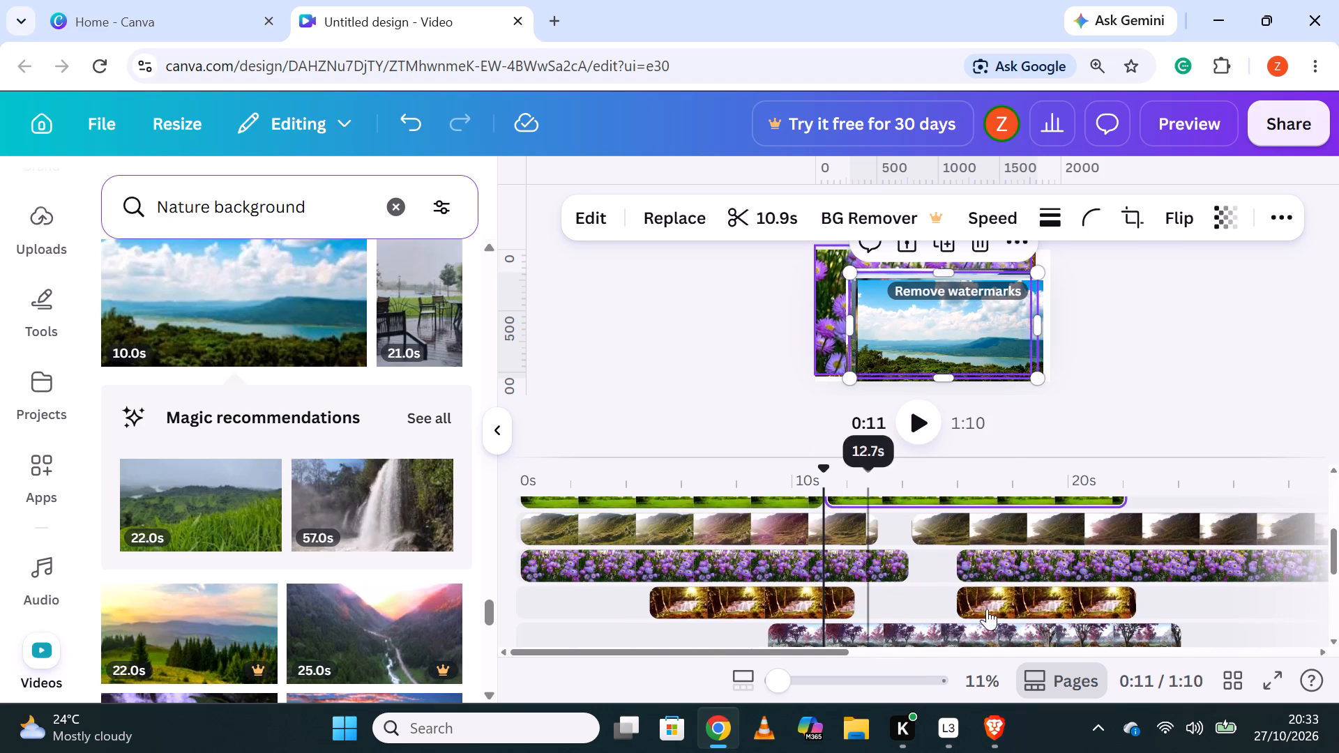
scroll(989, 609, "down", 2)
scroll(953, 556, "up", 2)
scroll(954, 575, "down", 1)
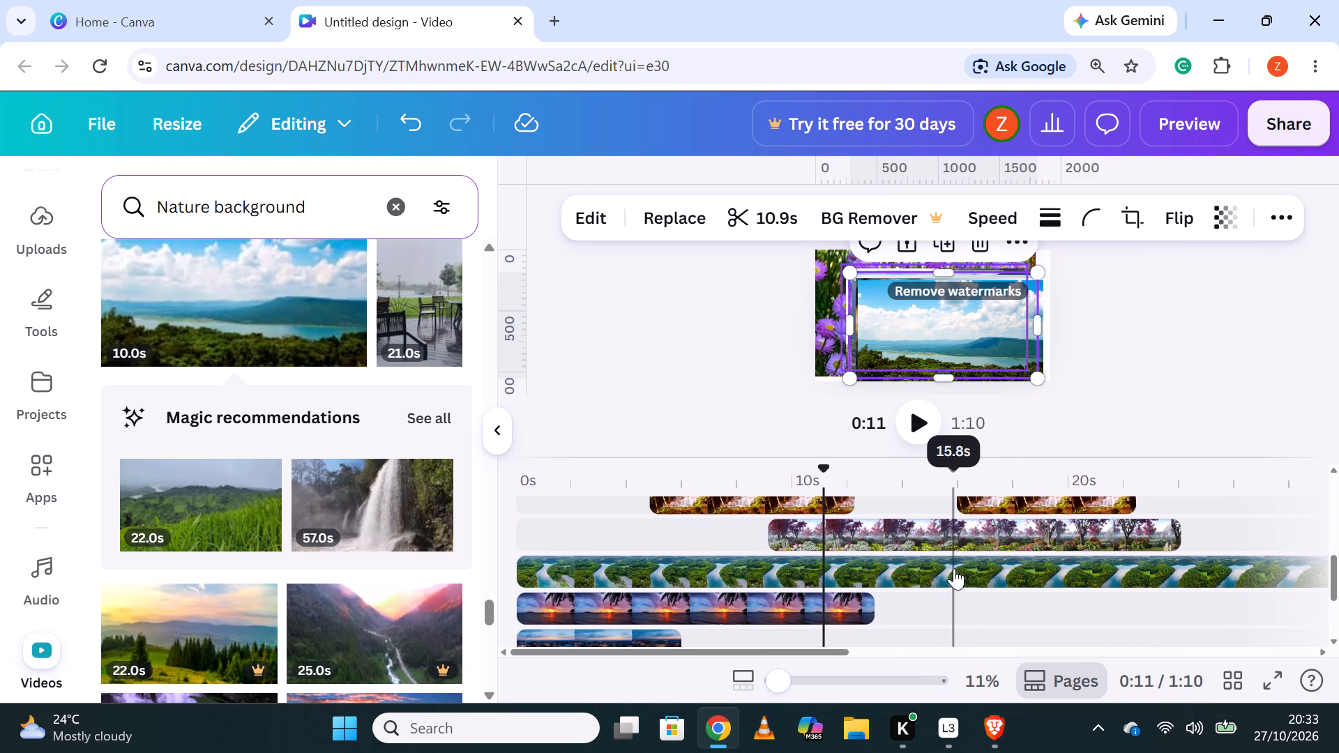
left_click(967, 520)
right_click(967, 520)
left_click(1004, 631)
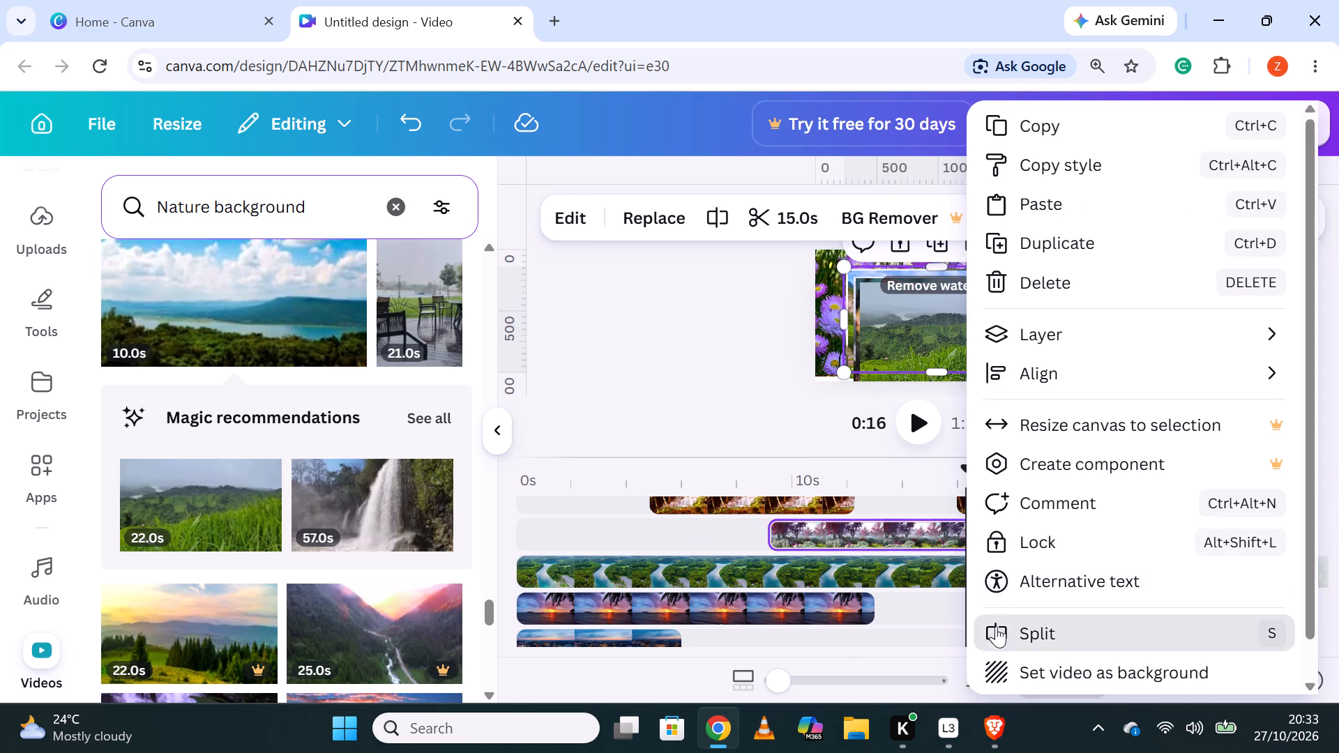
Split the winding forest river clip at about 15.8 s and delete its first part.
left_click(958, 564)
right_click(958, 564)
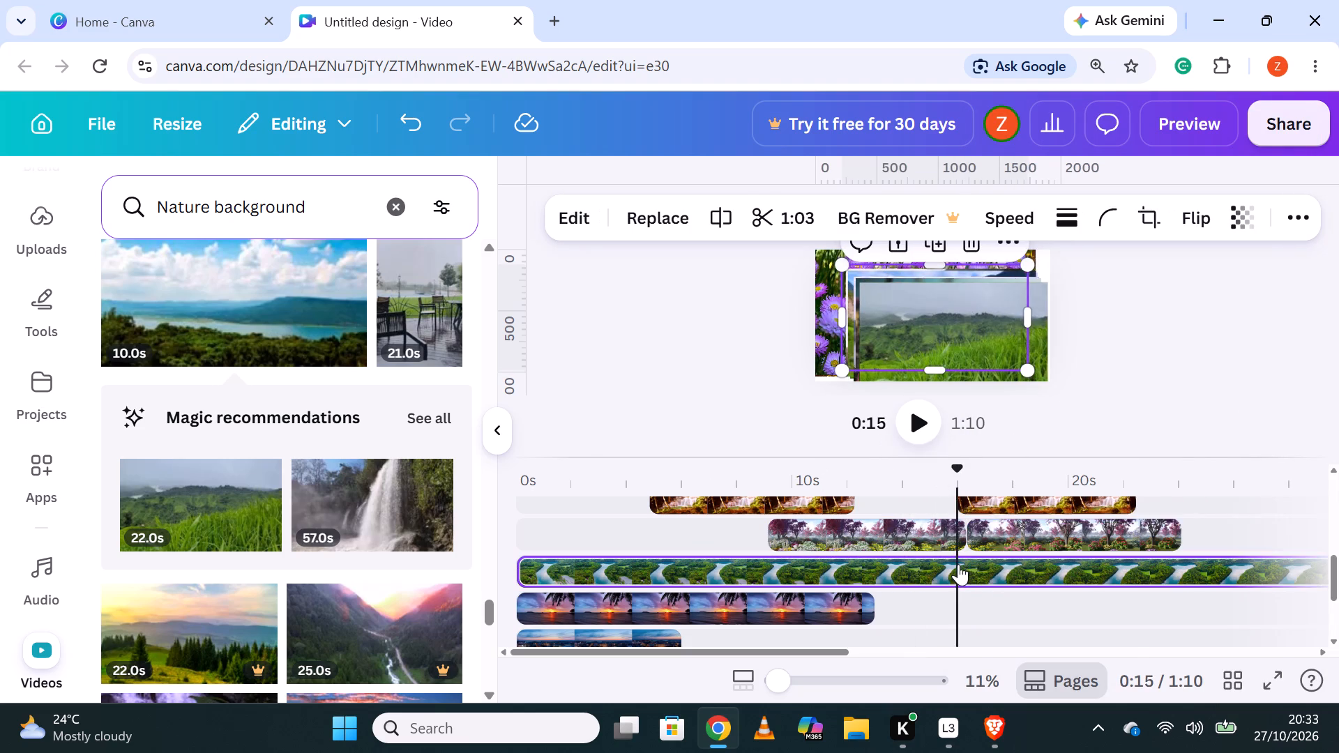
left_click(982, 632)
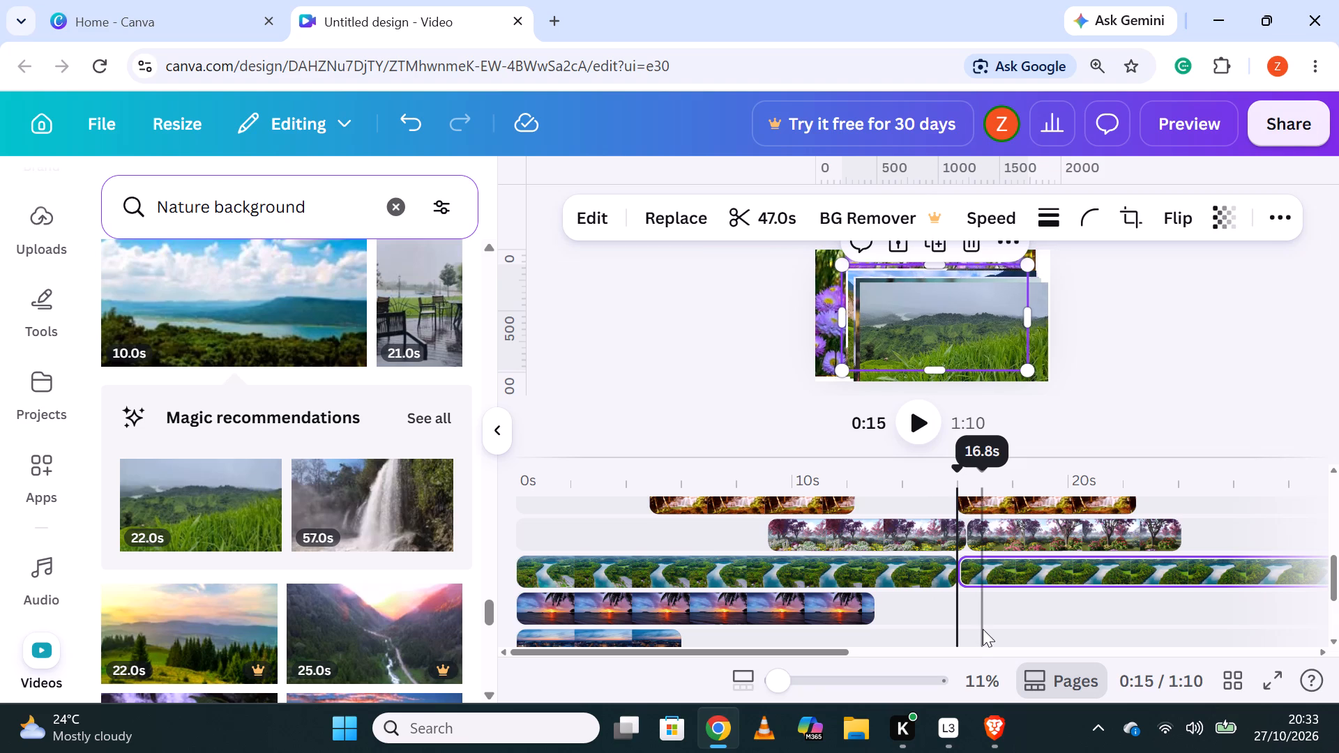
scroll(983, 629, "down", 1)
scroll(983, 629, "up", 1)
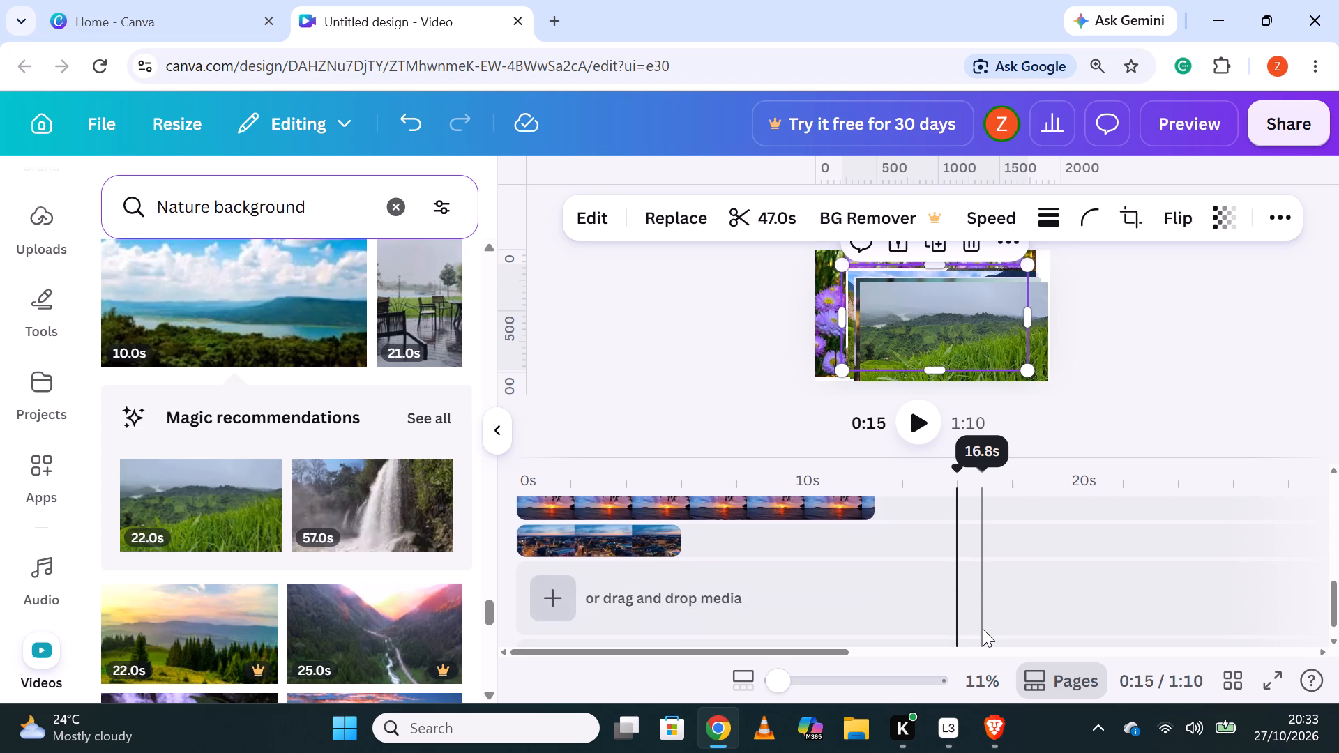
left_click(859, 575)
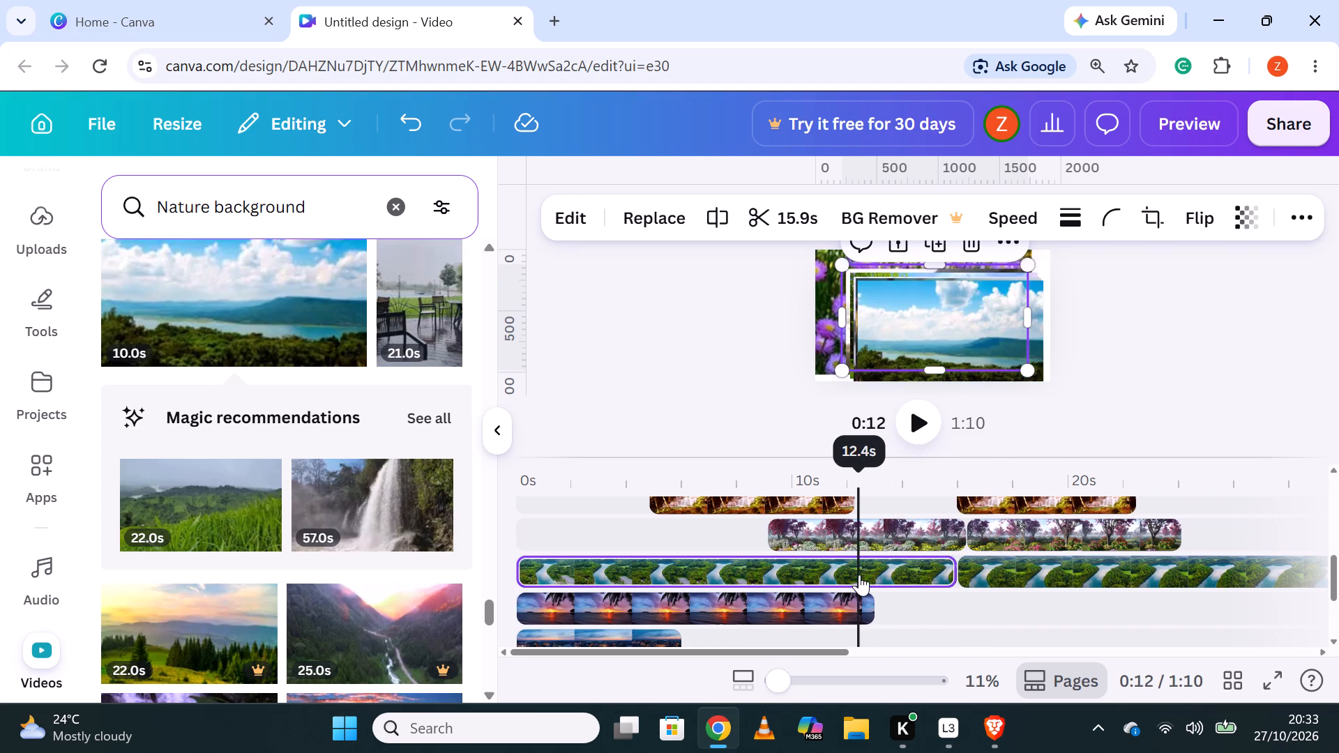
right_click(859, 575)
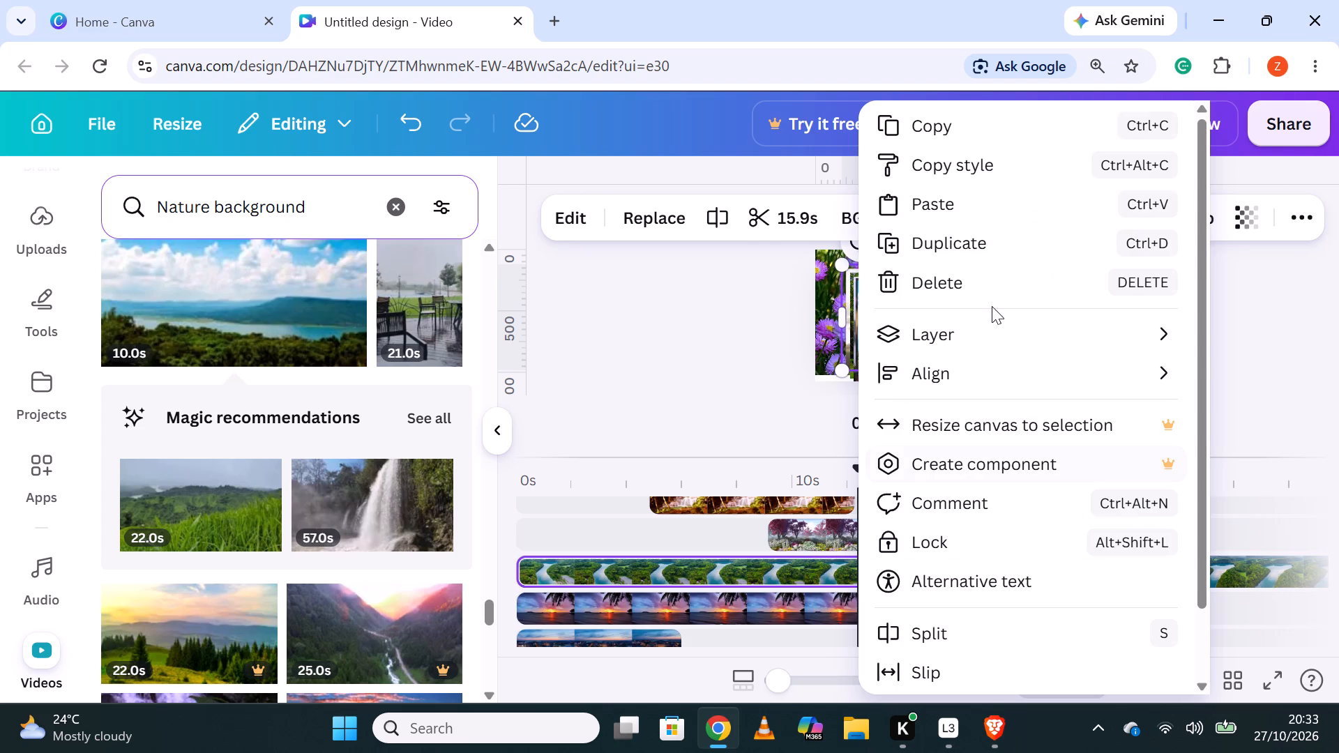
left_click(1001, 270)
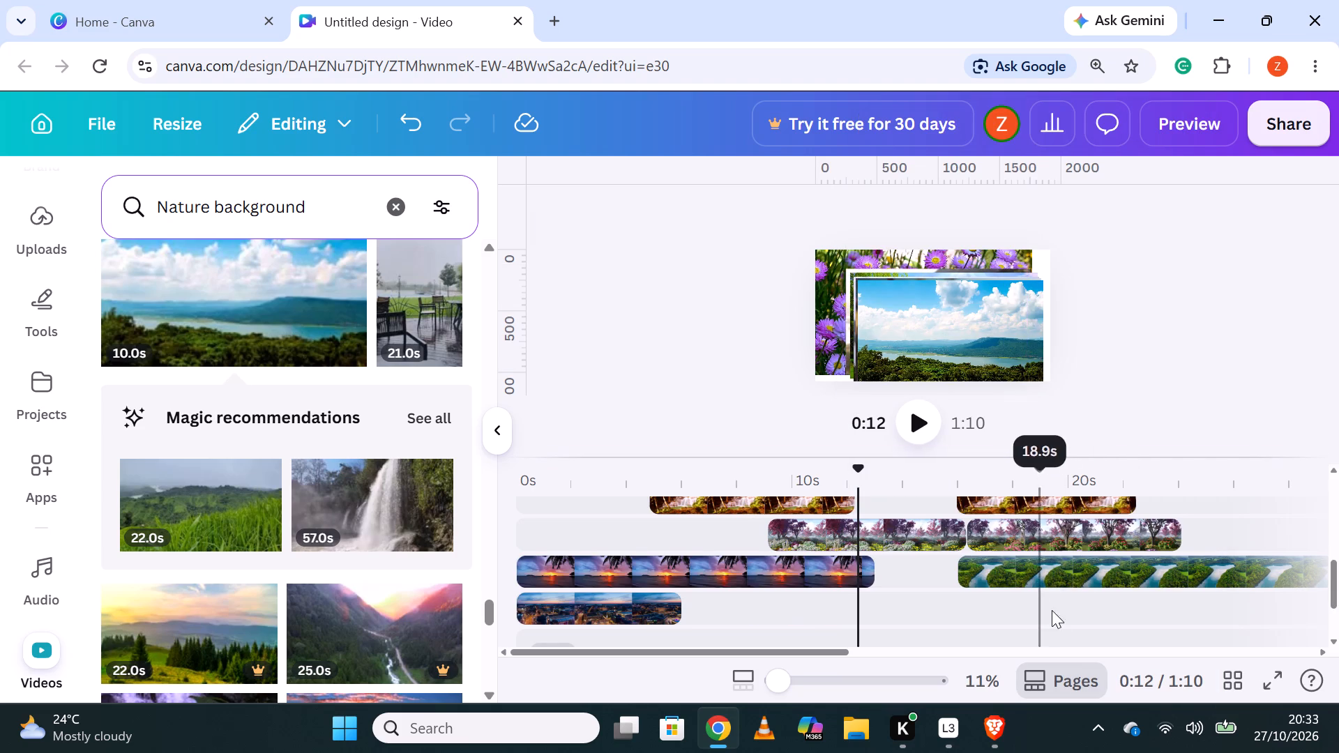
Move the remaining forest river clip earlier to start at about 14 s.
left_click(1090, 564)
left_click_drag(1090, 564, 1038, 558)
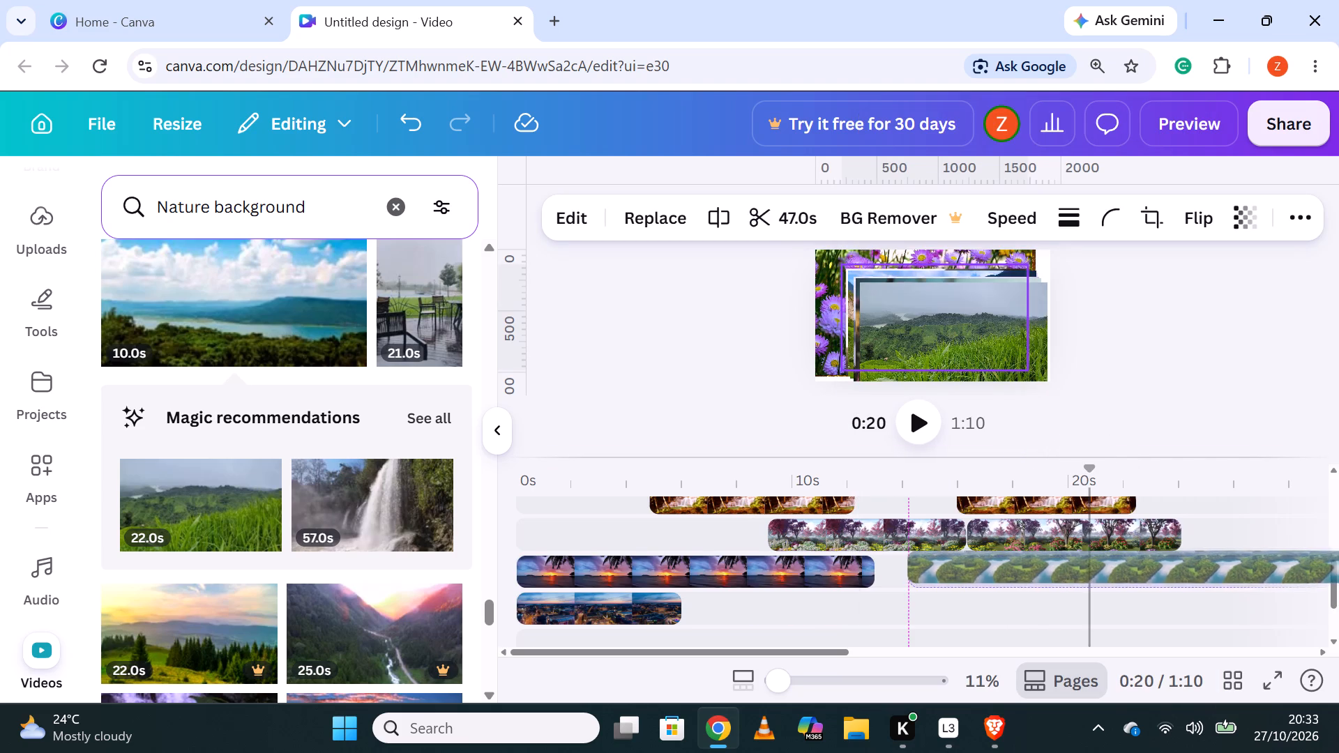
left_click_drag(1038, 558, 1034, 559)
Move the second part of the bright green meadow clip to start at about 15.3 s.
scroll(1034, 562, "up", 3)
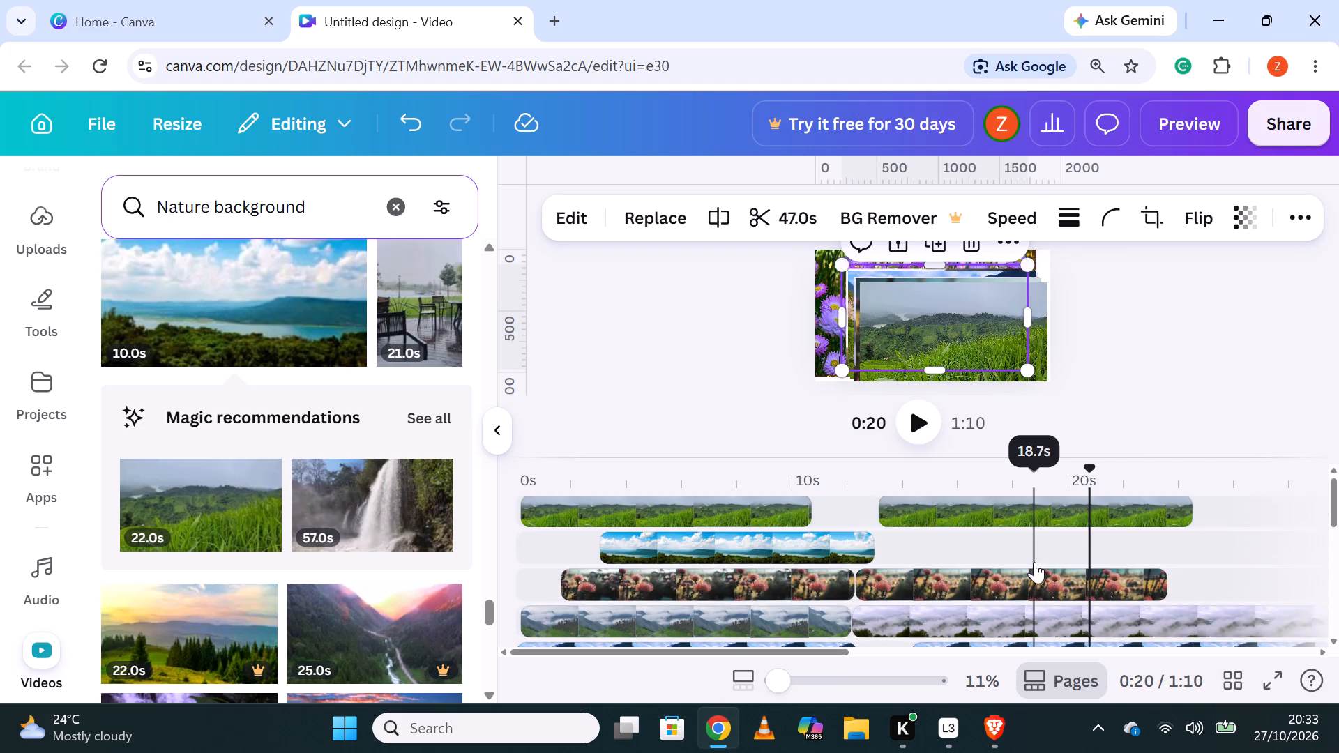
scroll(1034, 562, "down", 1)
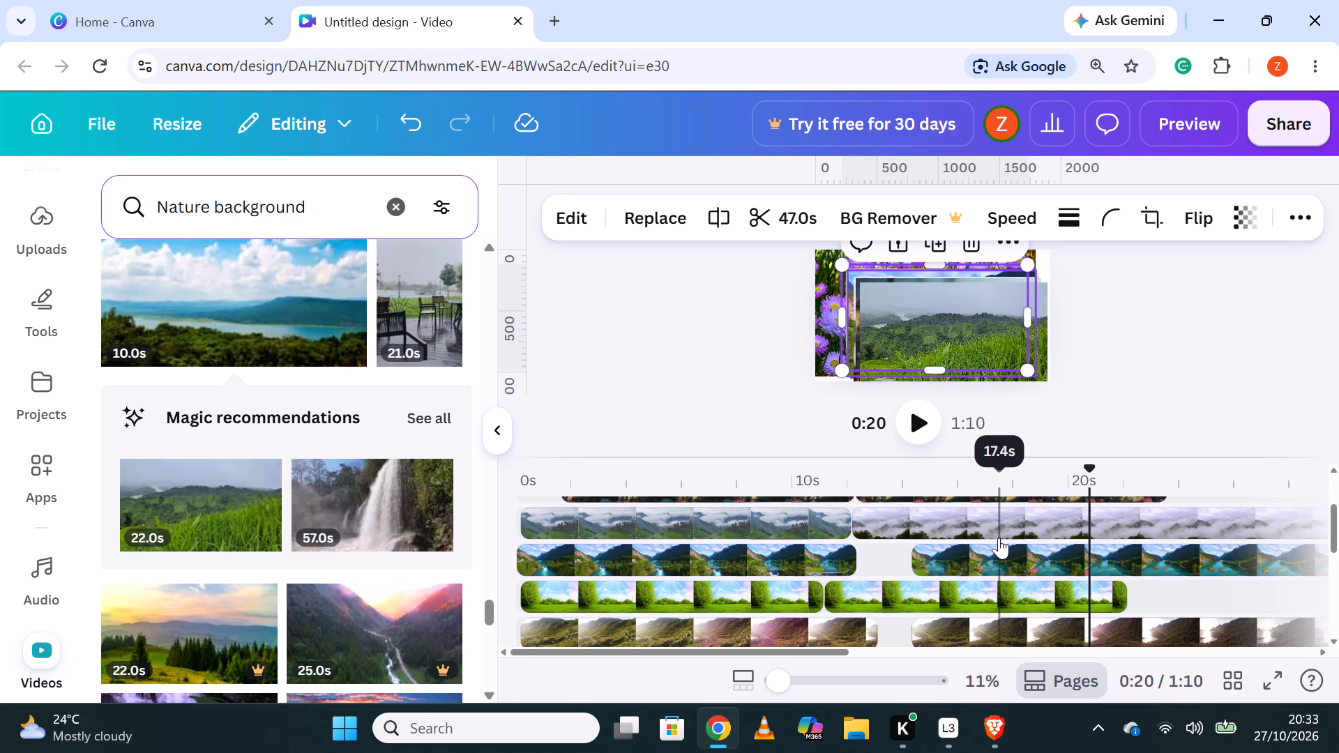
scroll(1031, 517, "down", 1)
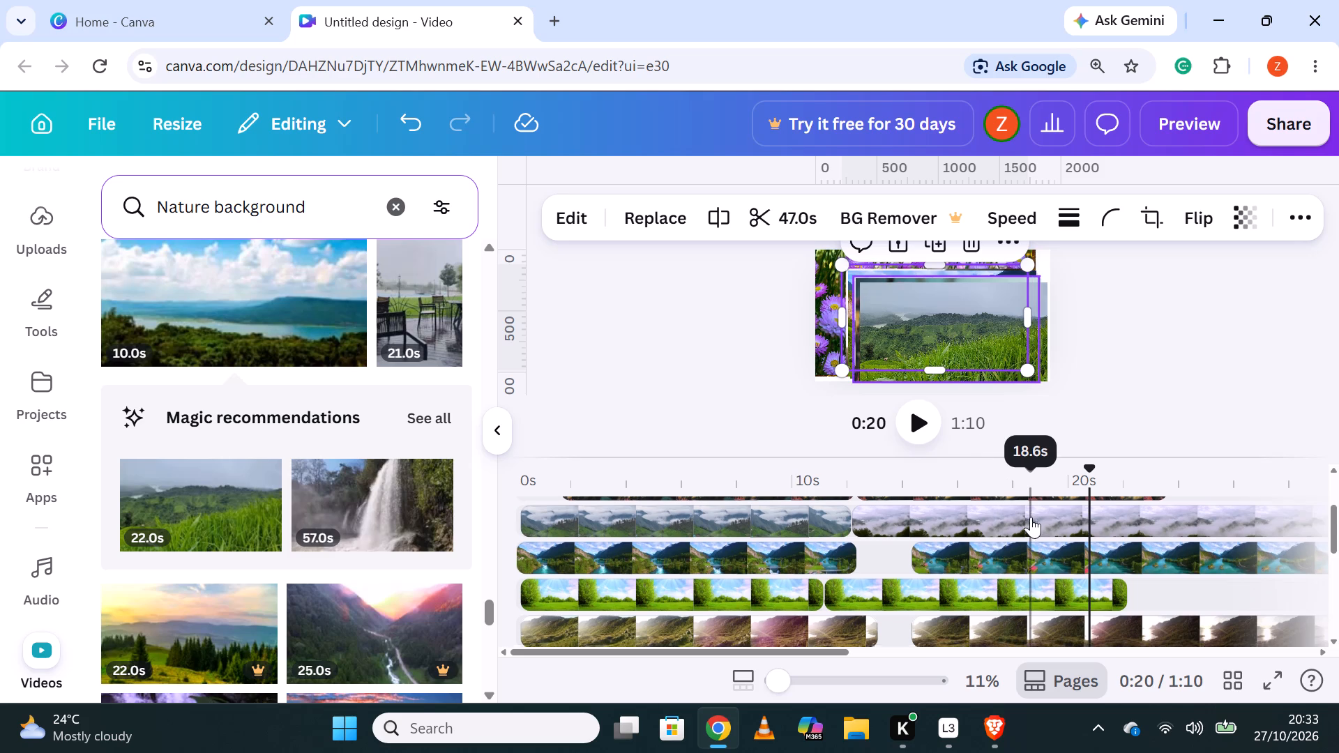
scroll(1031, 517, "up", 3)
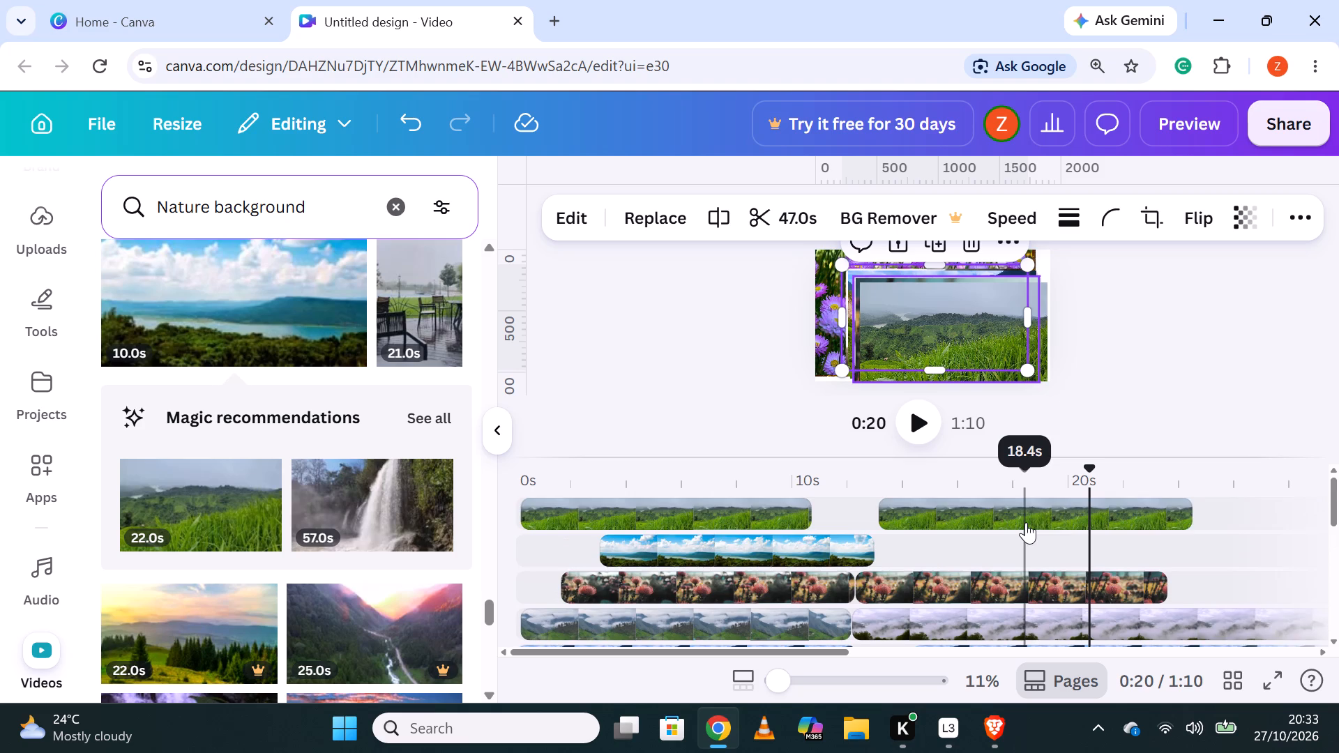
scroll(1026, 522, "down", 1)
left_click_drag(984, 595, 1101, 595)
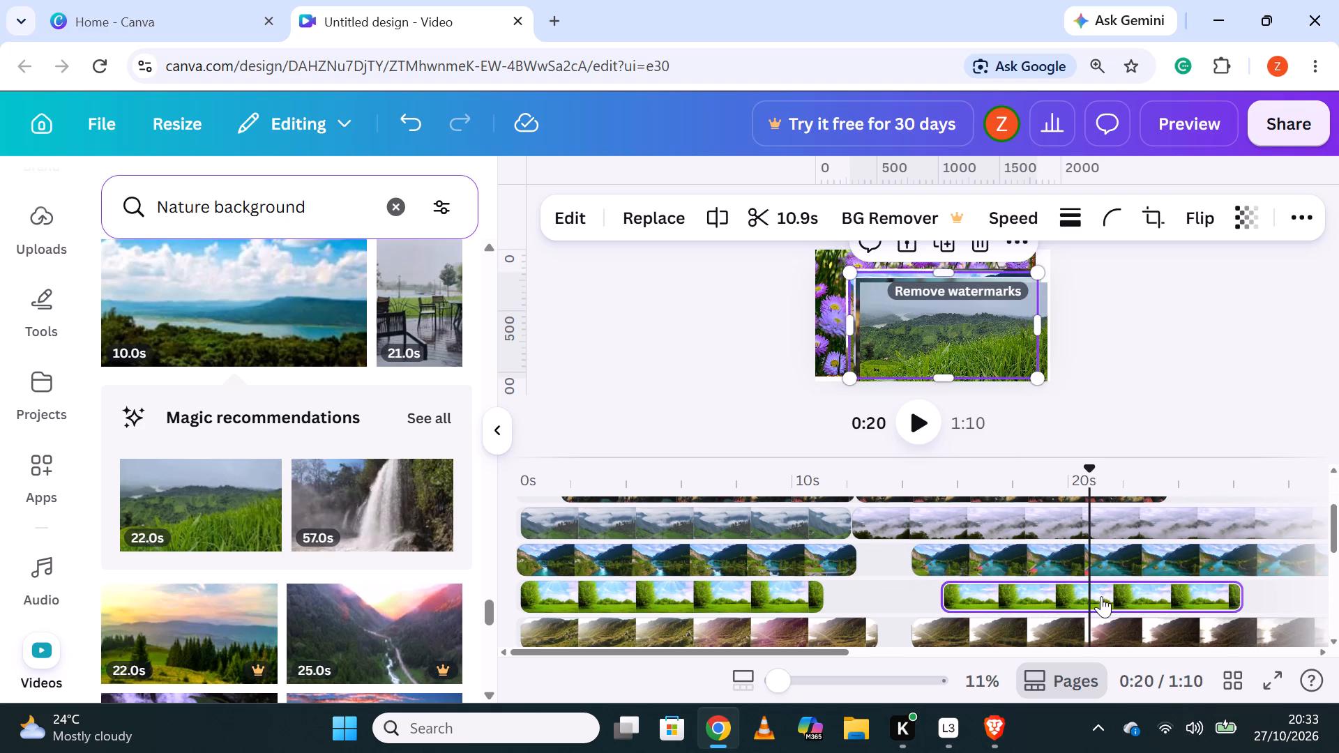
Split the blue lake and sky clip at about 7.7 s and move its second part to start at about 9.7 s.
scroll(1047, 591, "up", 3)
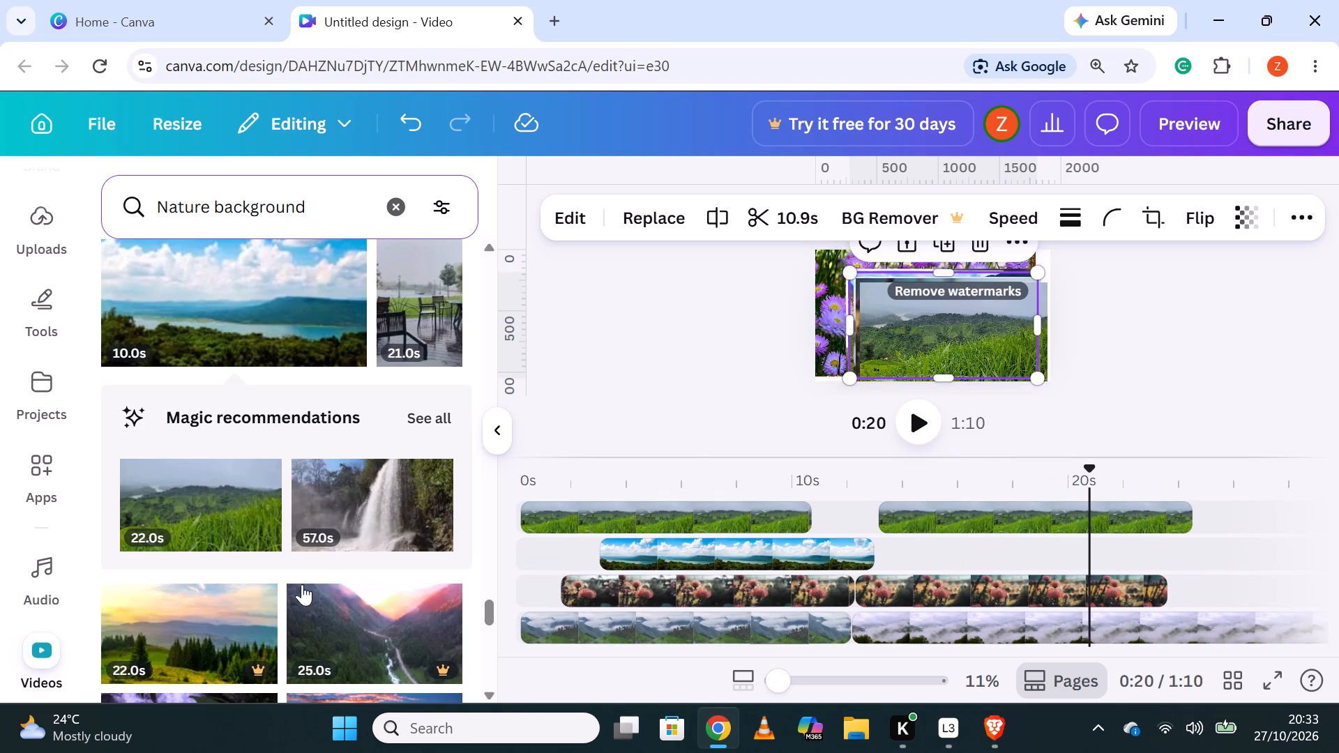
scroll(172, 609, "down", 2)
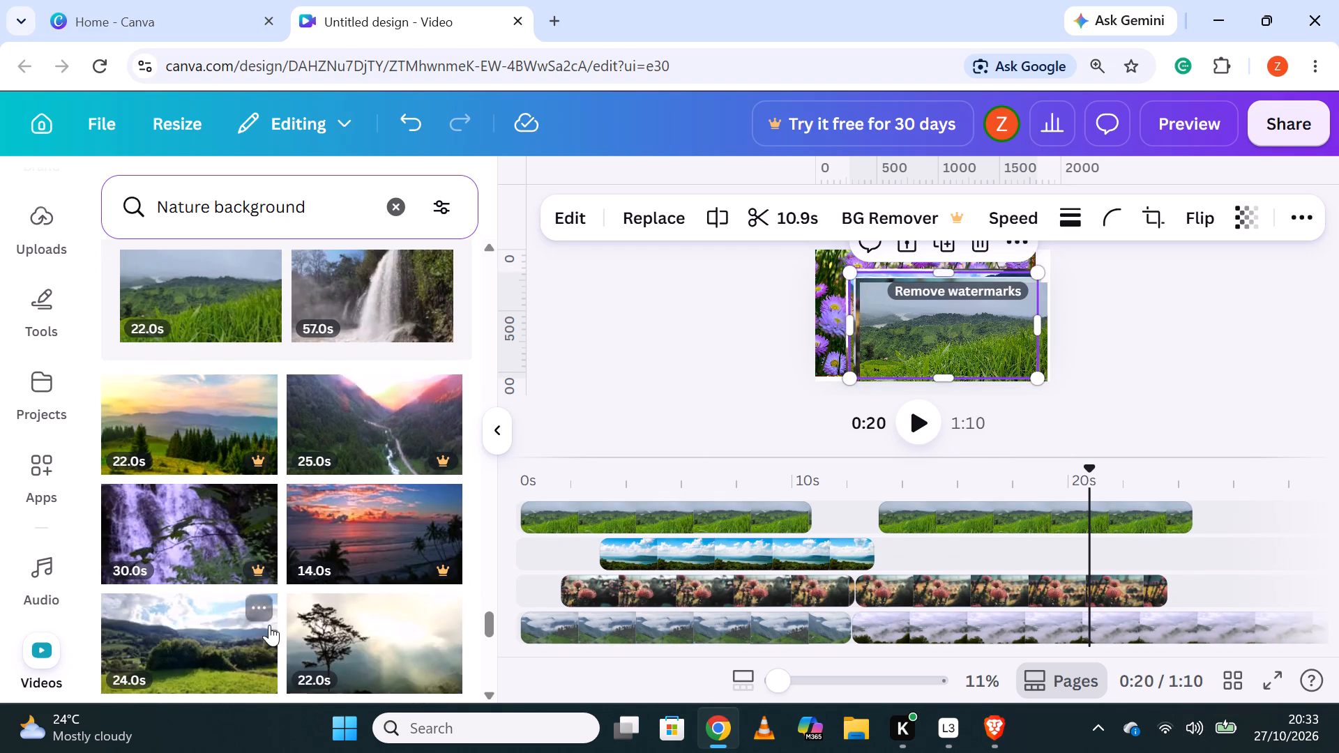
scroll(380, 548, "down", 1)
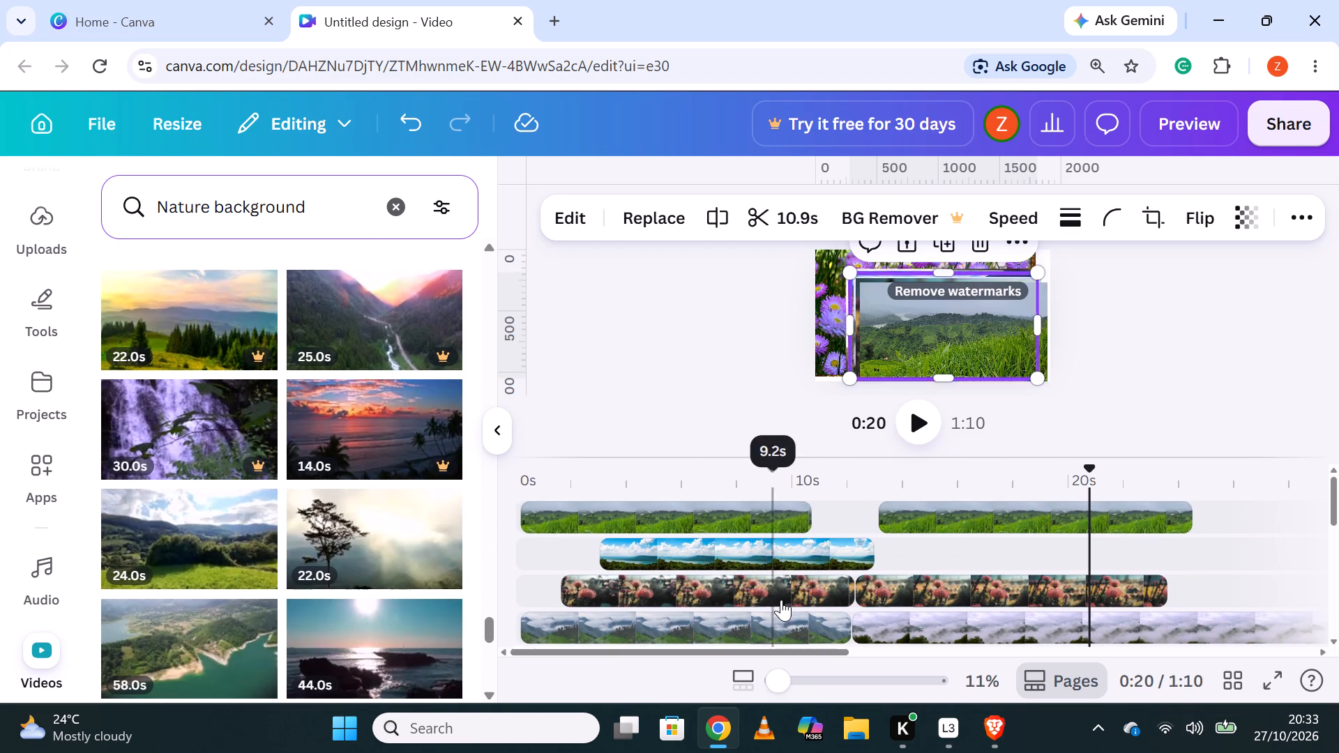
left_click(734, 553)
right_click(734, 553)
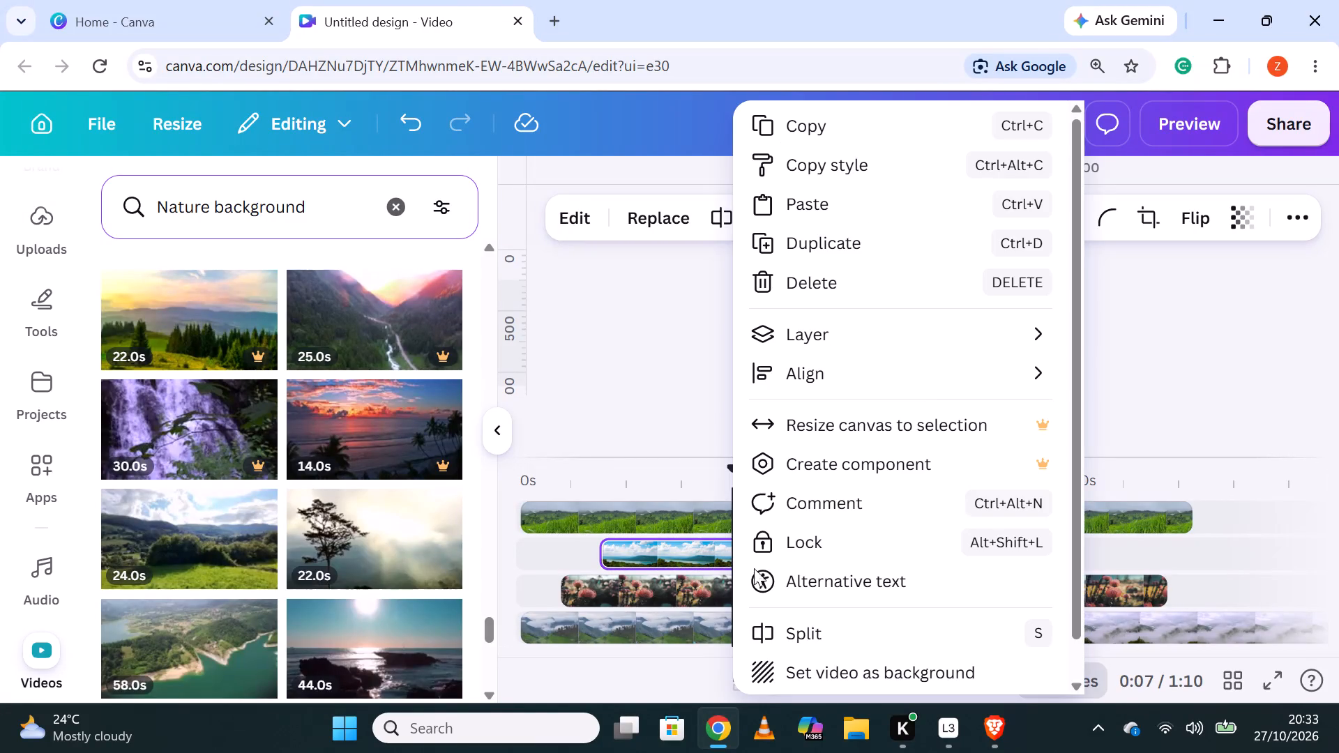
left_click(794, 630)
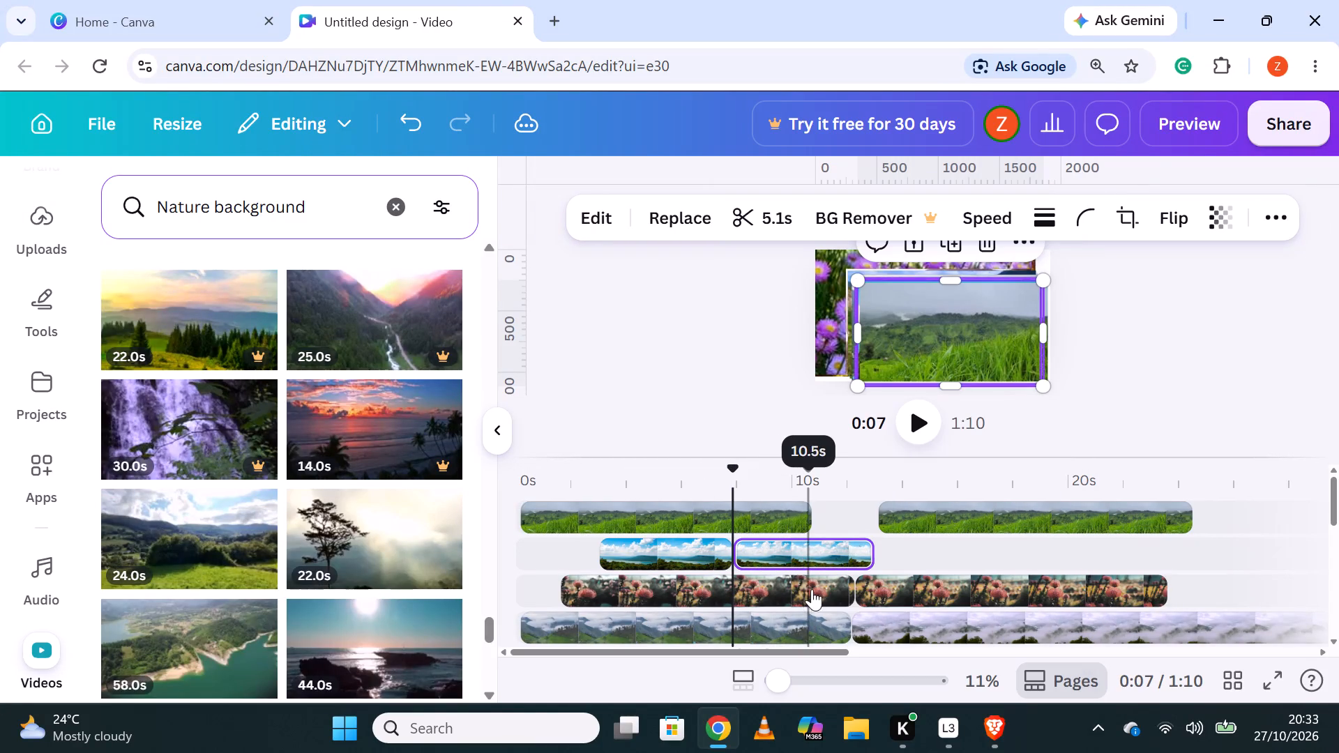
left_click_drag(803, 557, 856, 547)
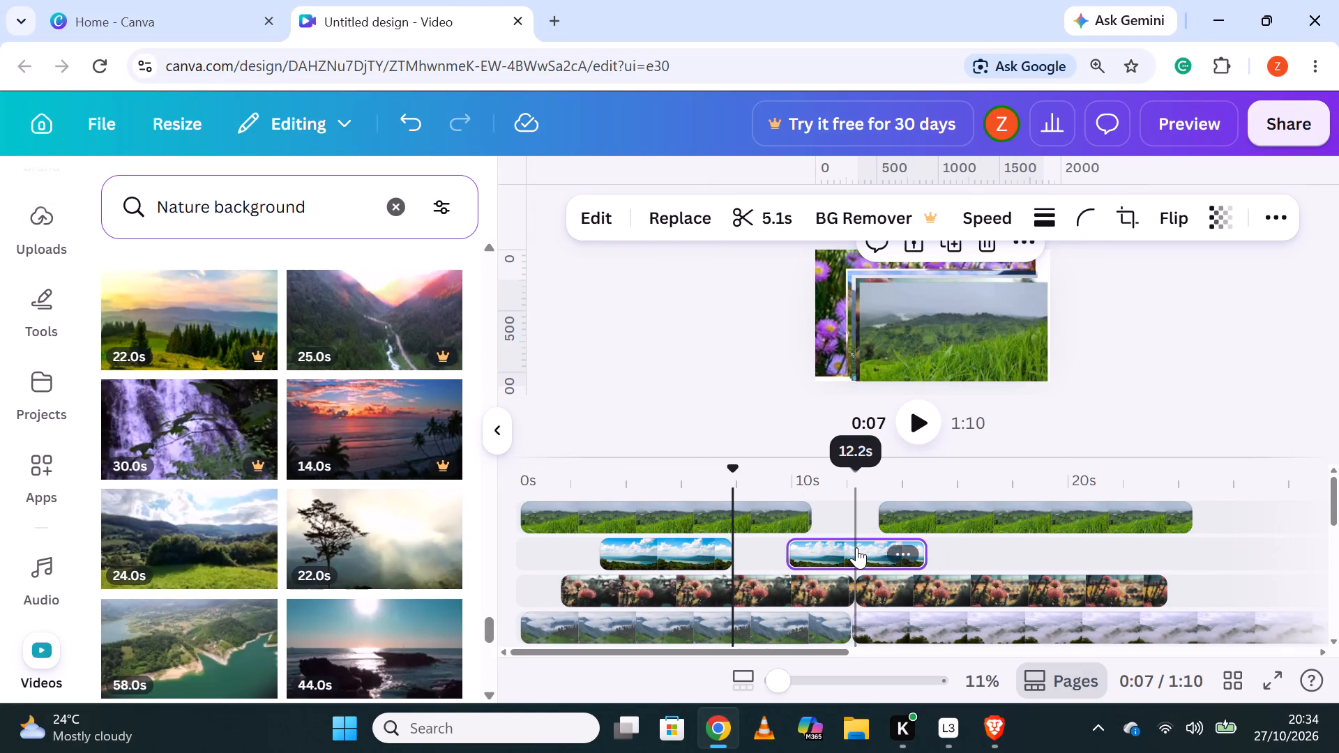
Split the second green grassy hills clip on the top track at about 18 s.
scroll(870, 517, "down", 2)
scroll(870, 517, "up", 2)
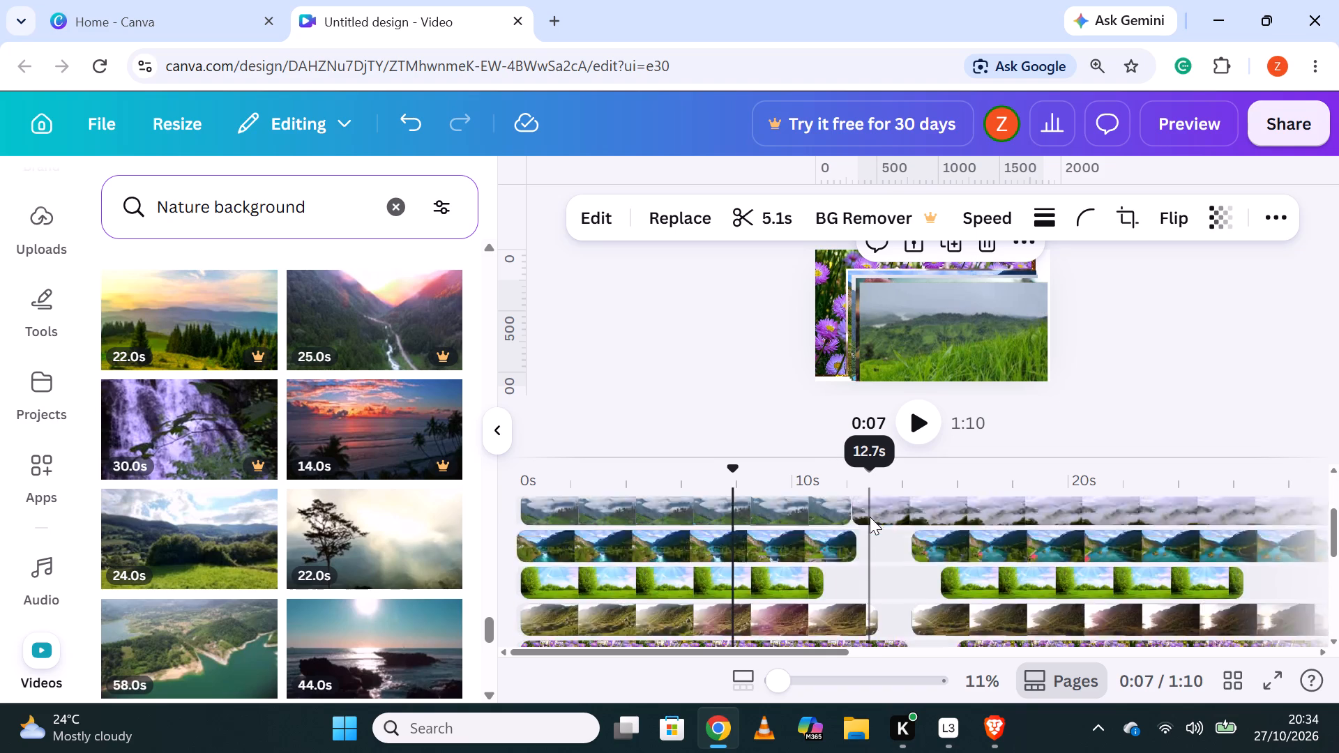
scroll(870, 517, "up", 3)
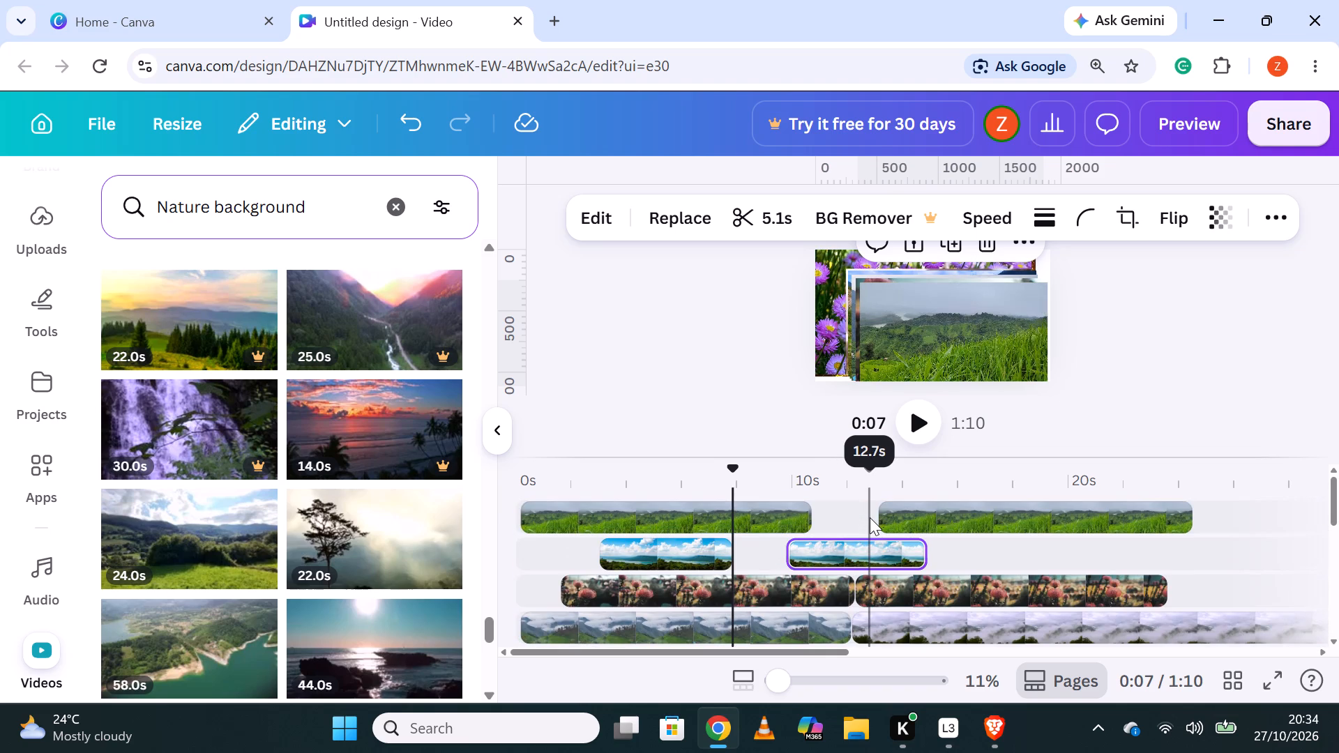
scroll(870, 517, "up", 3)
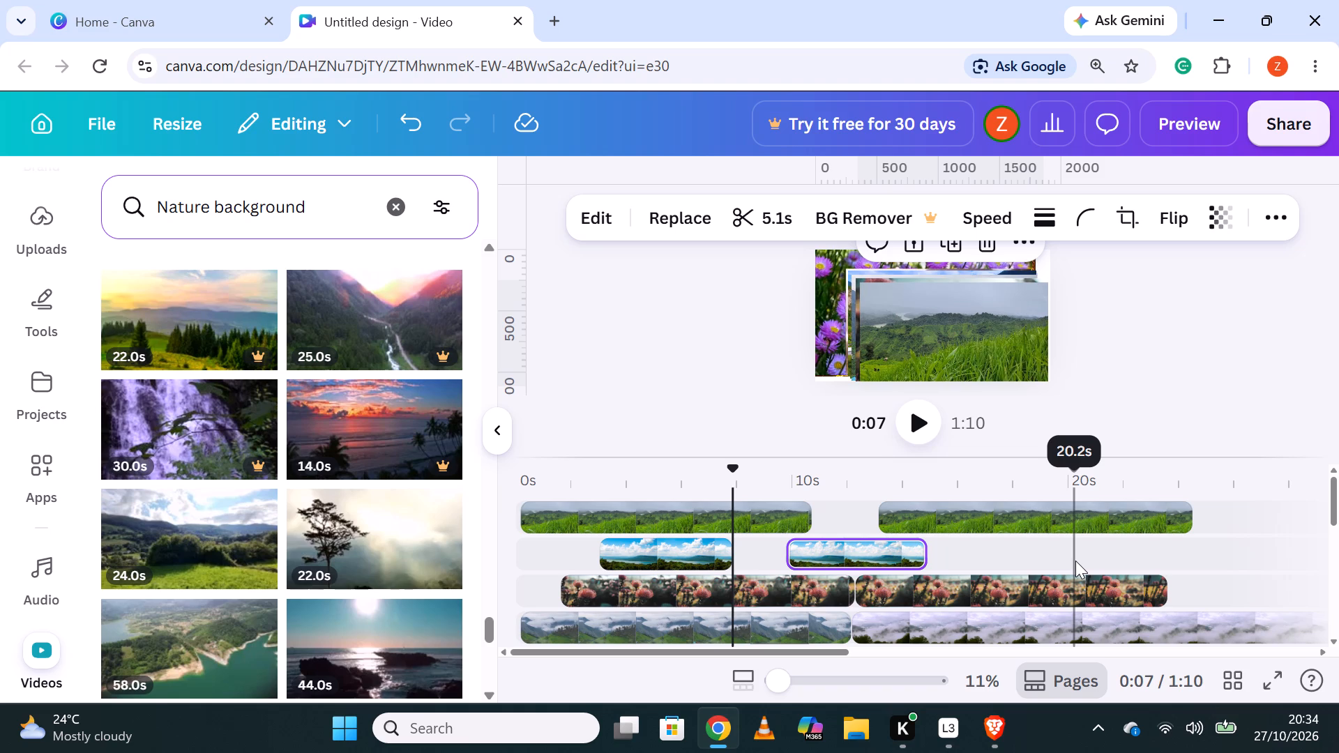
left_click(1015, 517)
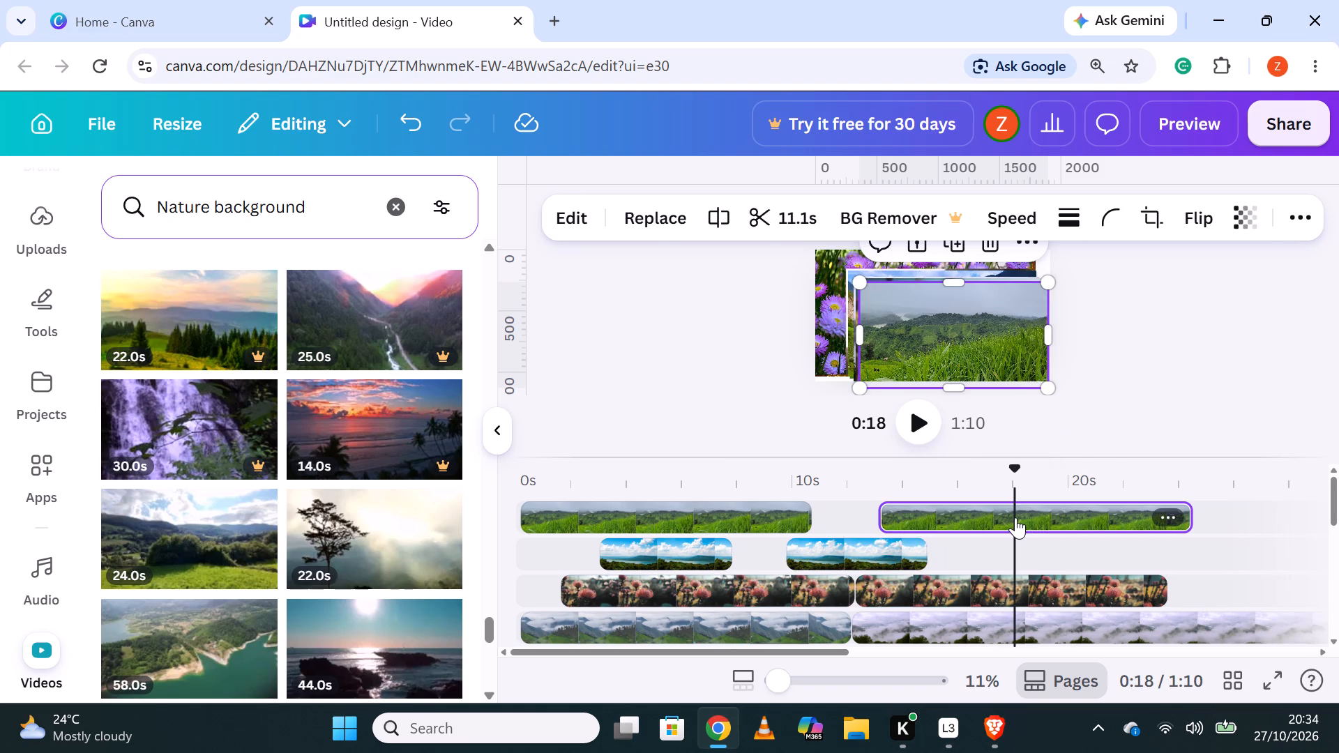
right_click(1015, 517)
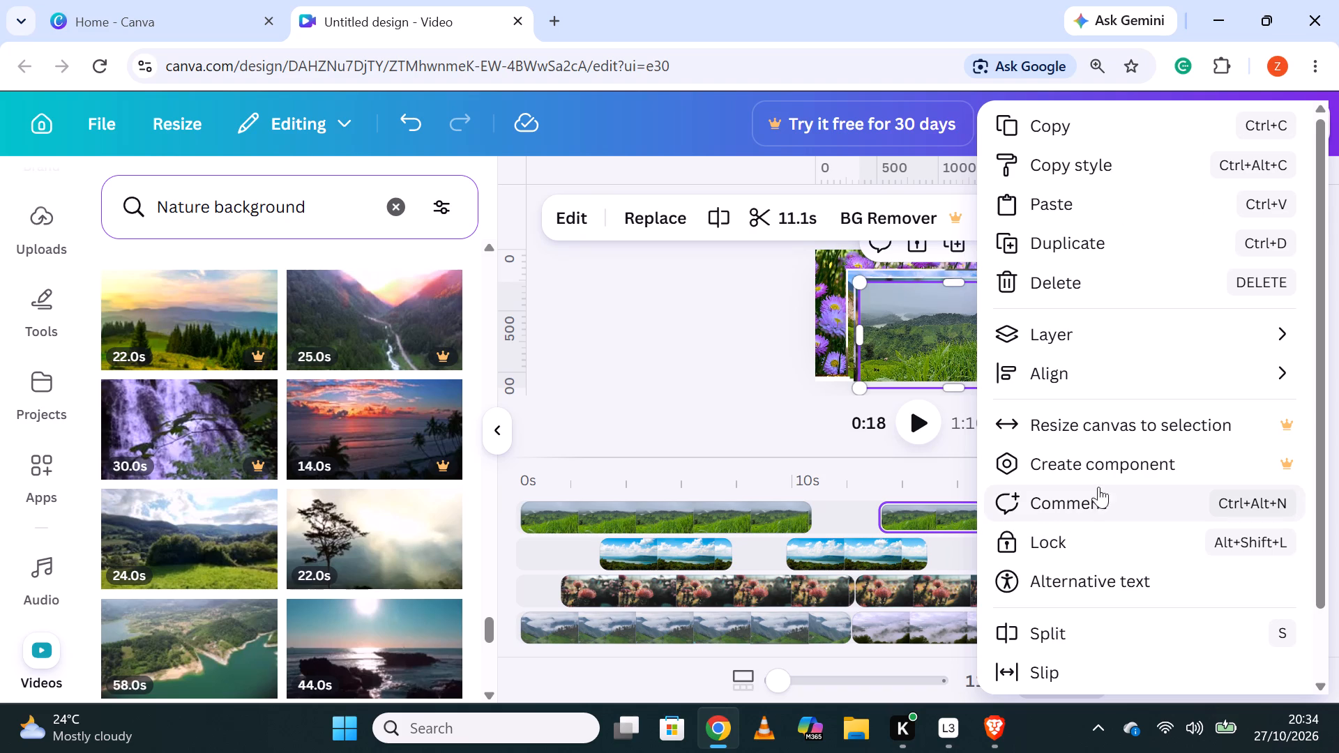
left_click(1073, 664)
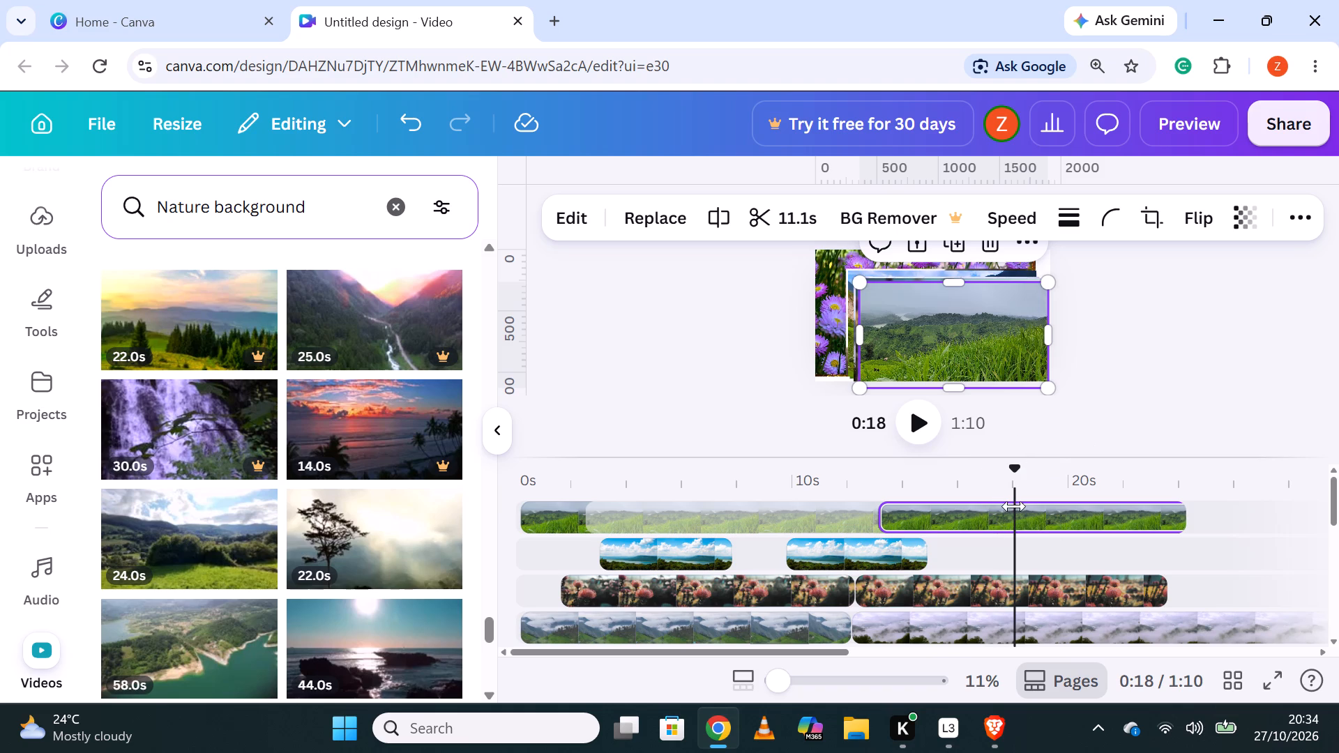
right_click(1012, 529)
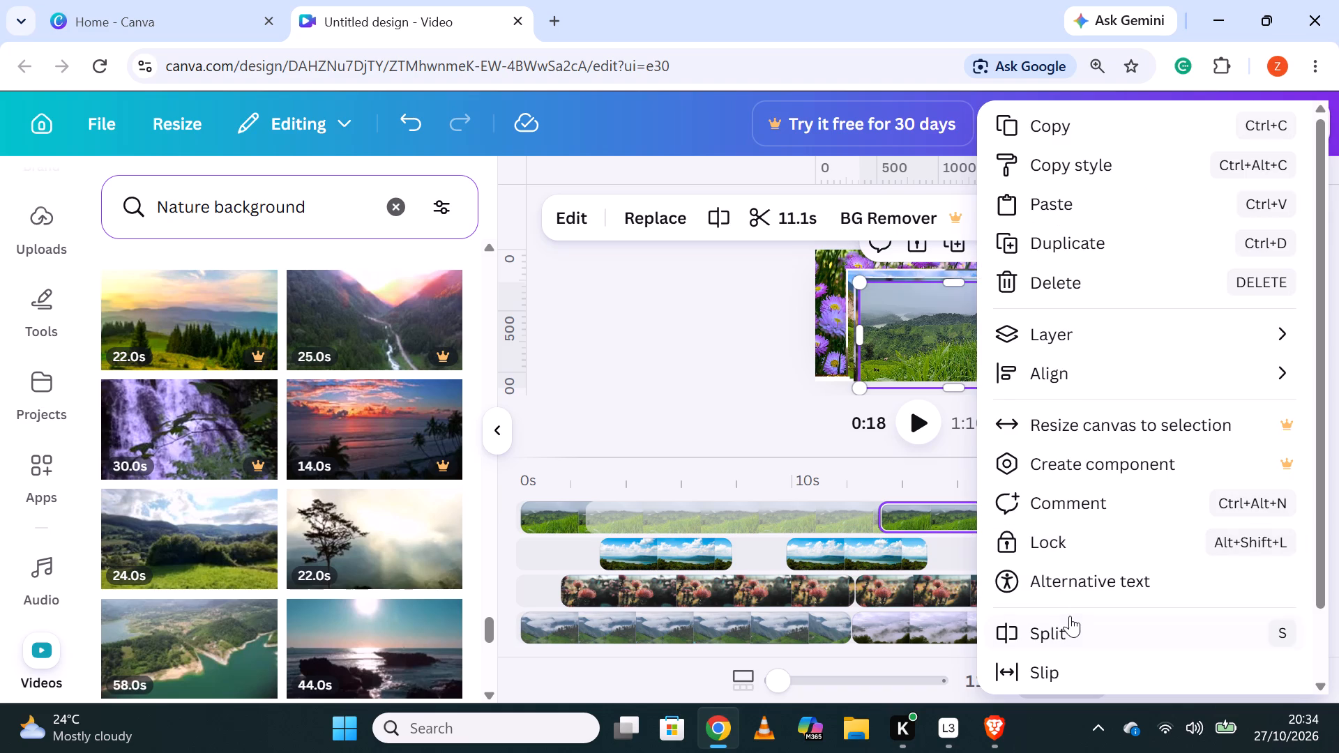
left_click(1070, 618)
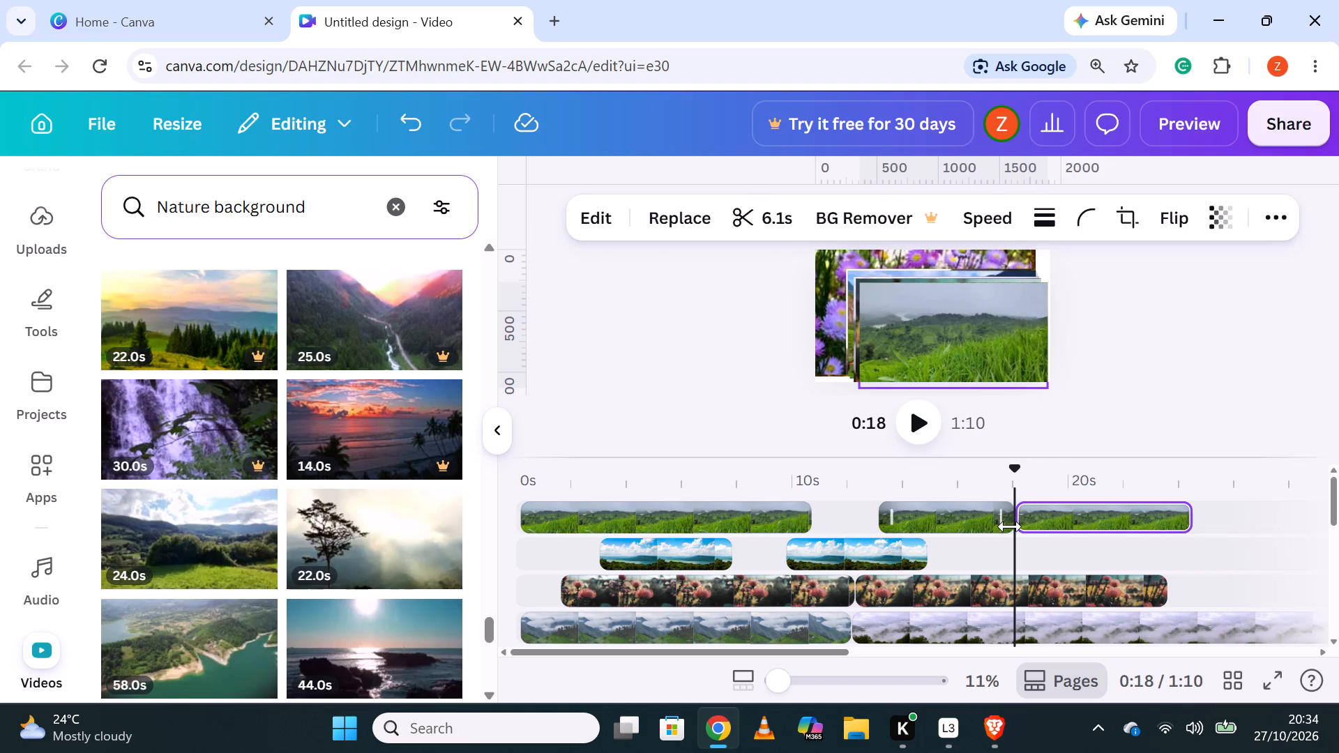
Move the last part of the green grassy hills clip onto the blue lake and sky track, starting at about 16.2 s.
left_click(978, 520)
left_click(1121, 519)
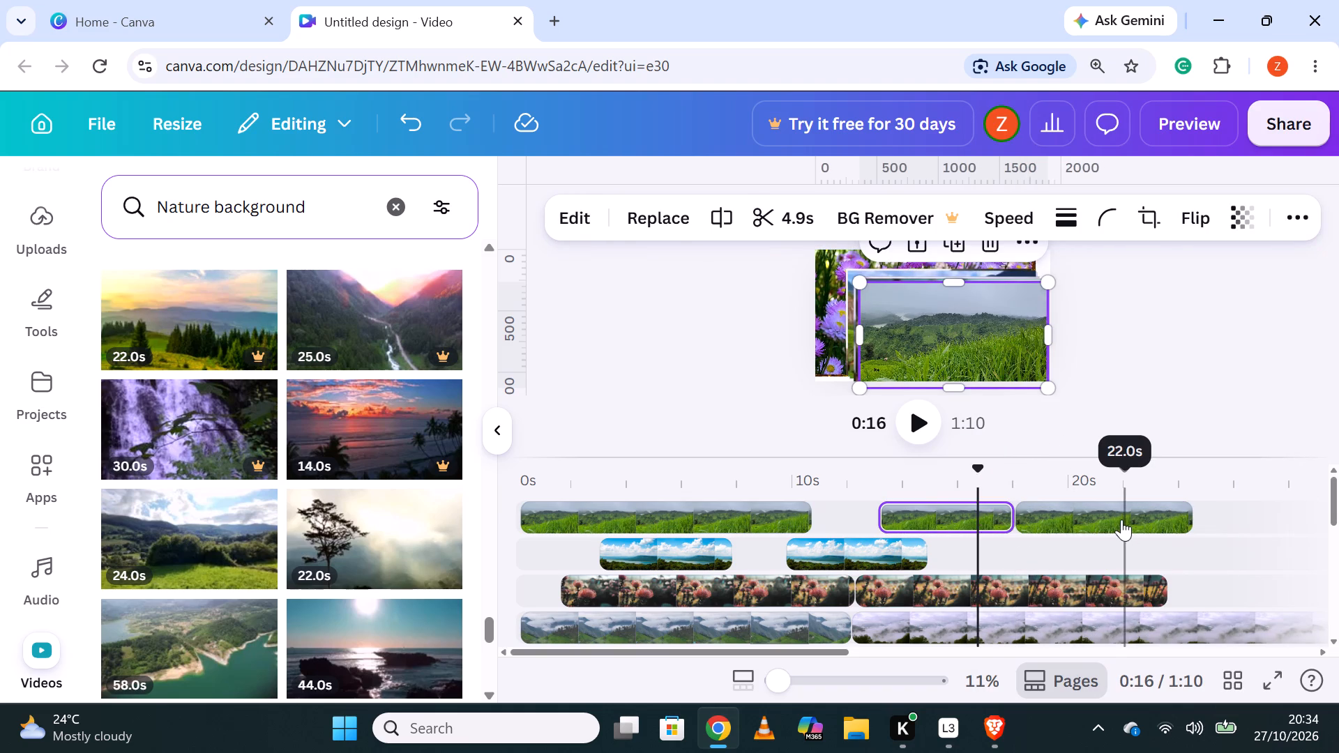
left_click_drag(1121, 519, 1077, 570)
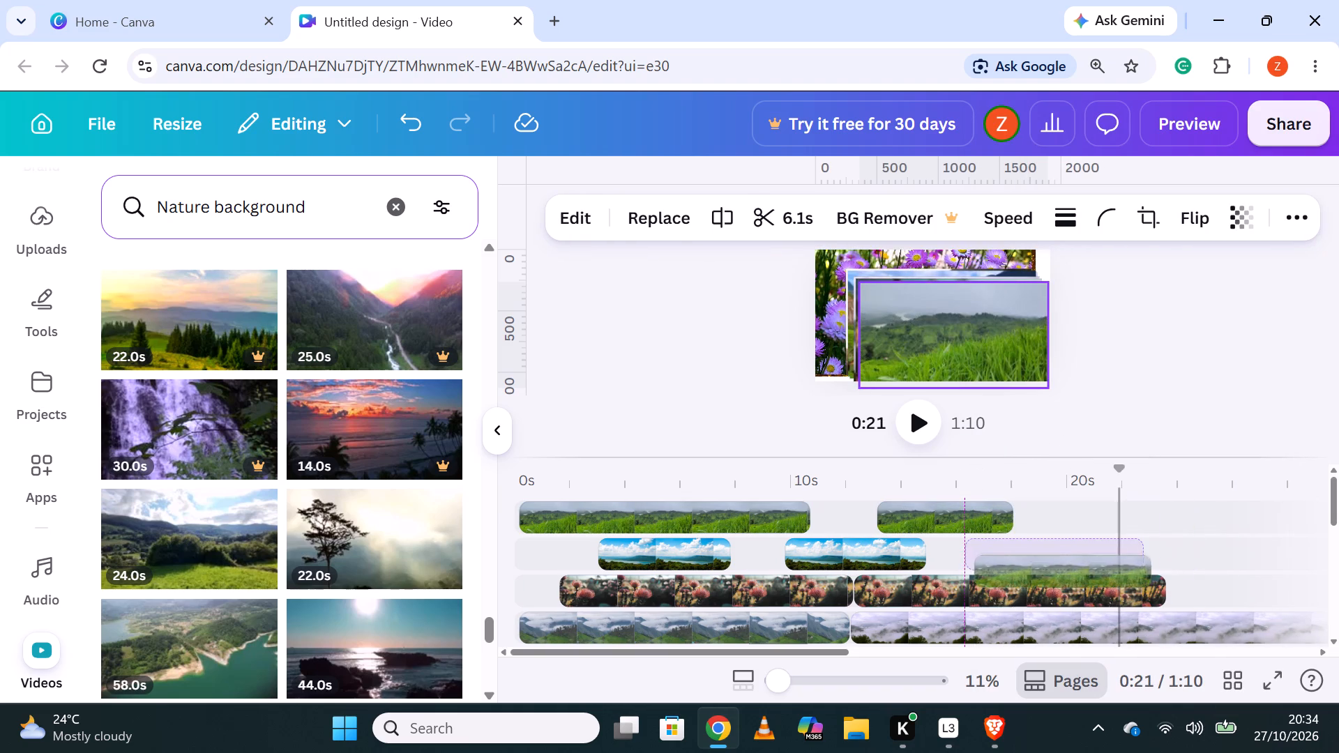
left_click_drag(1077, 570, 1072, 566)
left_click(1068, 560)
scroll(1026, 559, "down", 1)
scroll(1026, 559, "up", 1)
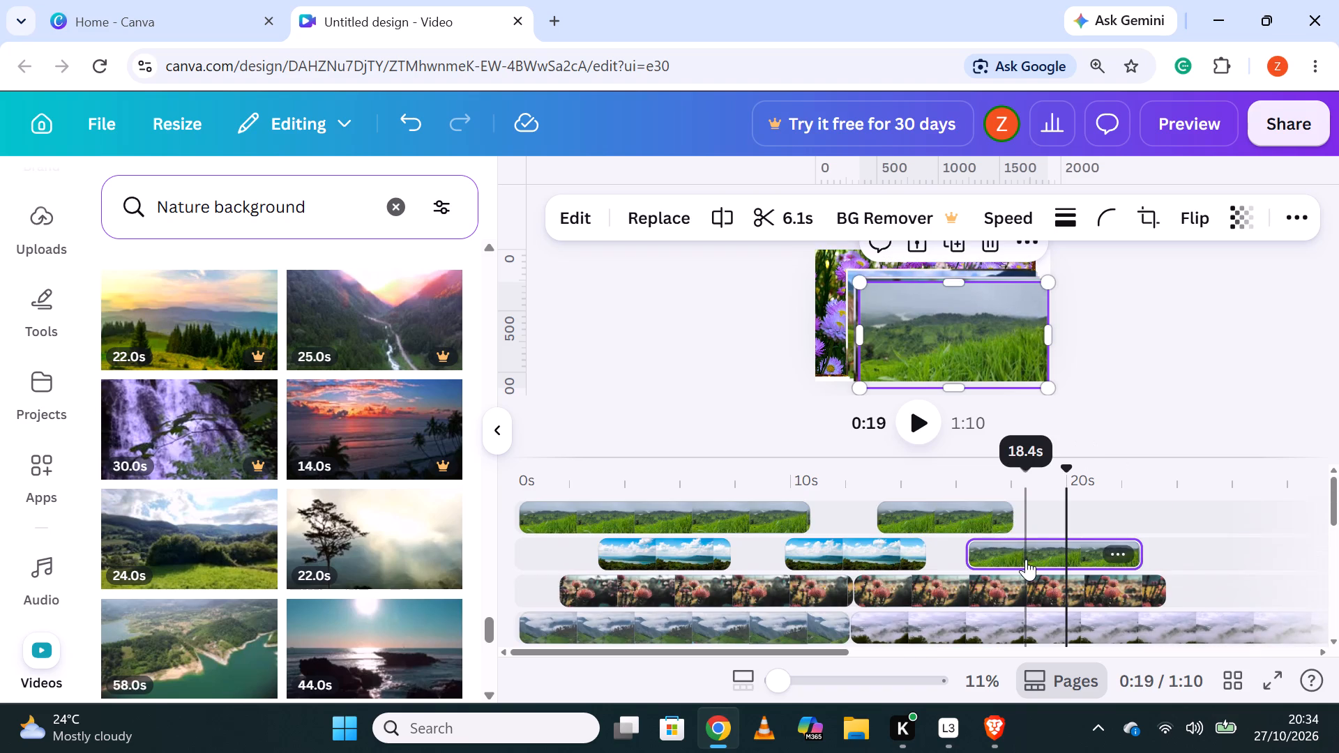
Split the second orange flower clip at about 17.5 s.
left_click(1001, 586)
right_click(1001, 586)
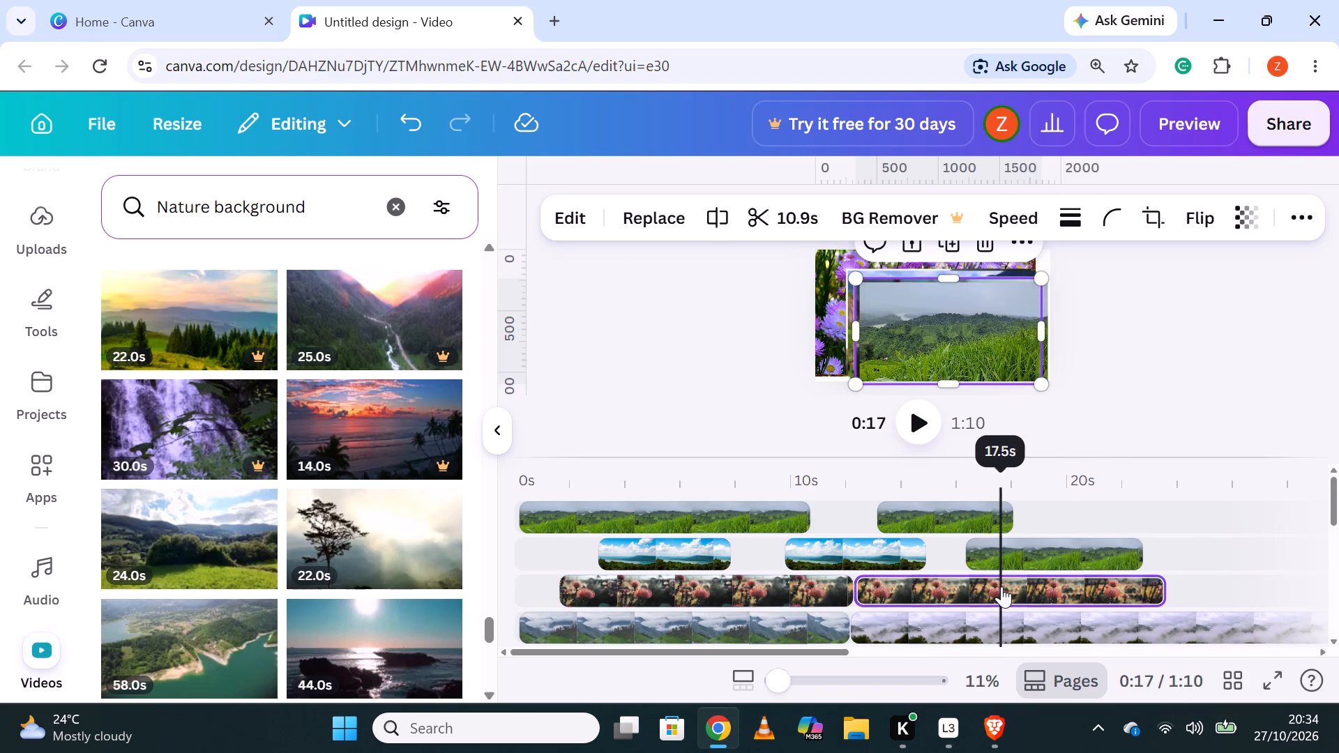
left_click(1027, 639)
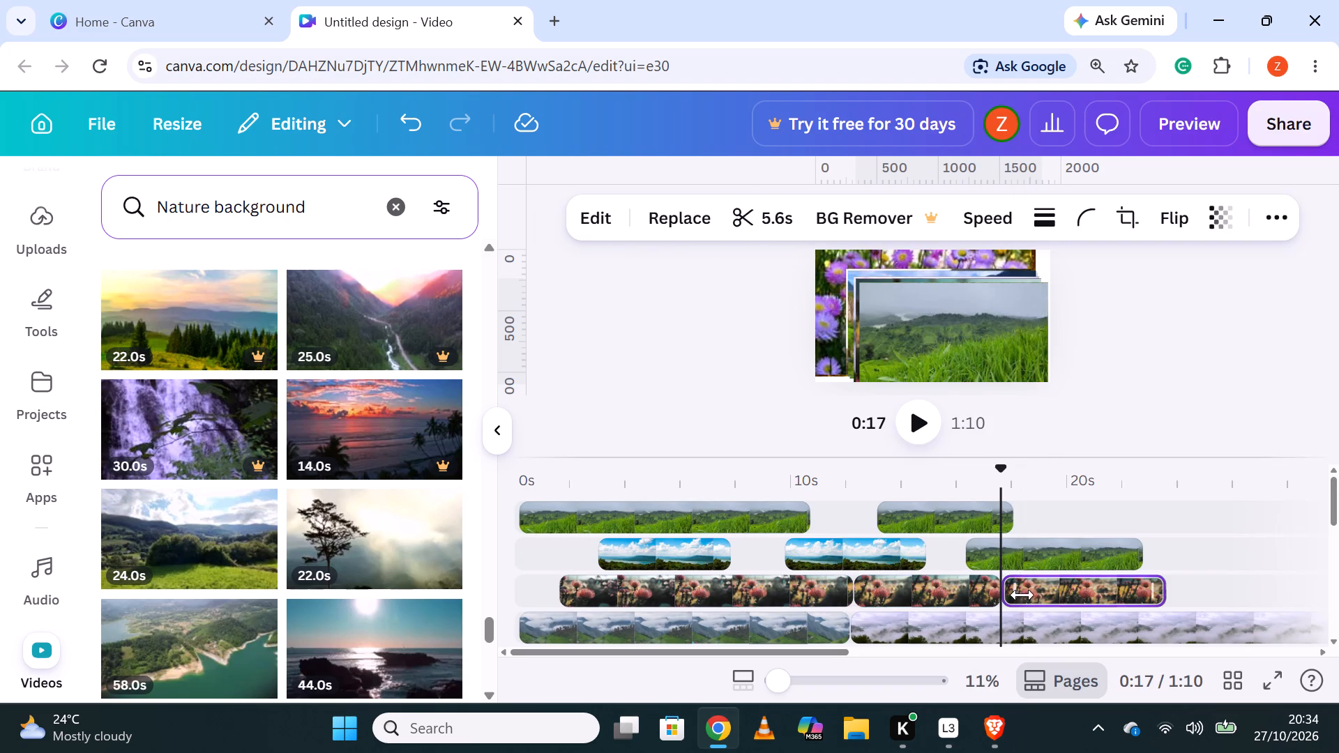
Move the orange flower clip's last part to start at about 22.8 s and its middle part to start at about 15.3 s.
left_click_drag(1050, 597, 1151, 608)
left_click_drag(1147, 604, 1130, 601)
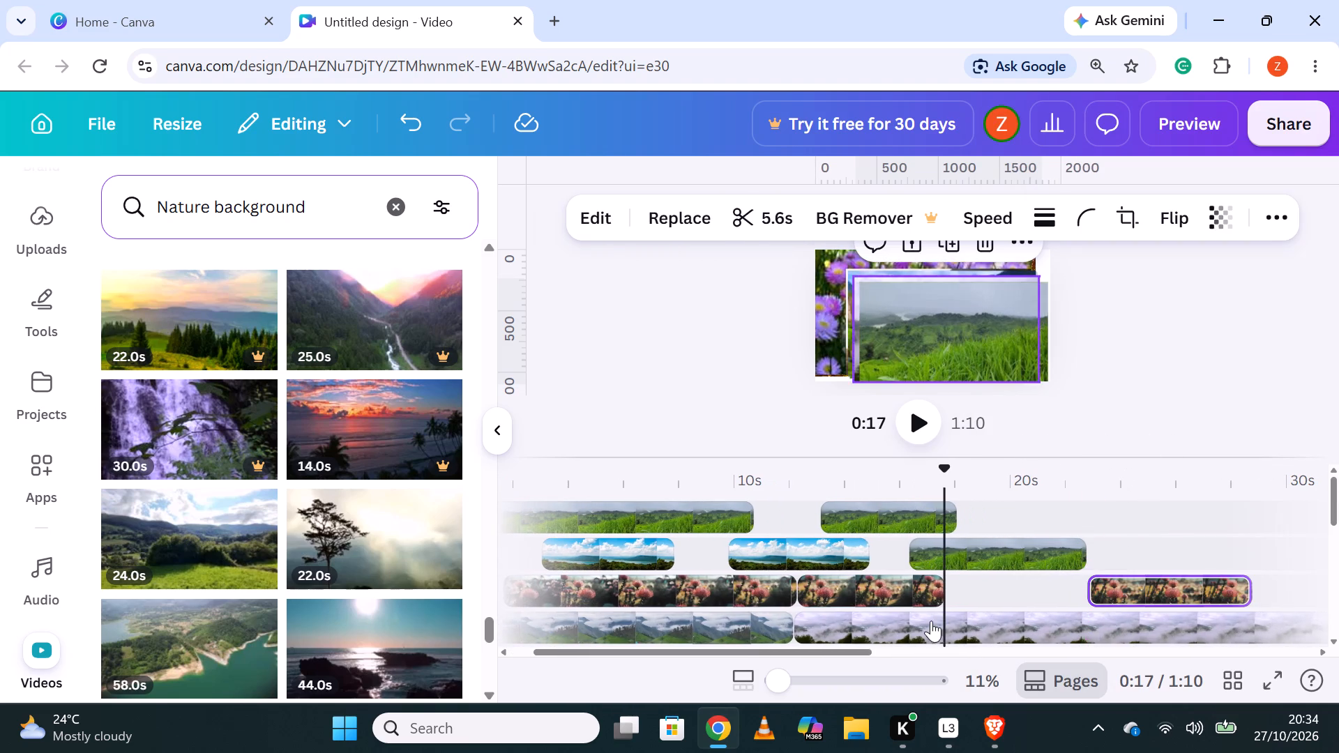
left_click_drag(885, 589, 966, 591)
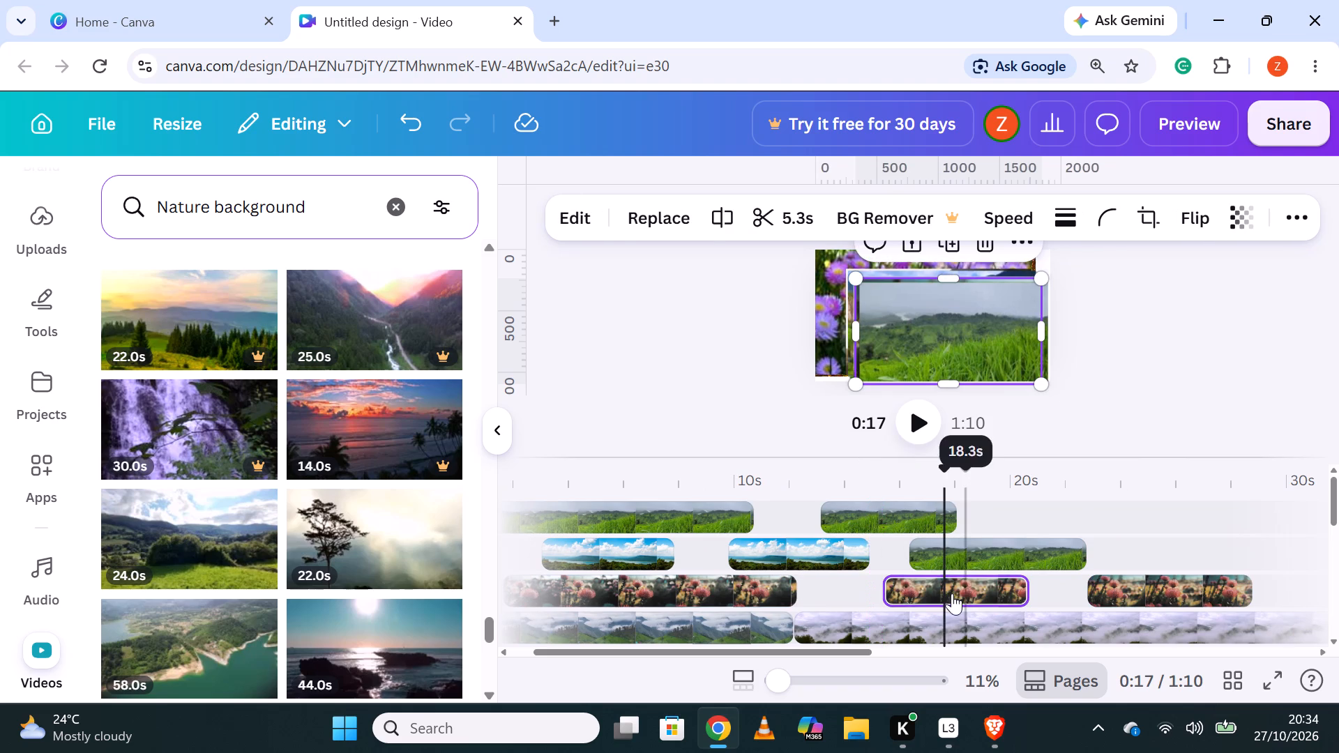
Split the foggy grey mountain clip at about 20.1 s and again at about 28.8 s.
scroll(906, 601, "down", 1)
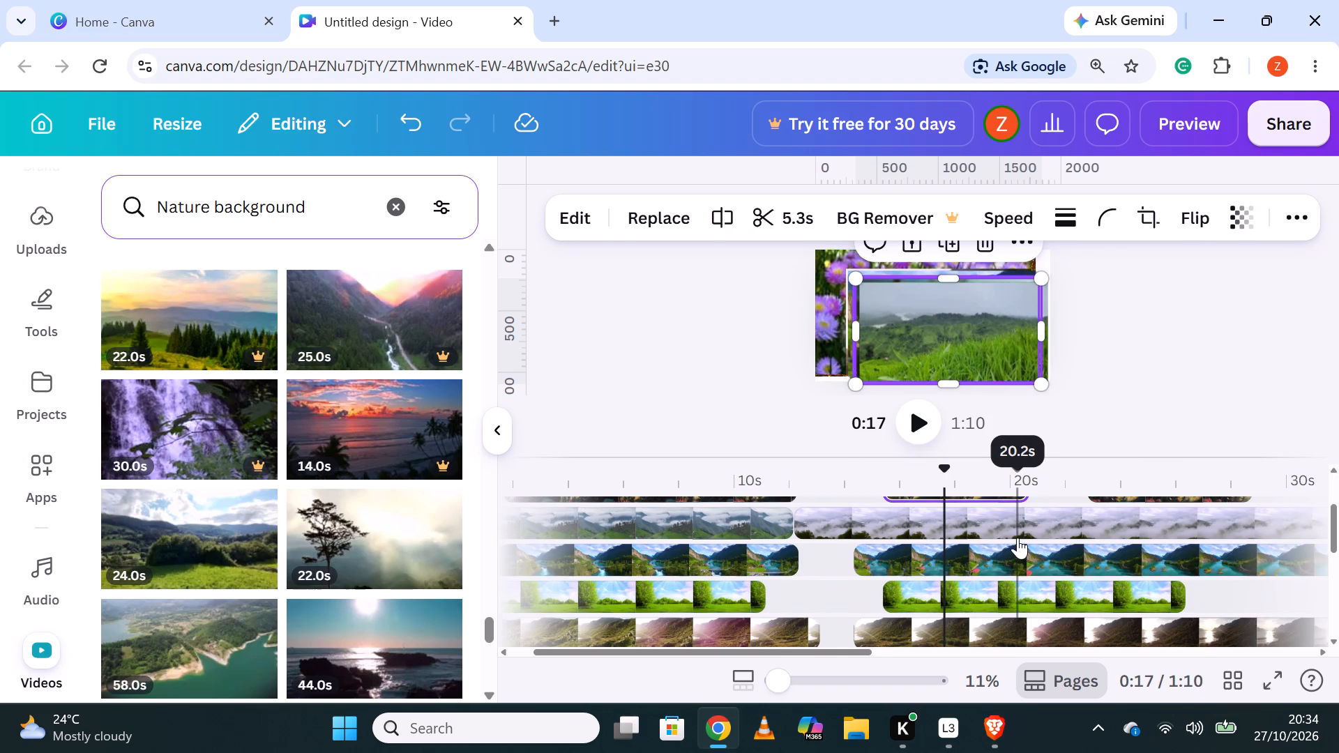
left_click(1016, 522)
right_click(1016, 522)
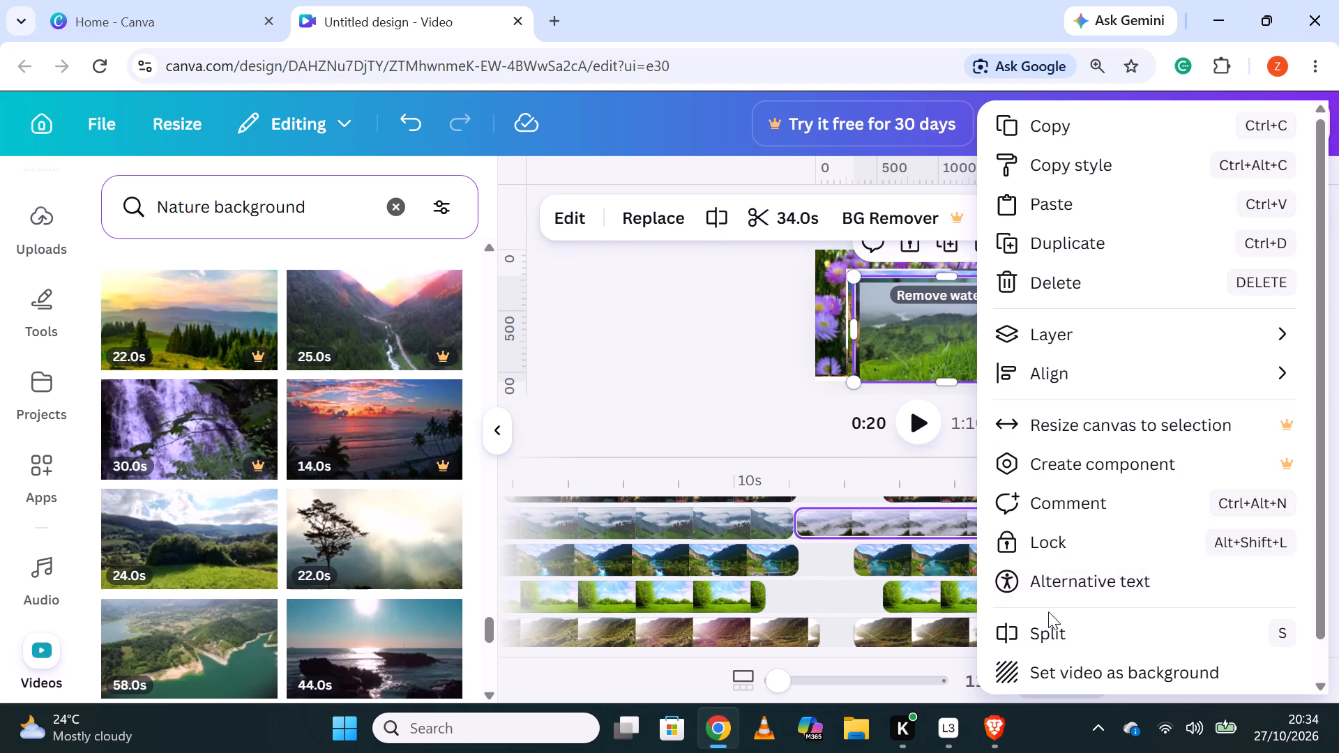
left_click(1052, 632)
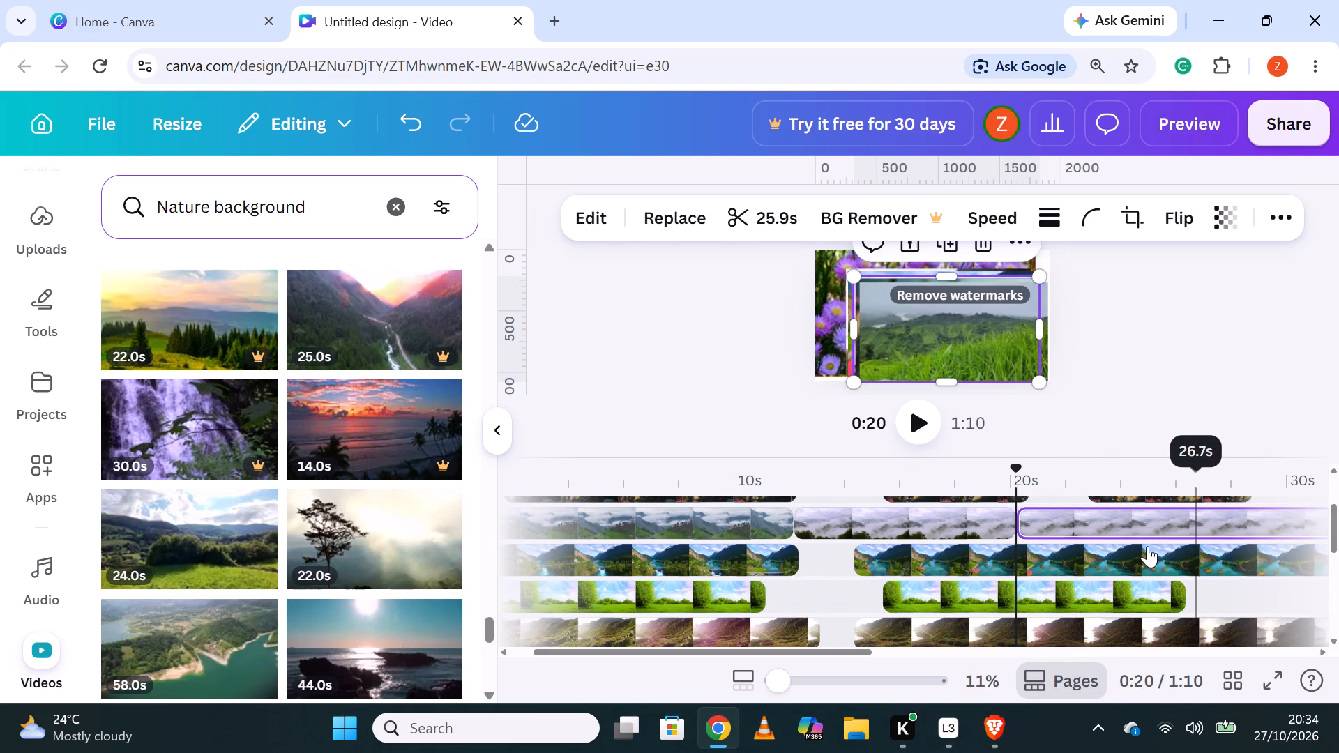
left_click_drag(828, 652, 886, 648)
left_click_drag(902, 645, 911, 645)
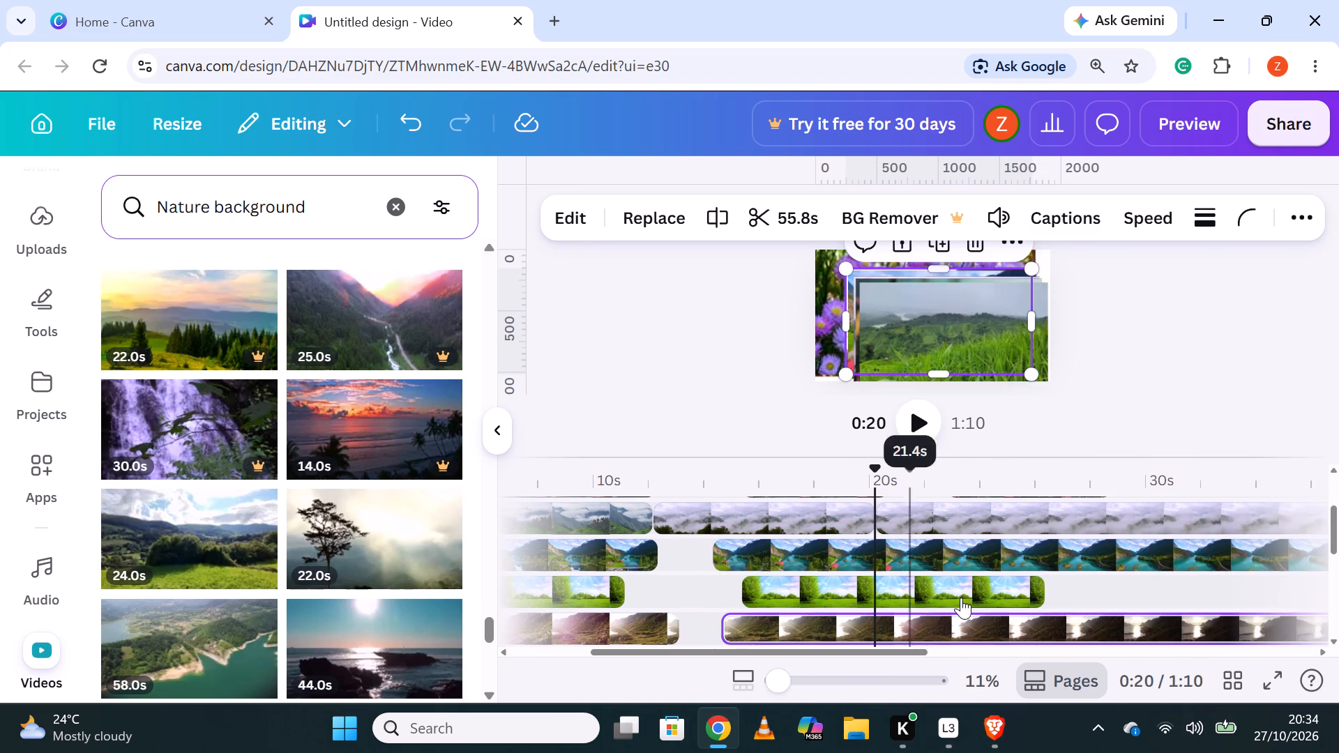
left_click(1117, 516)
right_click(1117, 516)
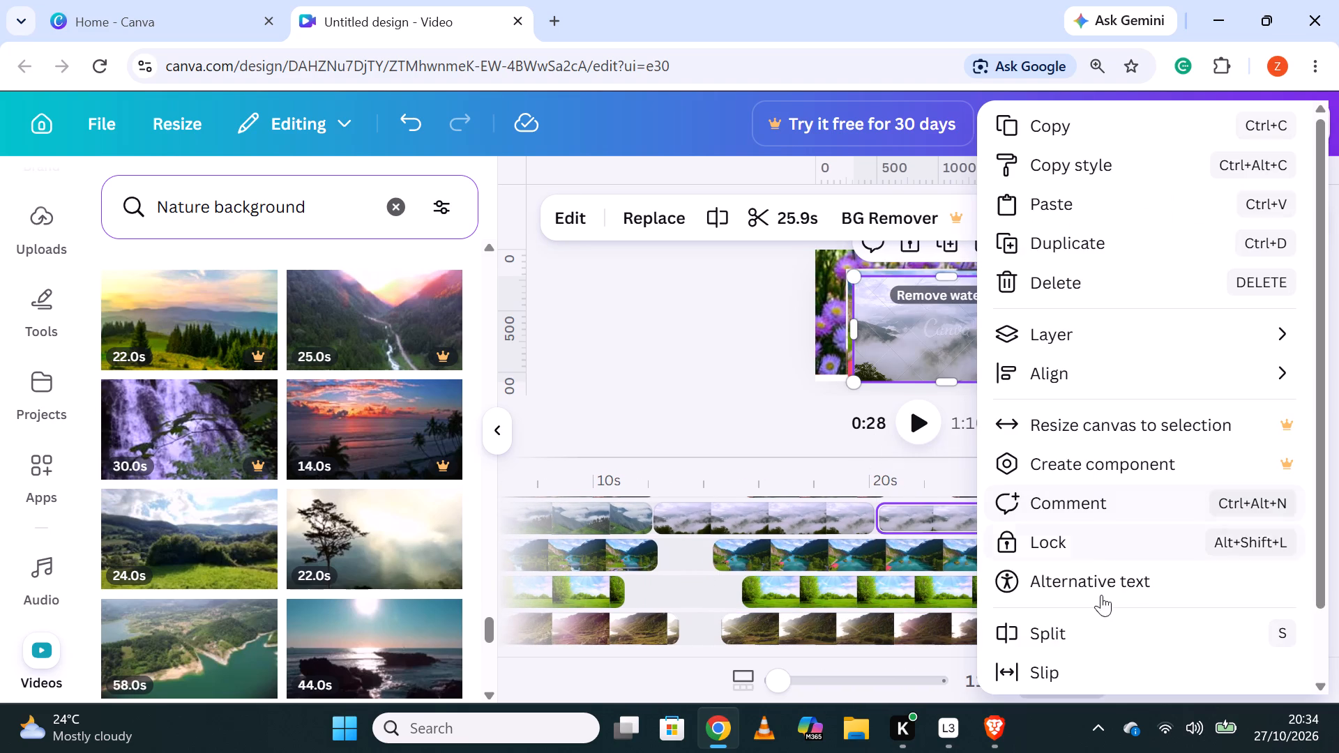
left_click(1094, 631)
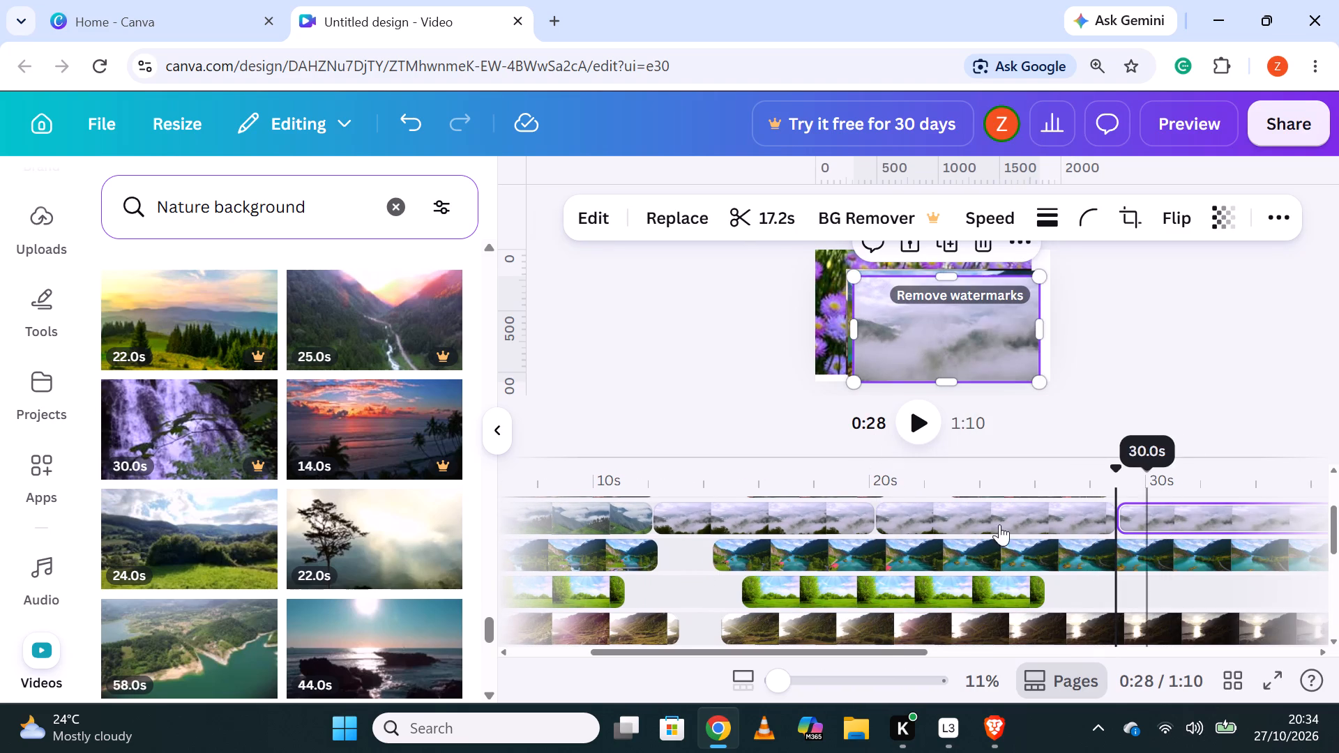
Split the green misty mountain clip at the start of the same track at about 6.1 s.
left_click_drag(886, 651, 765, 657)
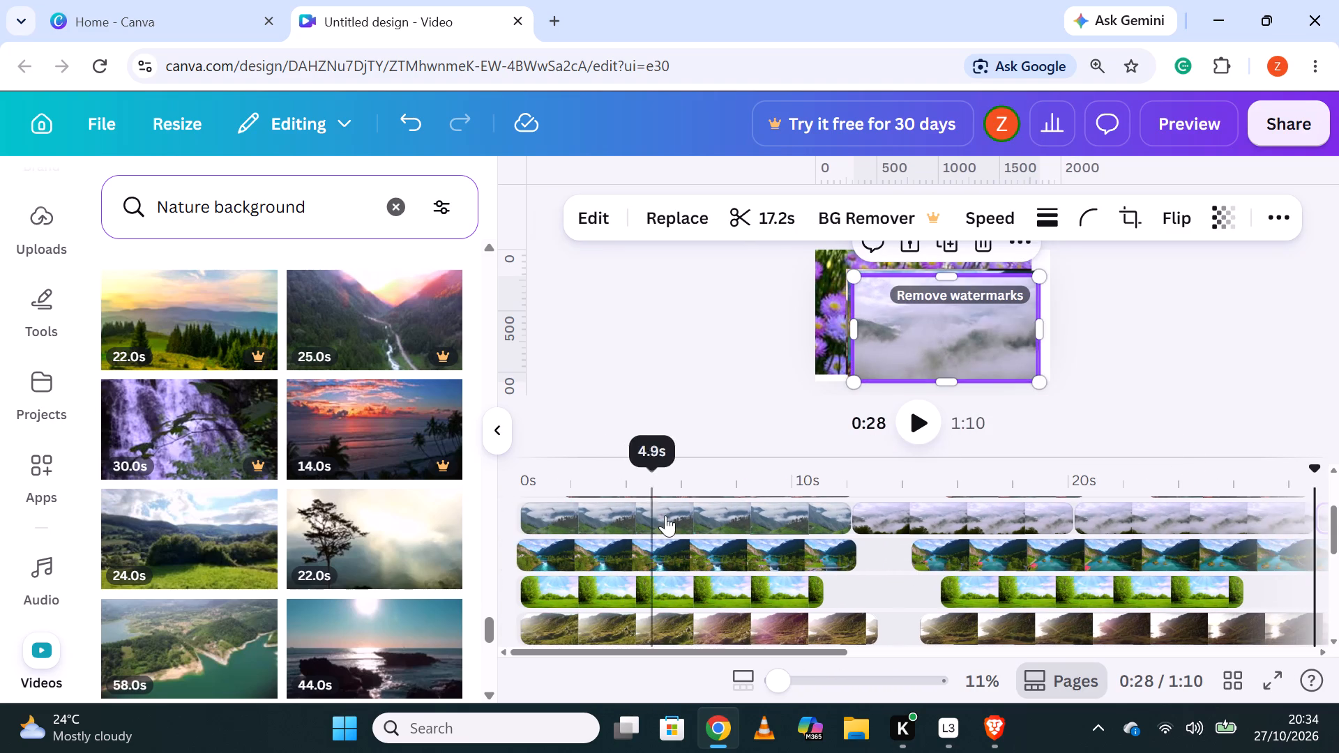
left_click(689, 515)
right_click(689, 515)
left_click(743, 621)
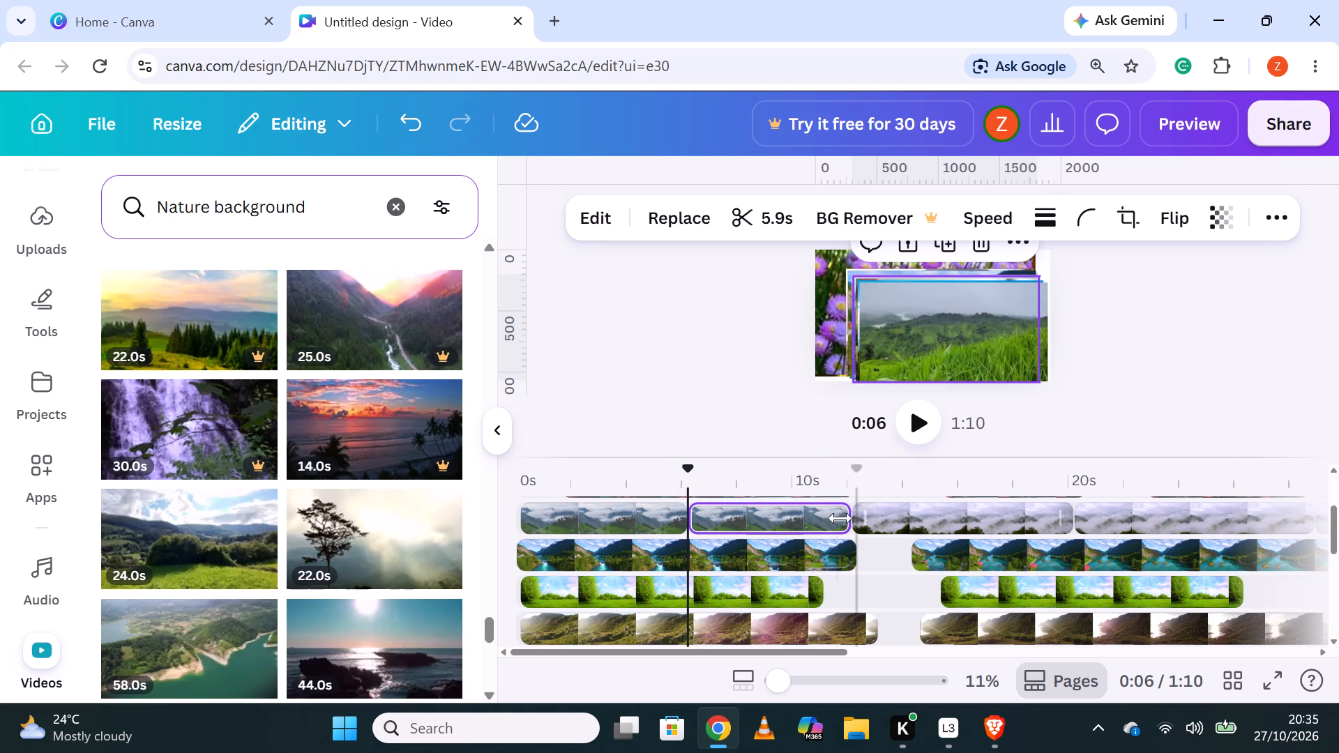
Add the 44.0 s sunlit rocky seashore clip after the night city clip on its track, starting at about 6.7 s.
scroll(820, 525, "down", 2)
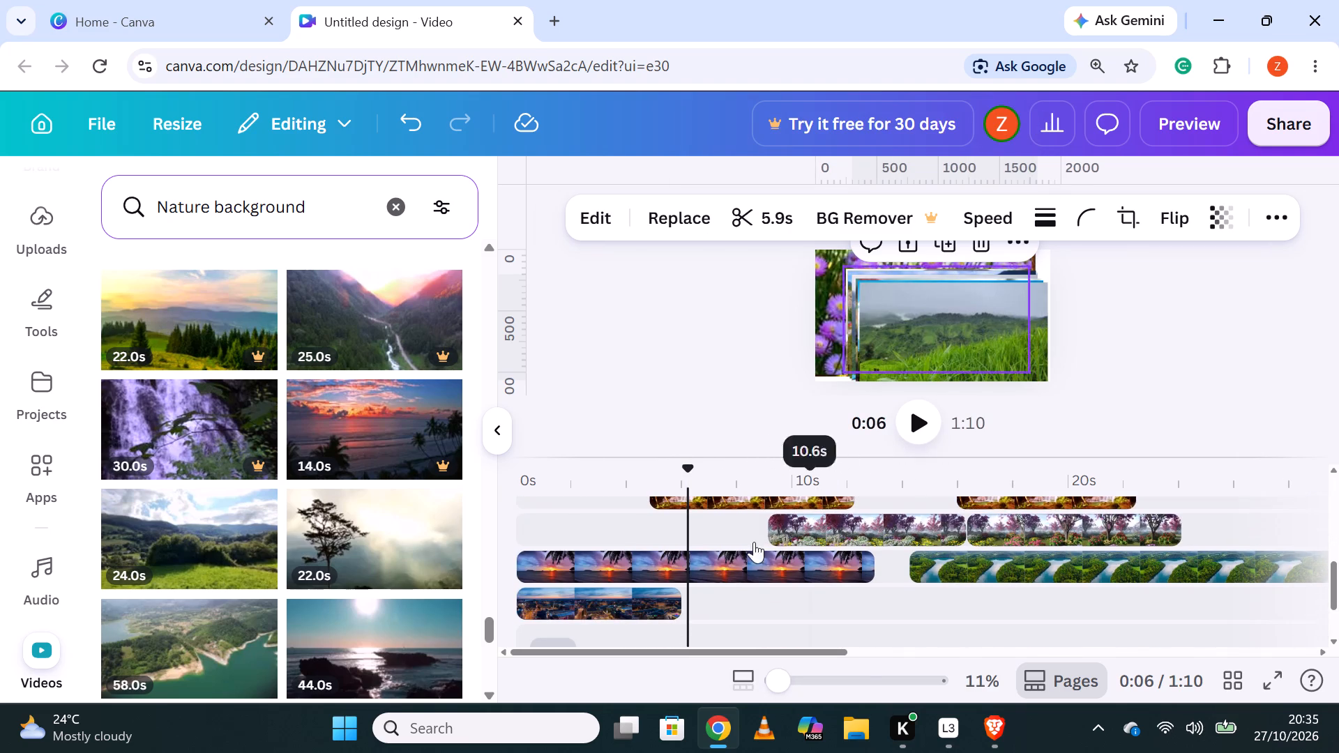
scroll(359, 571, "down", 1)
left_click_drag(363, 533, 363, 533)
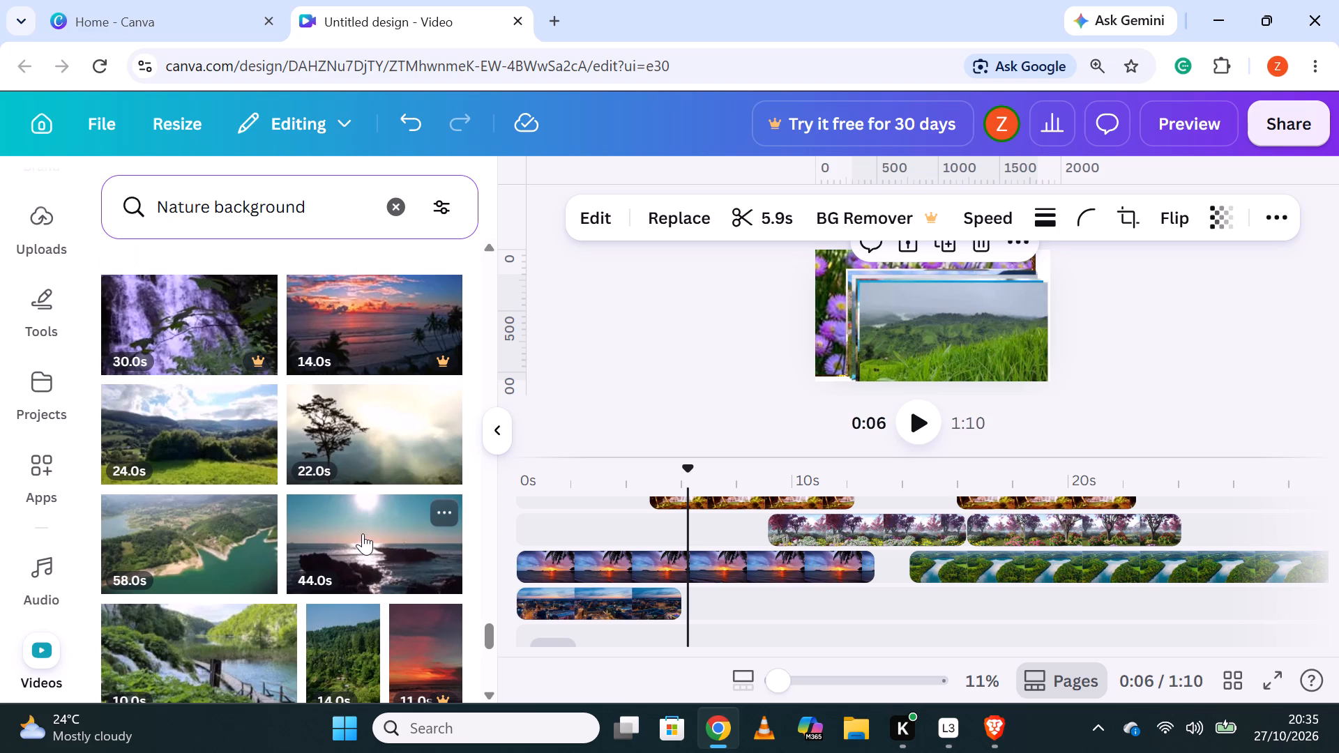
left_click_drag(363, 533, 780, 582)
left_click(781, 582)
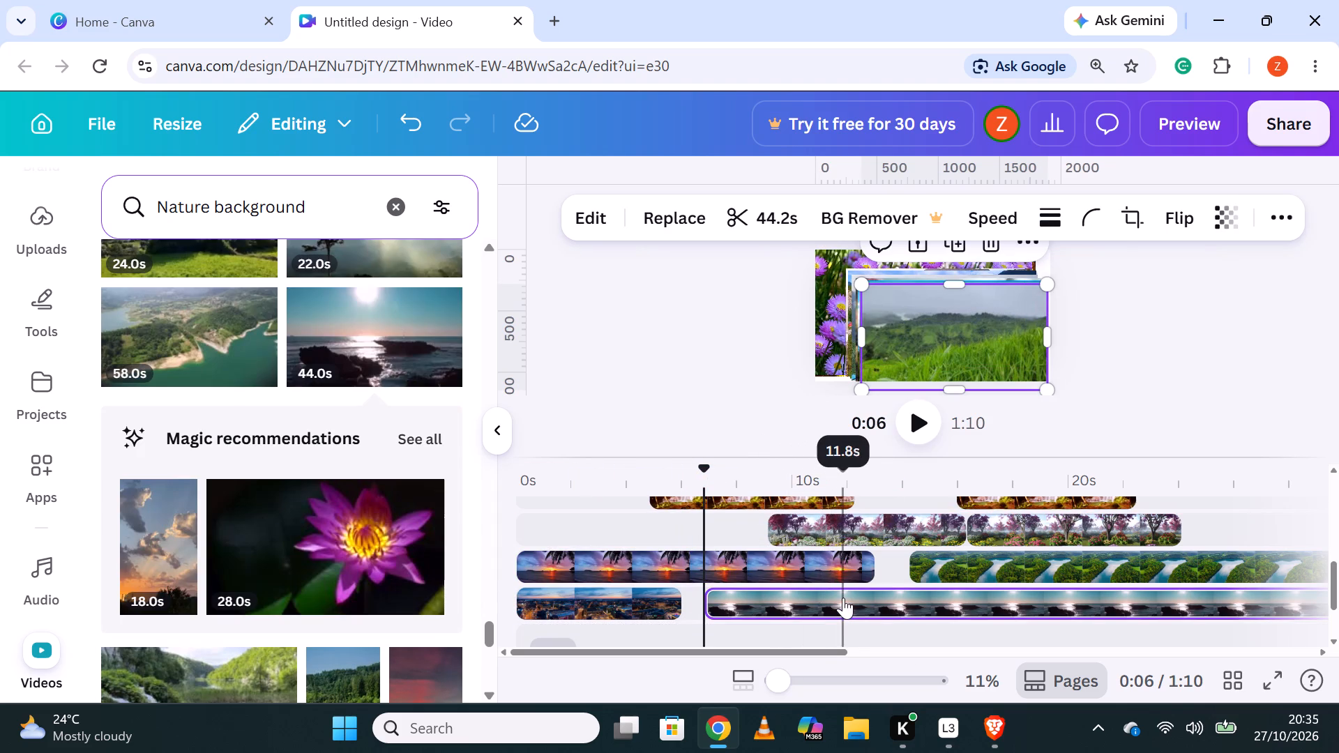
Split the rocky seashore clip at about 11.8 s and about 15.8 s.
left_click(843, 598)
right_click(843, 598)
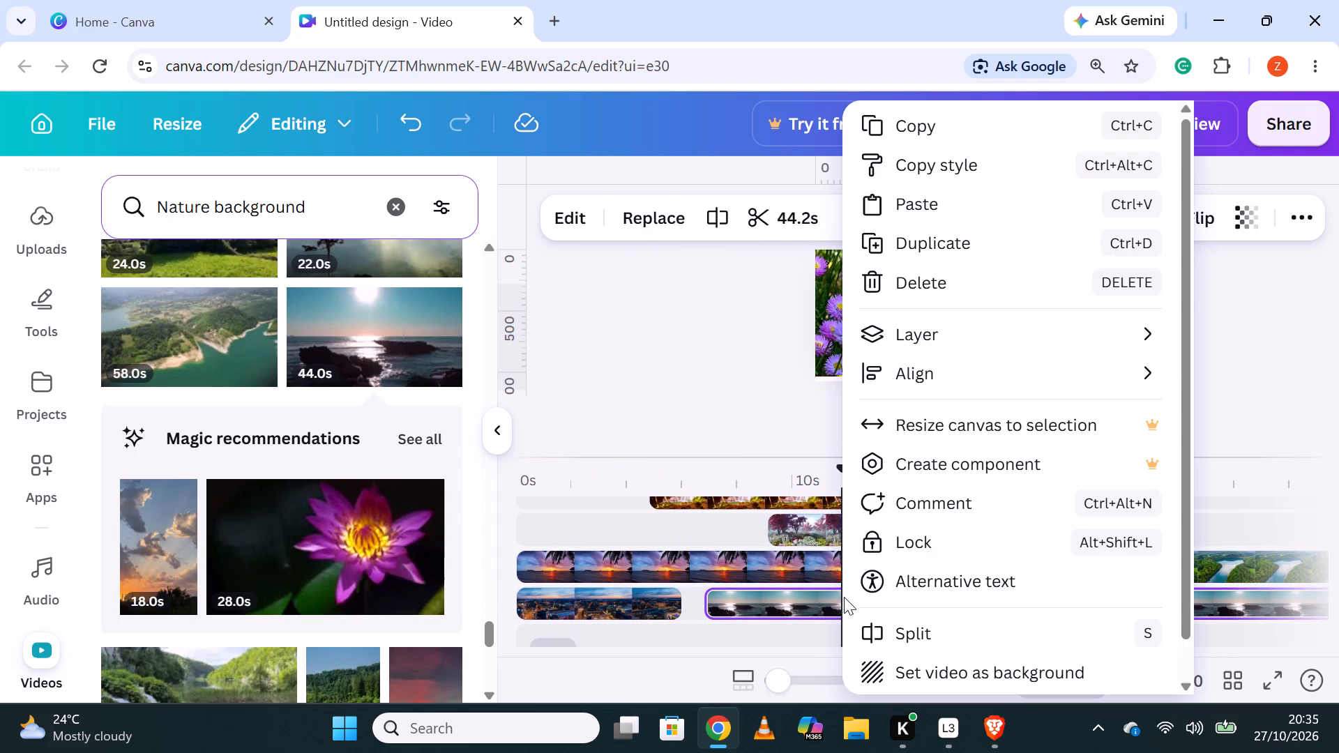
left_click(916, 621)
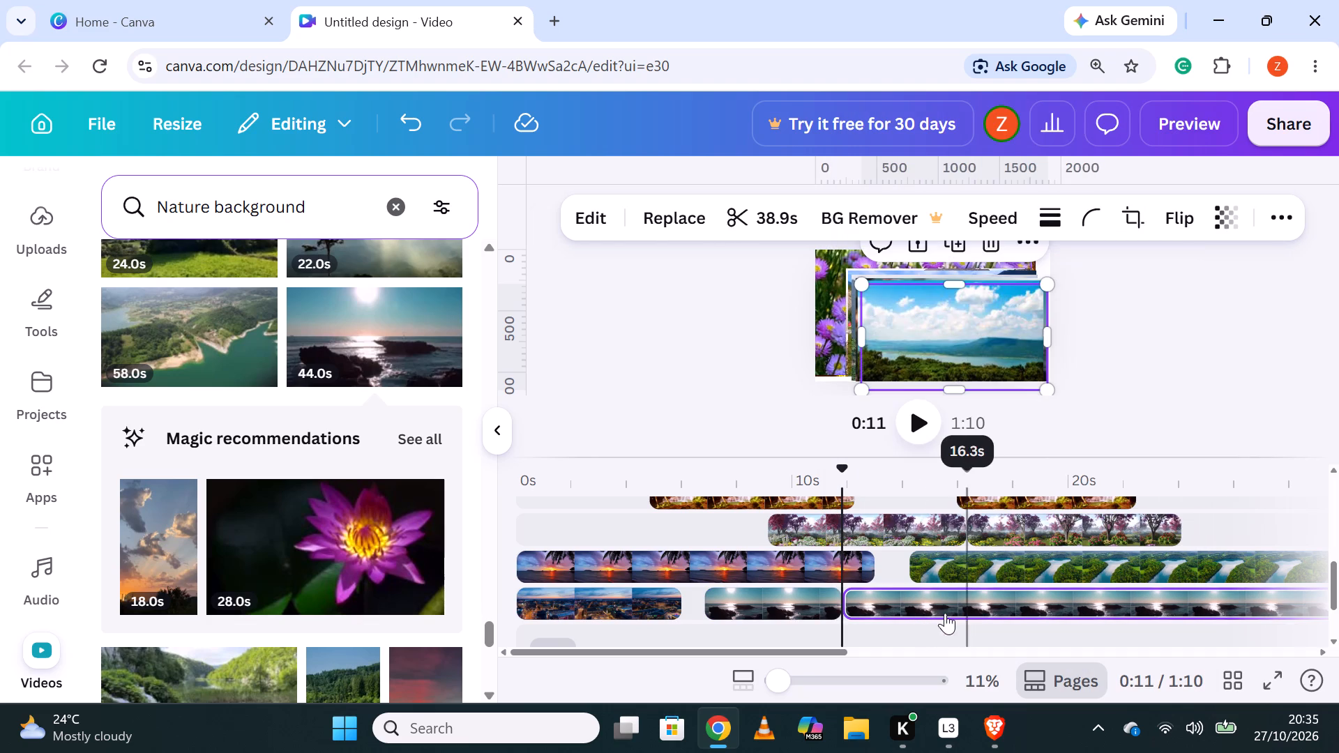
left_click(955, 603)
right_click(955, 603)
left_click(981, 637)
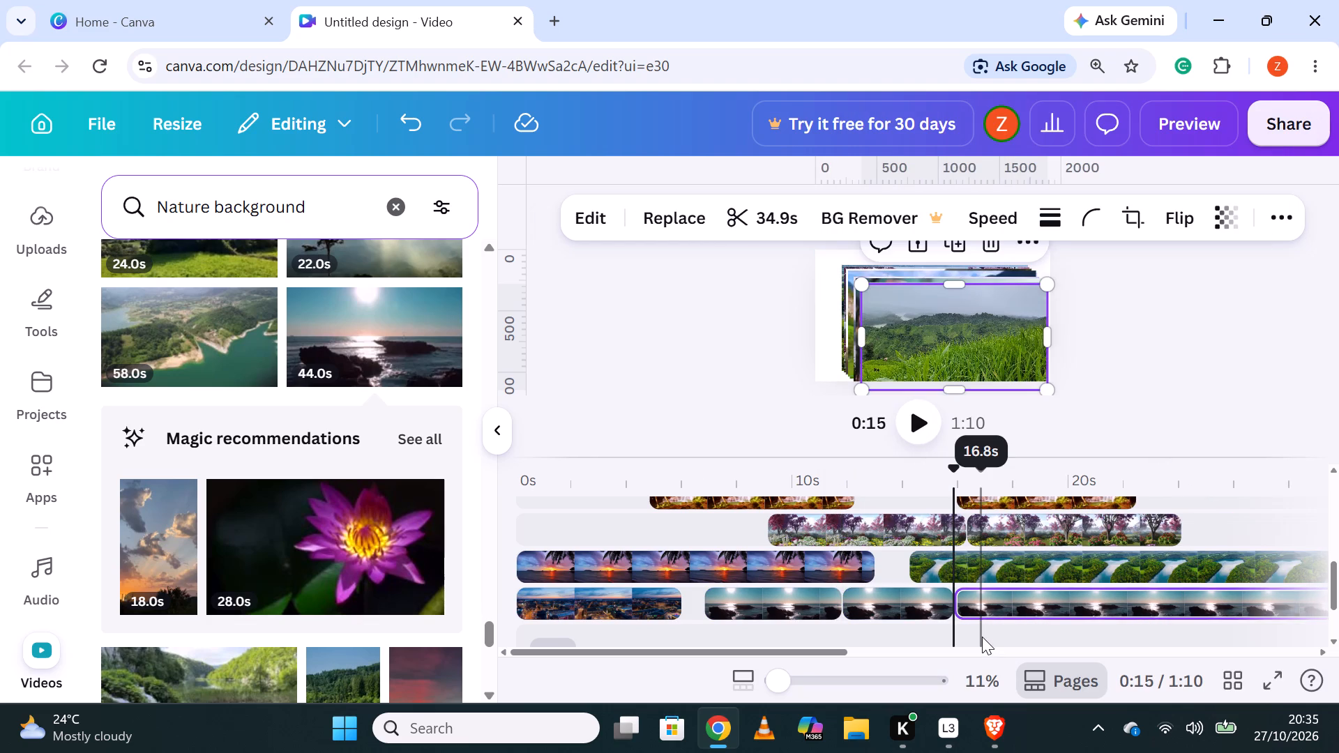
Split the remaining rocky seashore clip at about 20.4 s and about 25.6 s.
left_click(1082, 602)
right_click(1082, 602)
left_click(1110, 625)
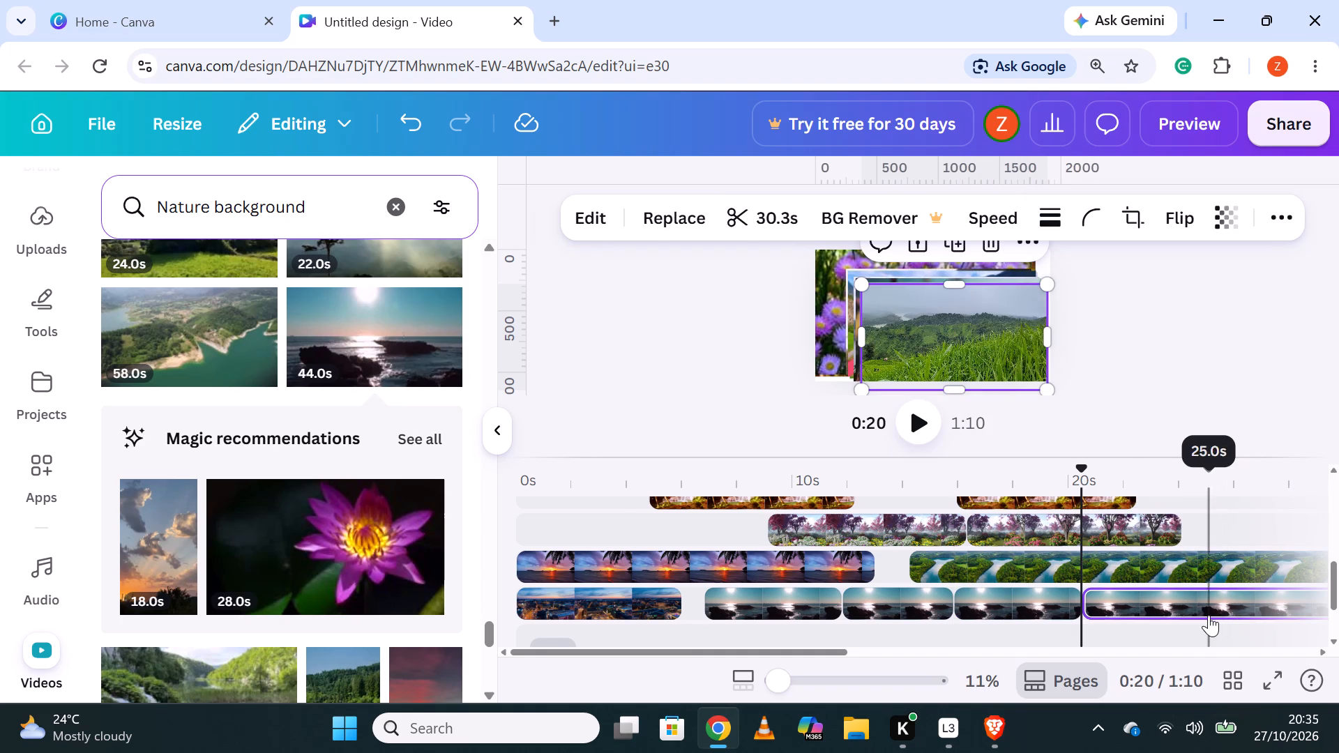
left_click(1225, 600)
right_click(1225, 600)
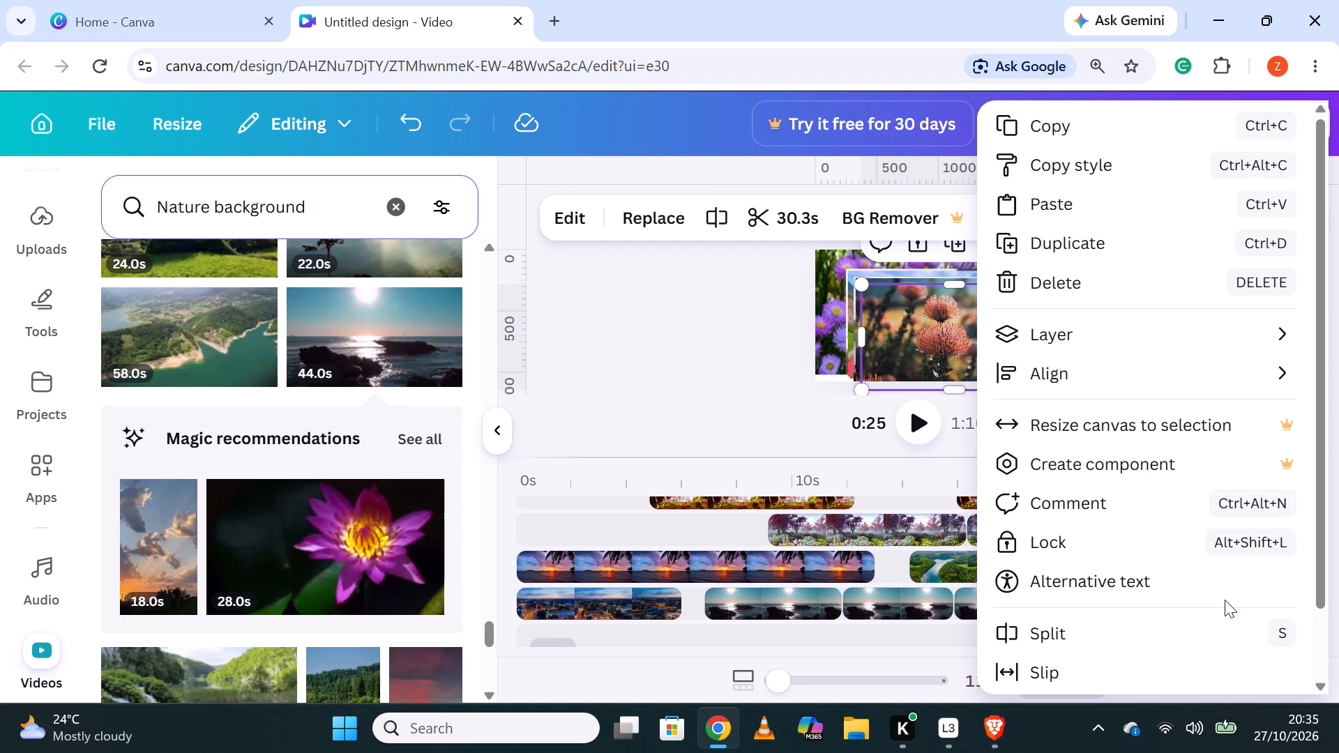
left_click(1179, 609)
left_click(1166, 623)
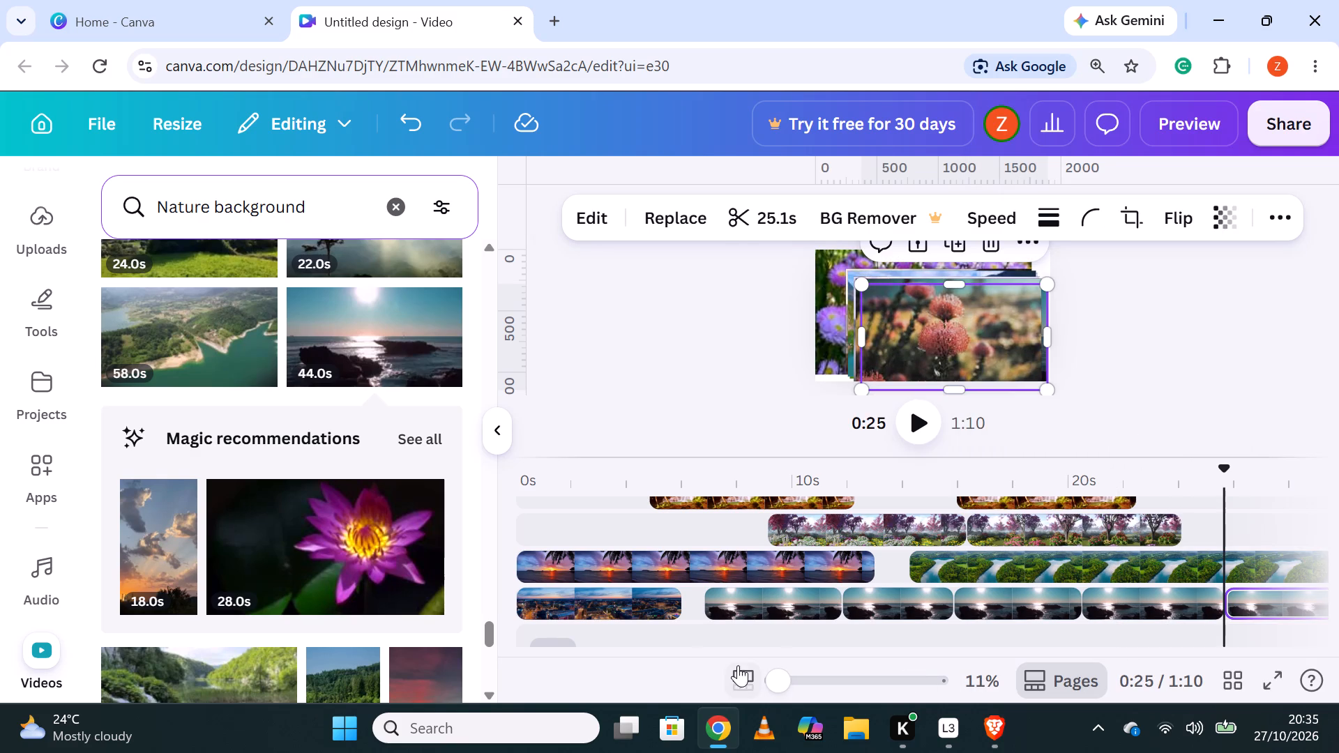
left_click_drag(613, 646, 726, 654)
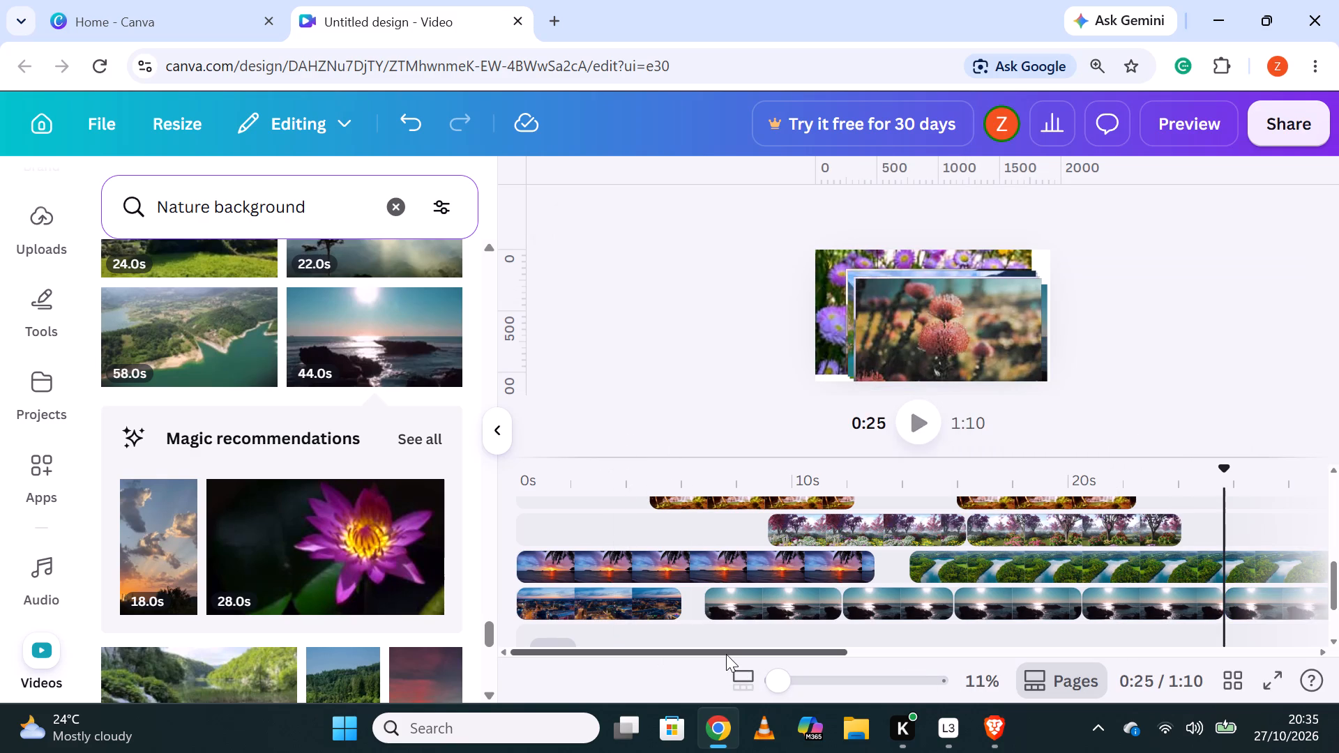
left_click_drag(726, 653, 921, 646)
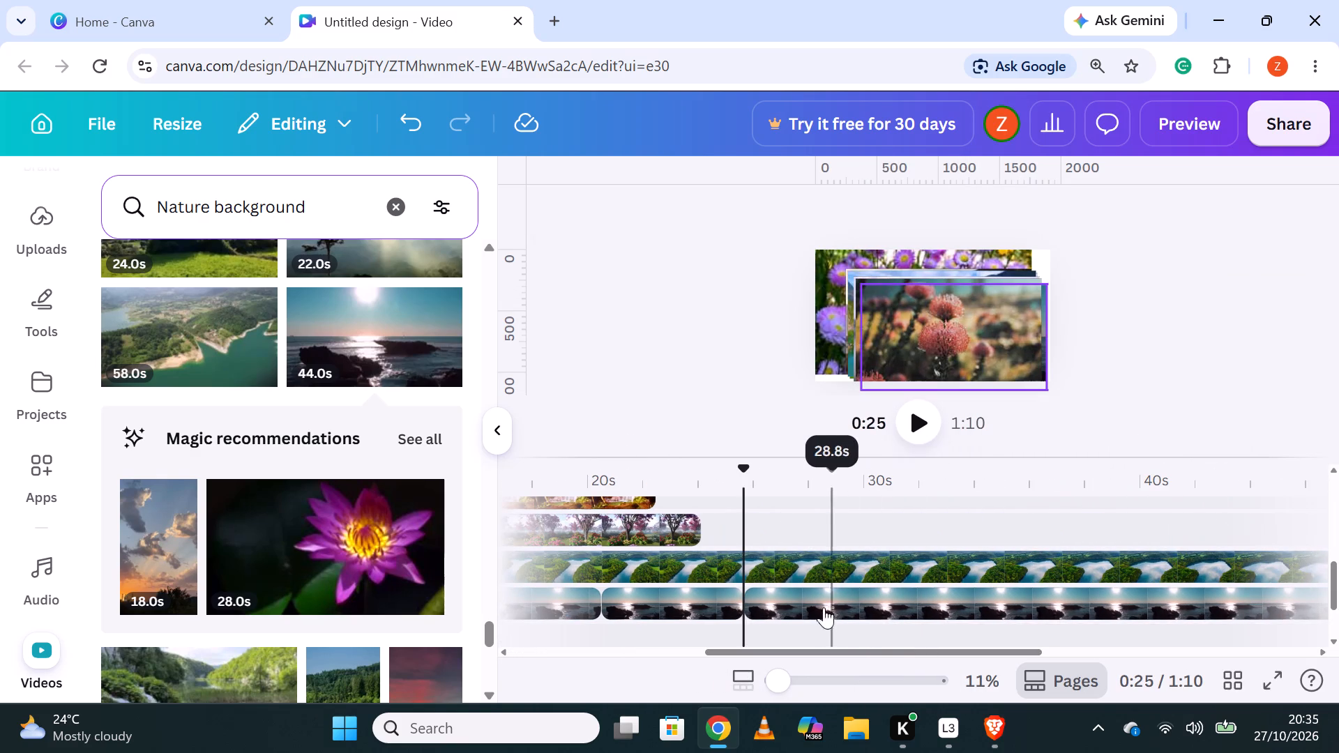
Split the remaining rocky seashore clip at about 30.1 s and about 35.3 s.
left_click(869, 612)
right_click(869, 612)
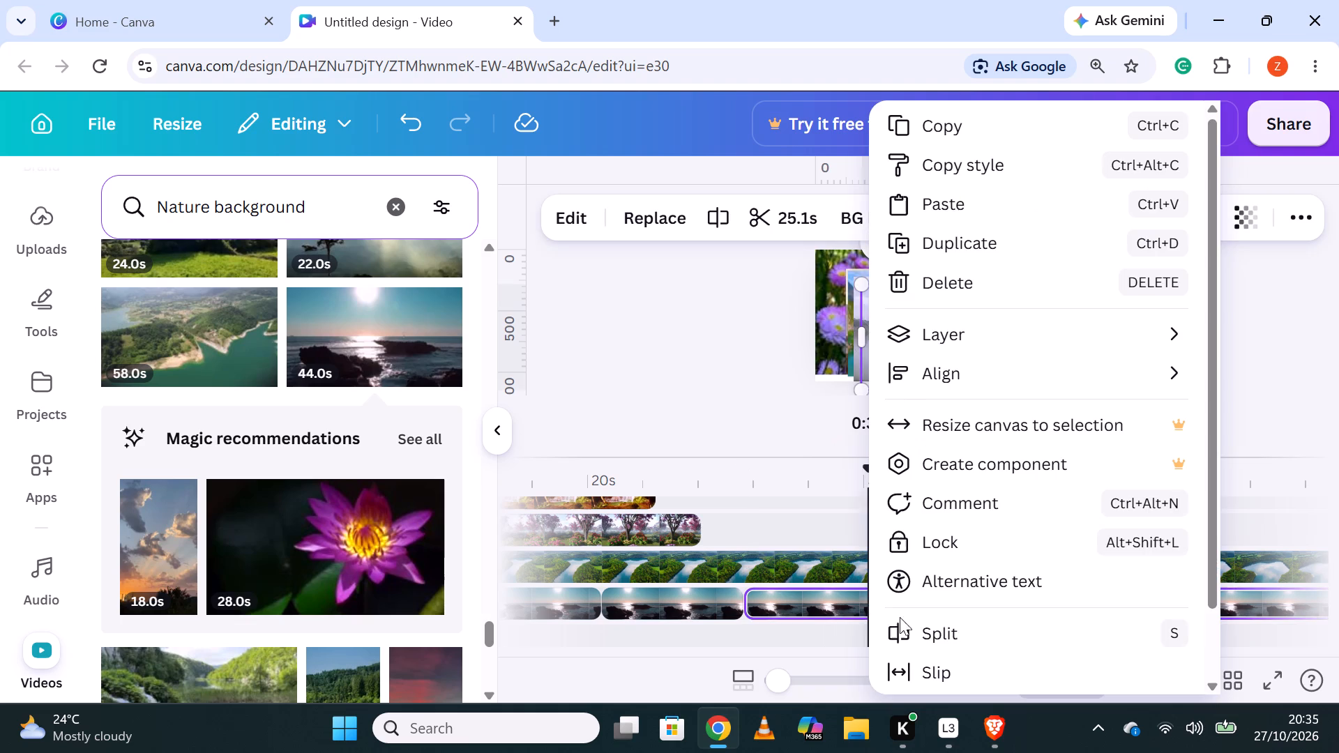
left_click(919, 639)
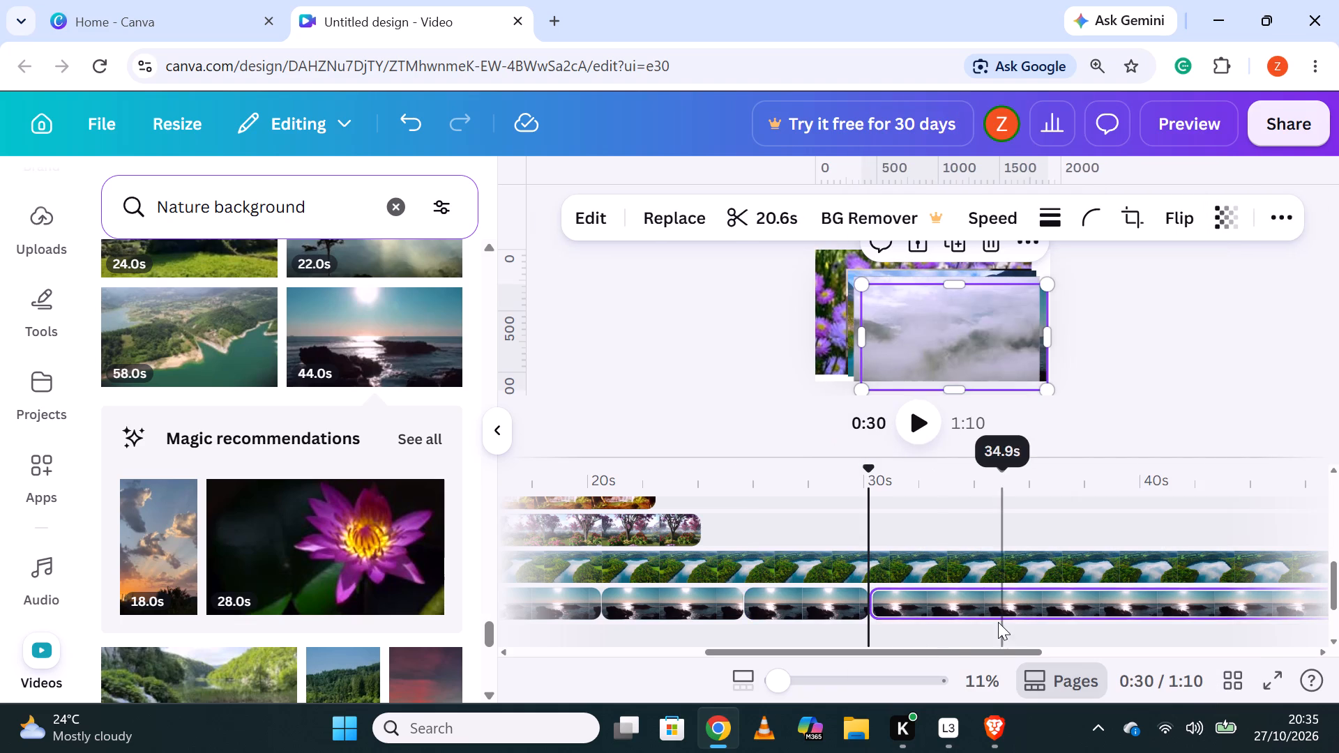
left_click(1012, 598)
right_click(1012, 598)
left_click(1078, 637)
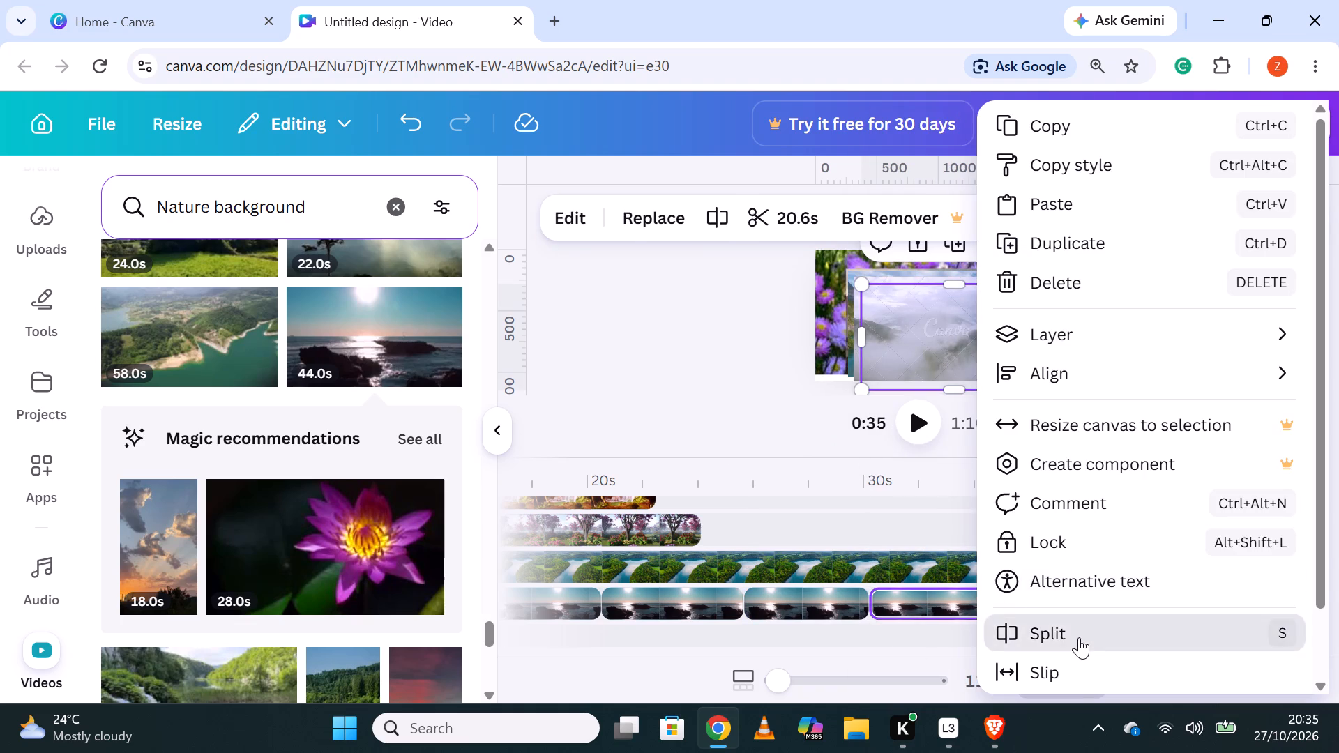
Split the last rocky seashore piece at about 39.1 s and about 42.2 s.
left_click(1116, 607)
right_click(1117, 607)
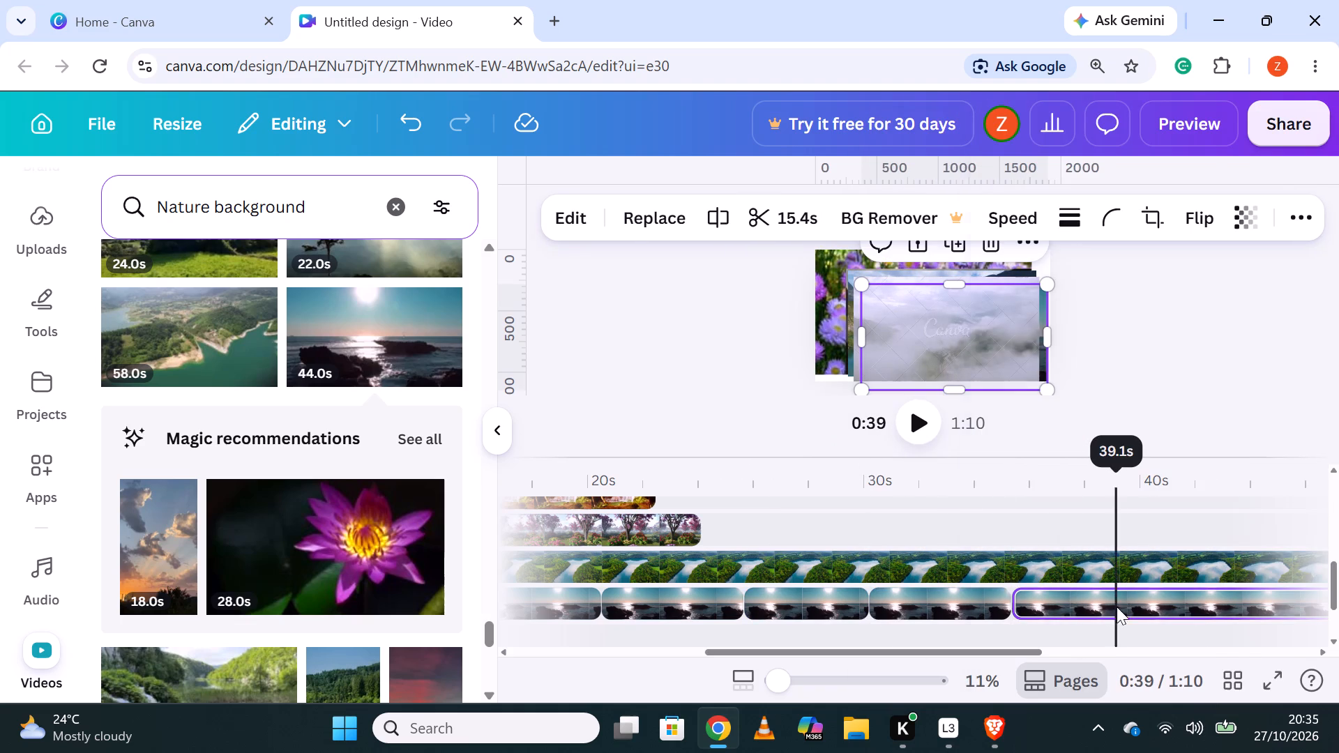
left_click(1105, 627)
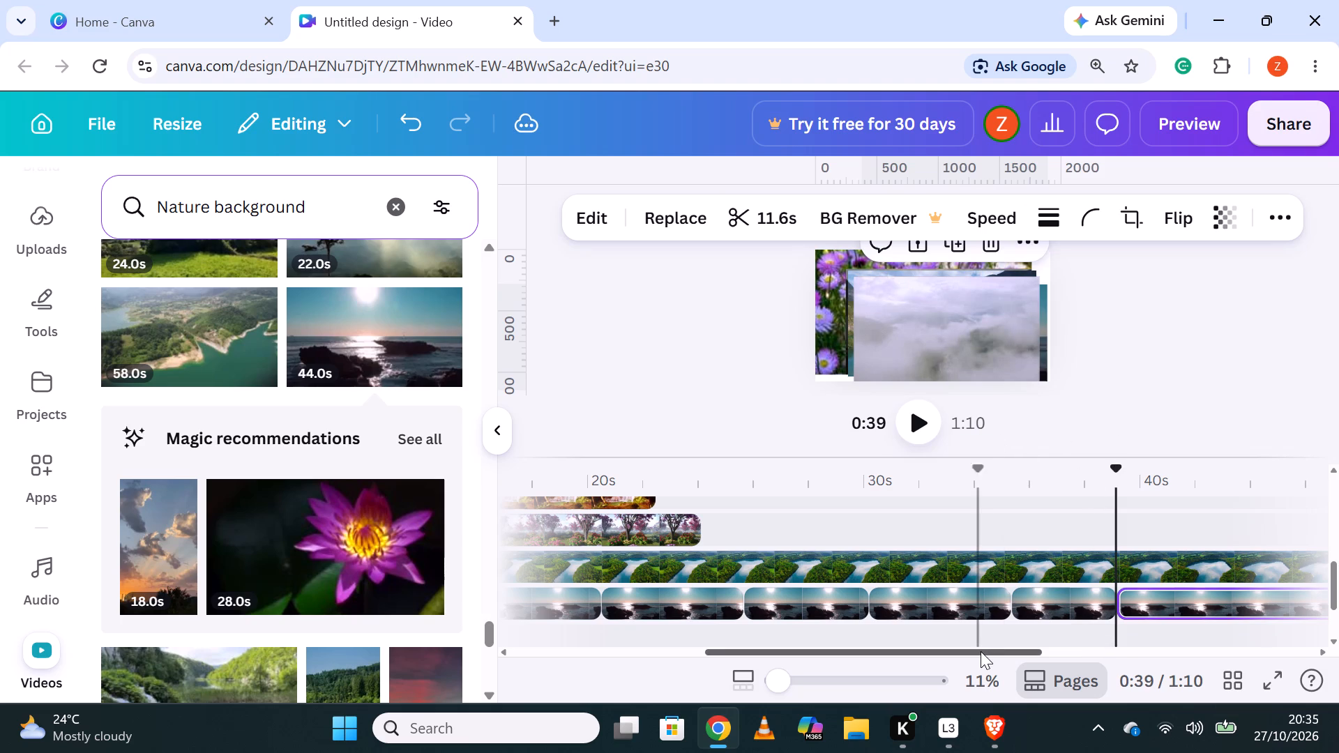
left_click_drag(981, 651, 1083, 655)
left_click(950, 607)
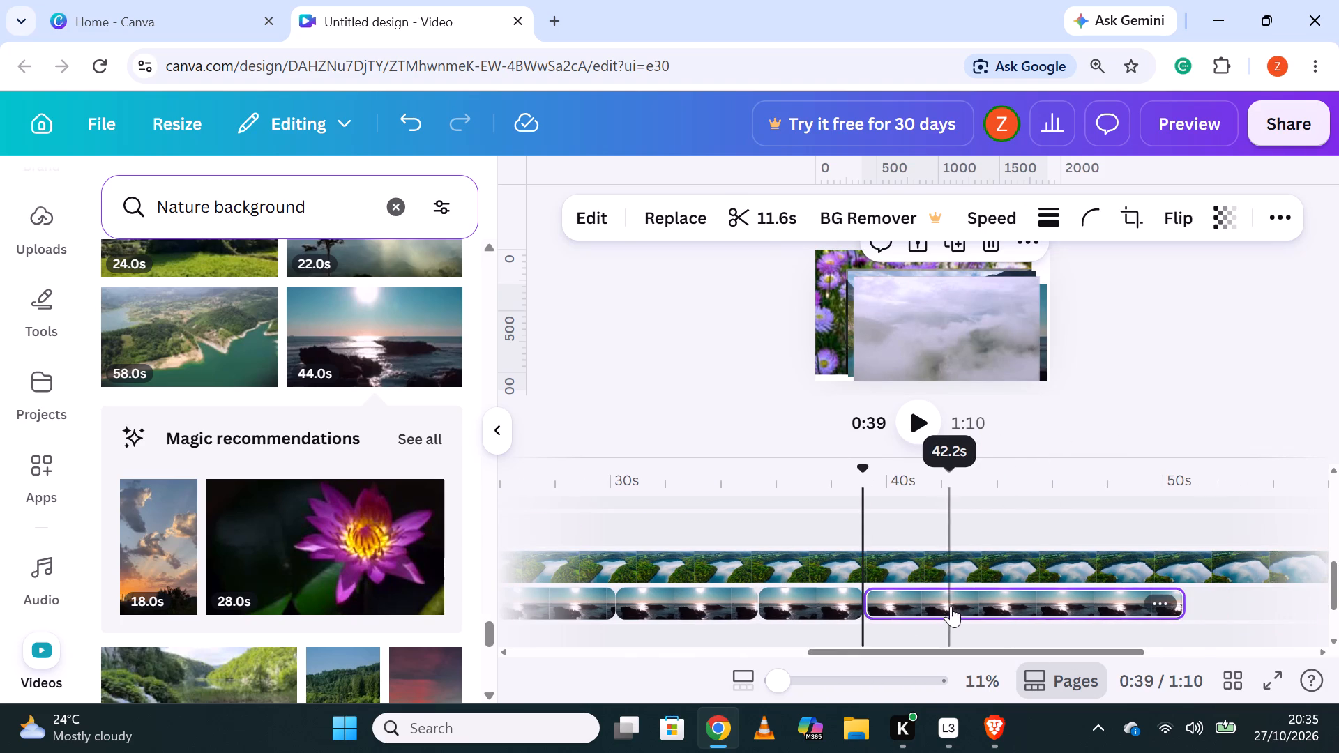
right_click(951, 606)
left_click(987, 632)
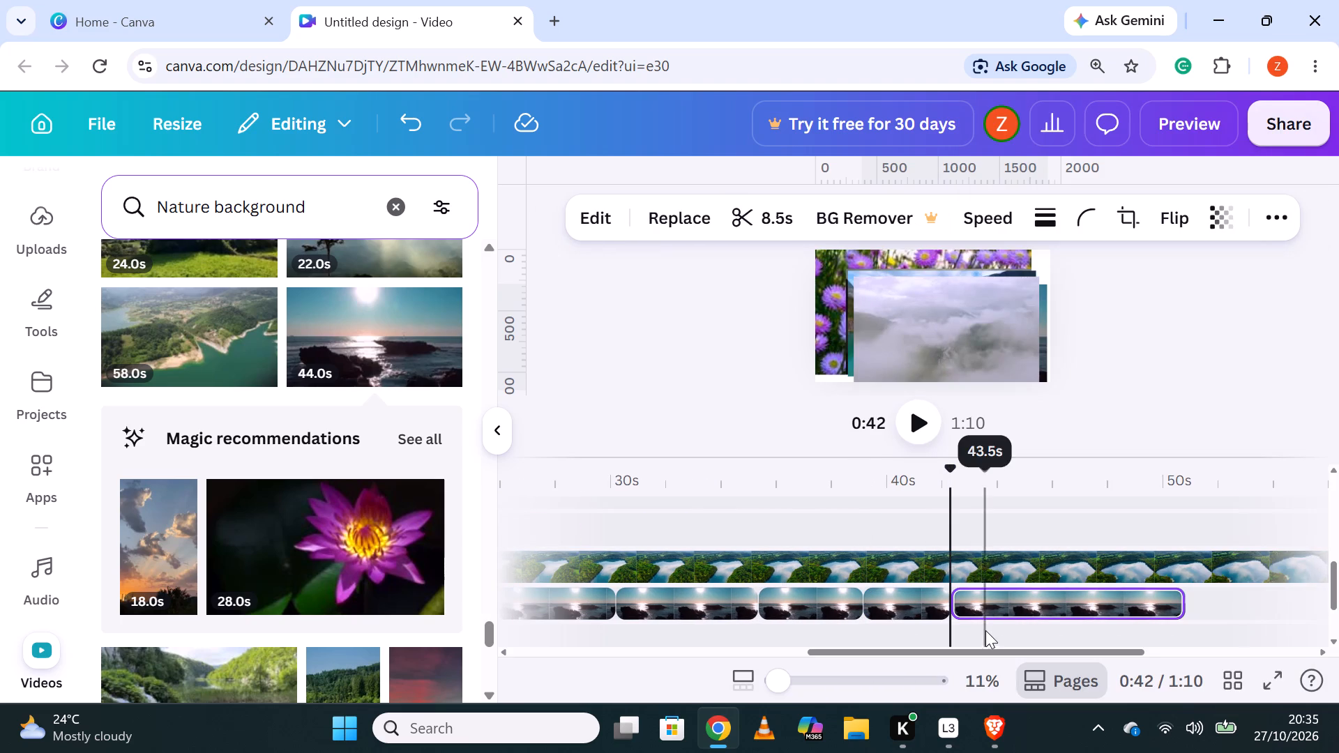
Split the final rocky seashore piece at about 45.7 s and about 48.5 s.
left_click(1047, 599)
right_click(1047, 599)
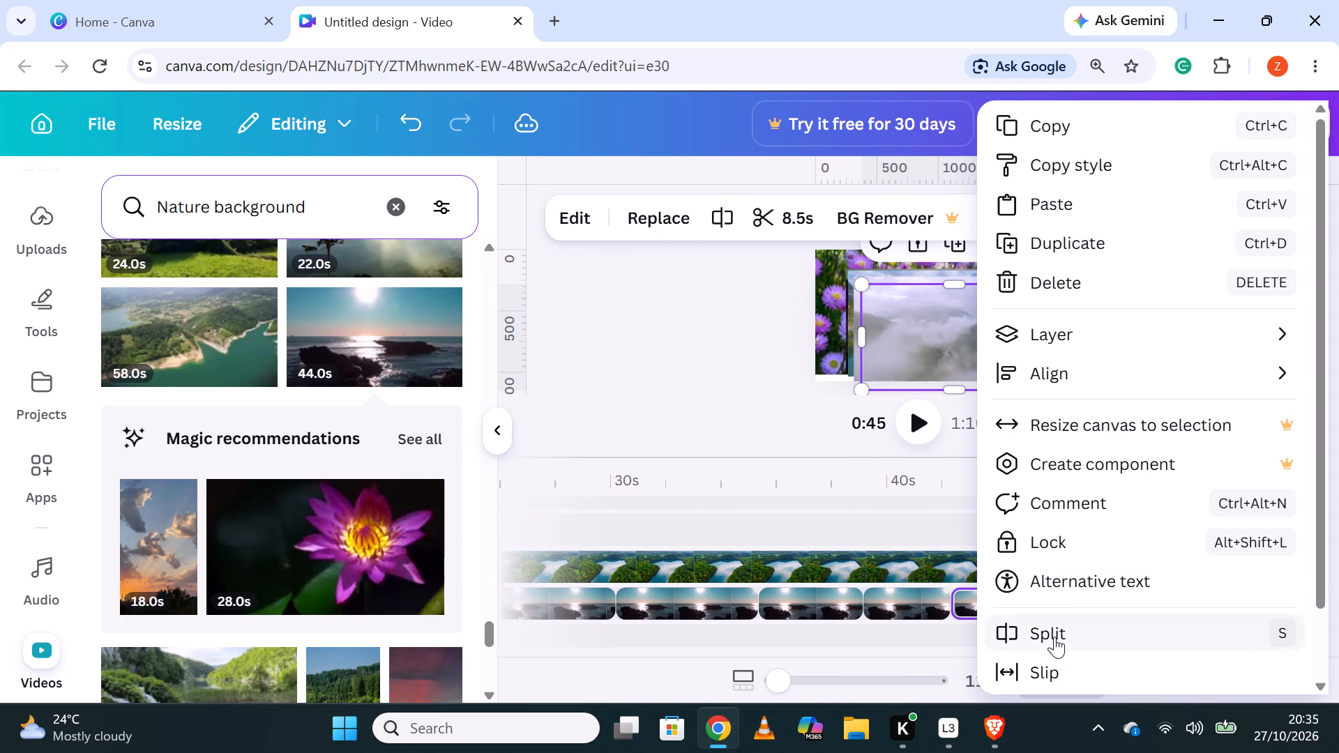
left_click(1054, 637)
left_click(1124, 598)
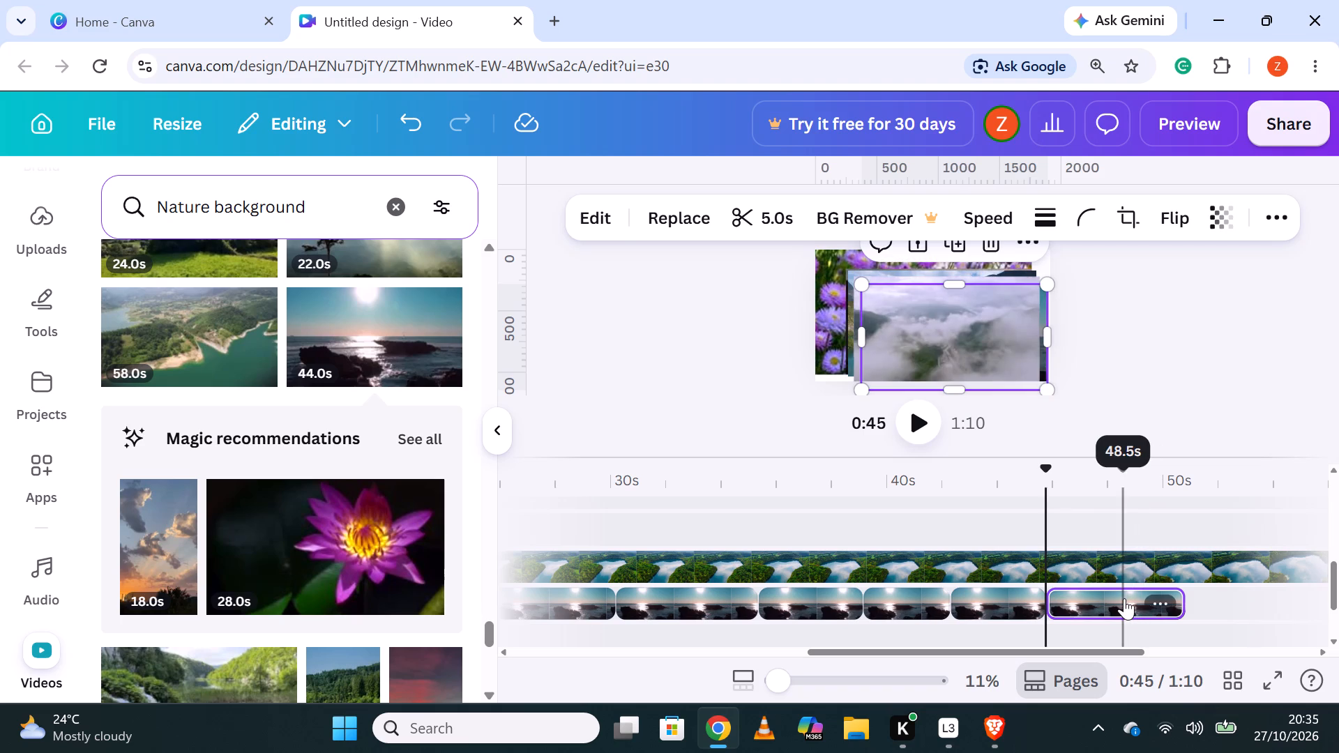
right_click(1124, 598)
left_click(1117, 634)
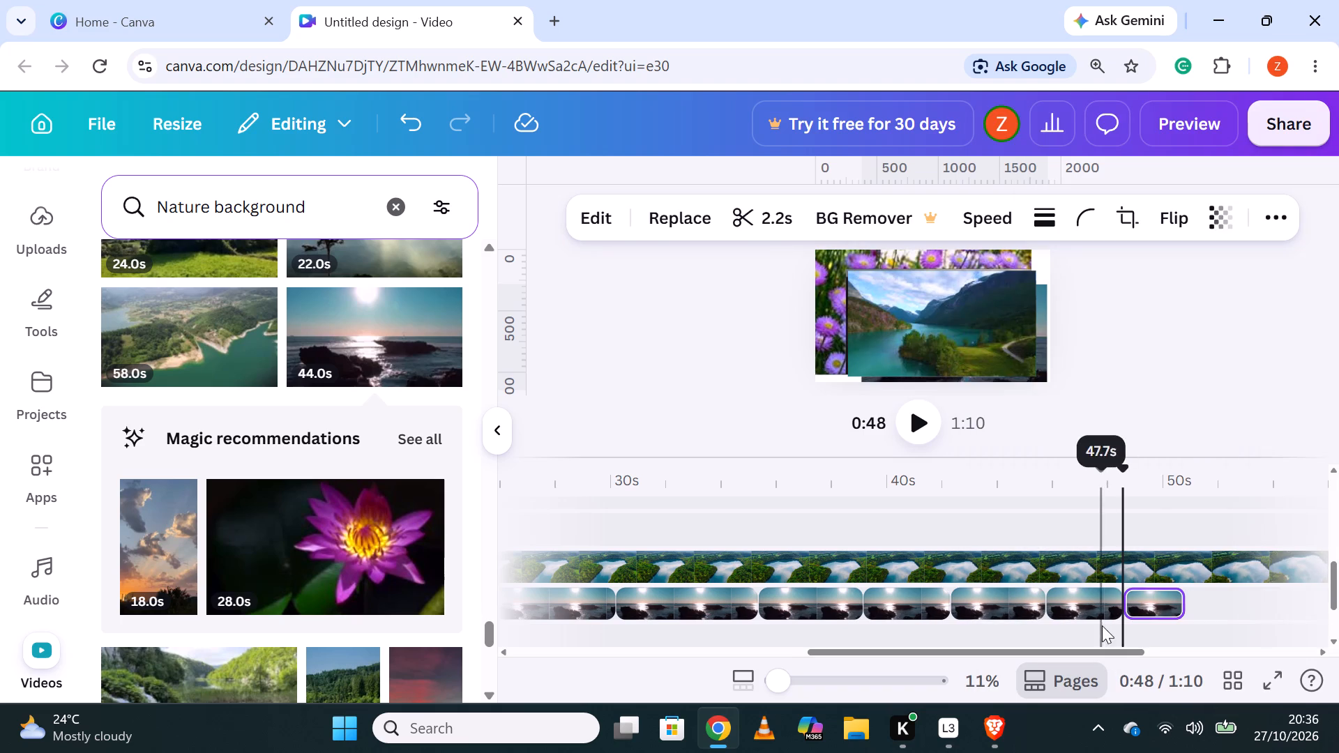
Delete the rocky seashore piece between about 39.1 s and 42.2 s.
left_click(882, 588)
right_click(882, 588)
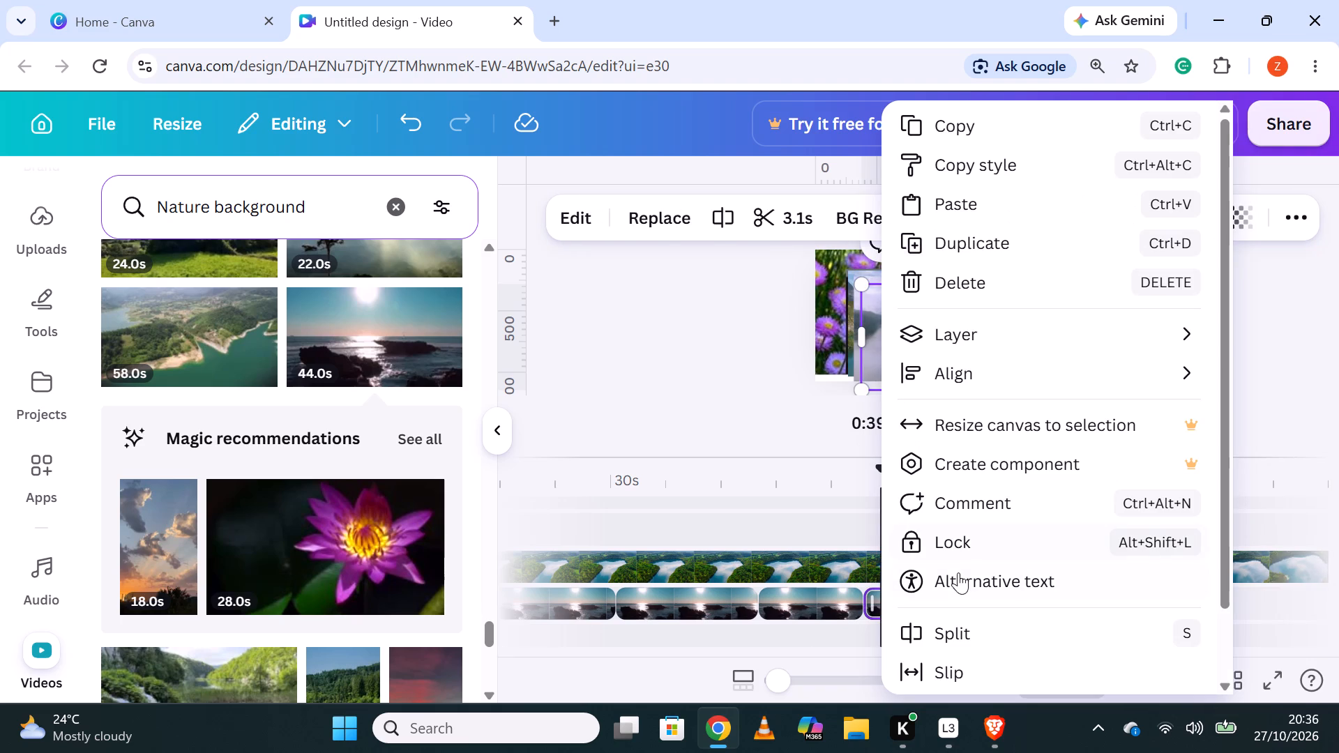
left_click(1059, 291)
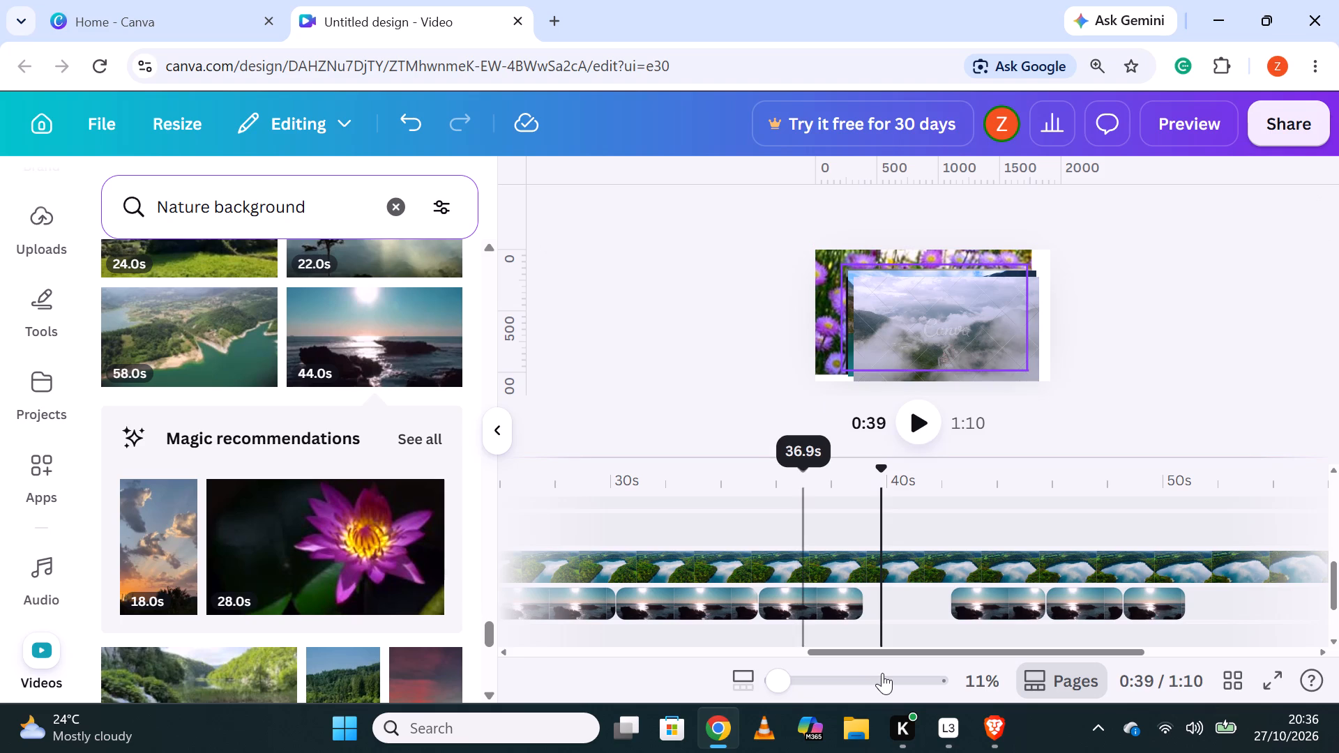
Split the rocky seashore piece that starts at about 30.1 s at about 32.9 s and delete its first part.
left_click_drag(895, 652, 865, 652)
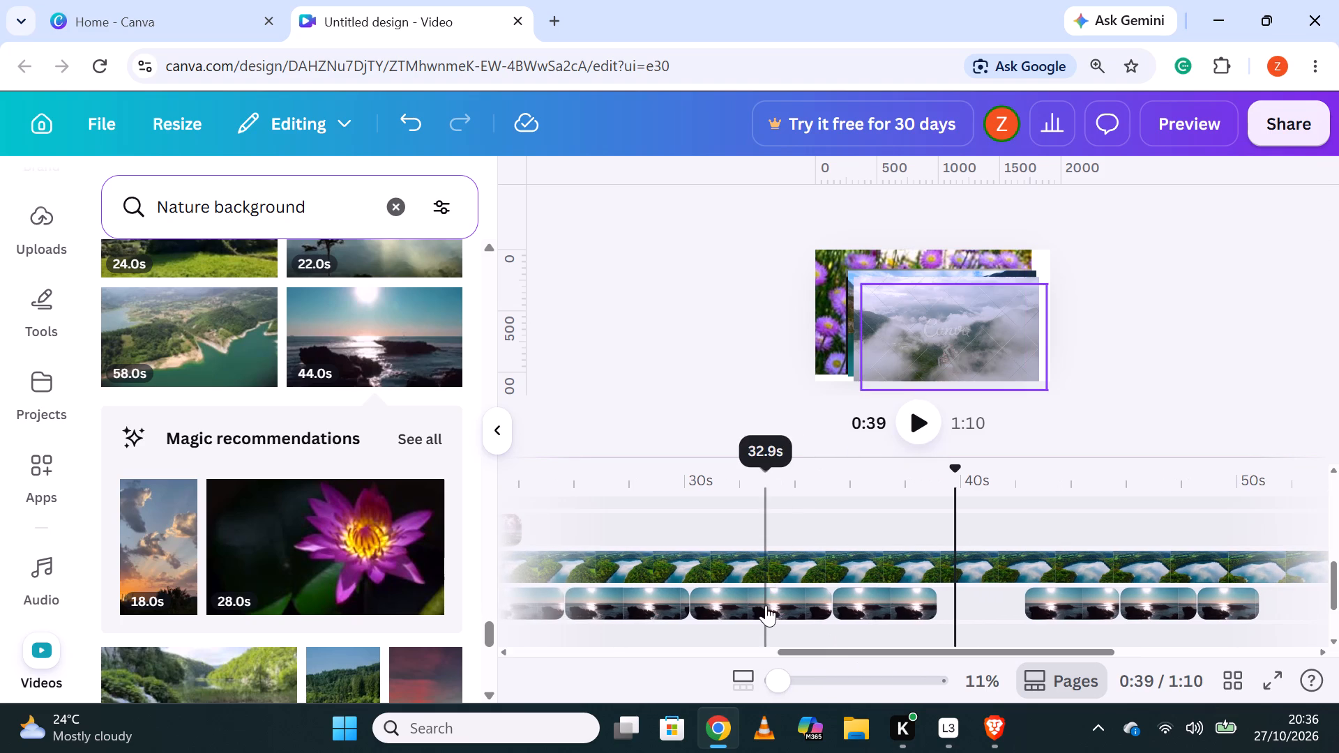
left_click(766, 605)
right_click(766, 605)
left_click(854, 626)
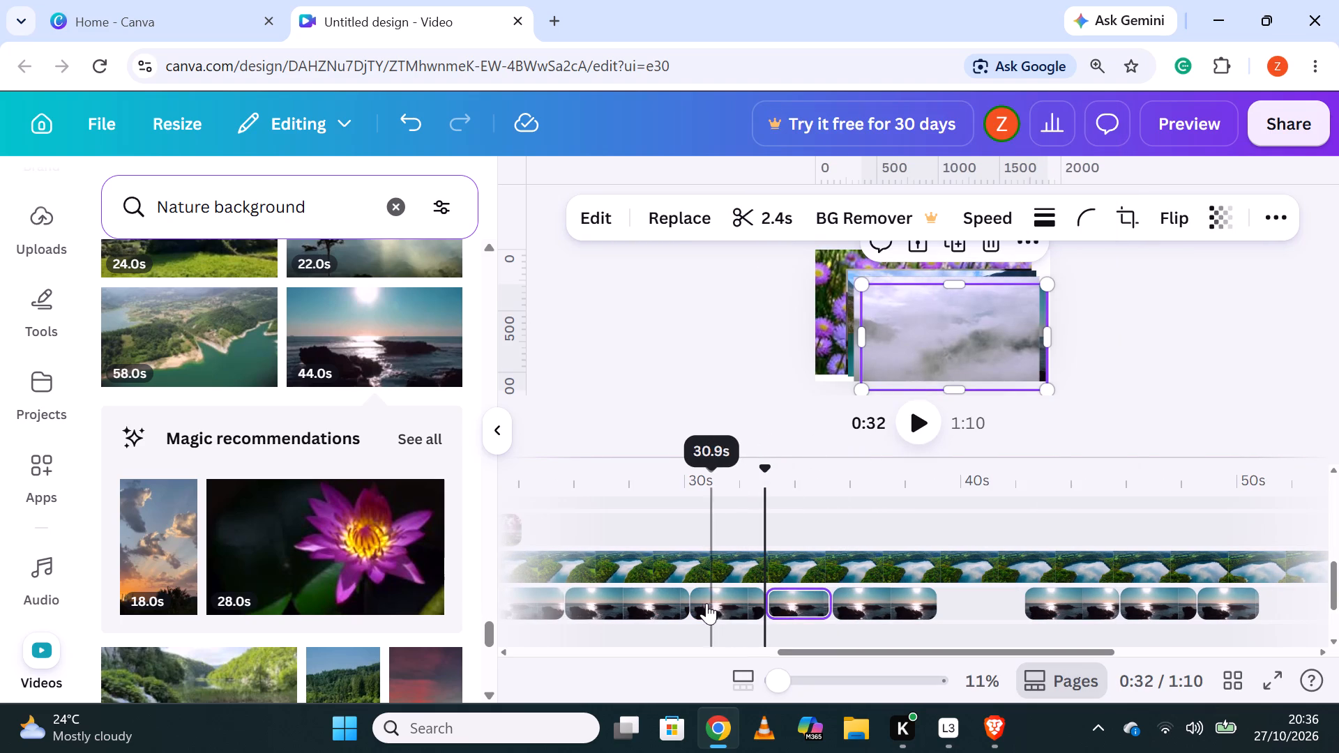
left_click(734, 599)
right_click(734, 599)
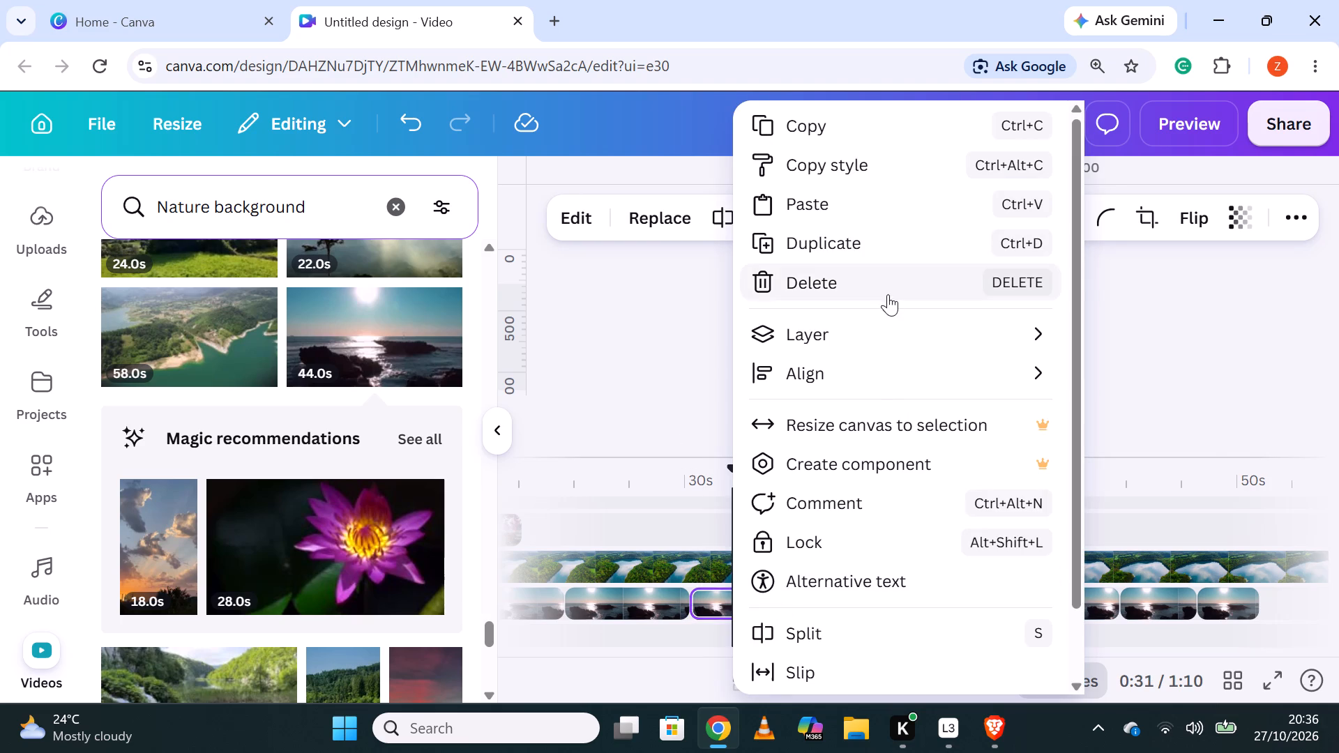
left_click(888, 294)
Delete the rocky seashore pieces at about 20.4–25.6 s and about 11.8–15.8 s to leave gaps on the track.
left_click_drag(884, 649, 849, 646)
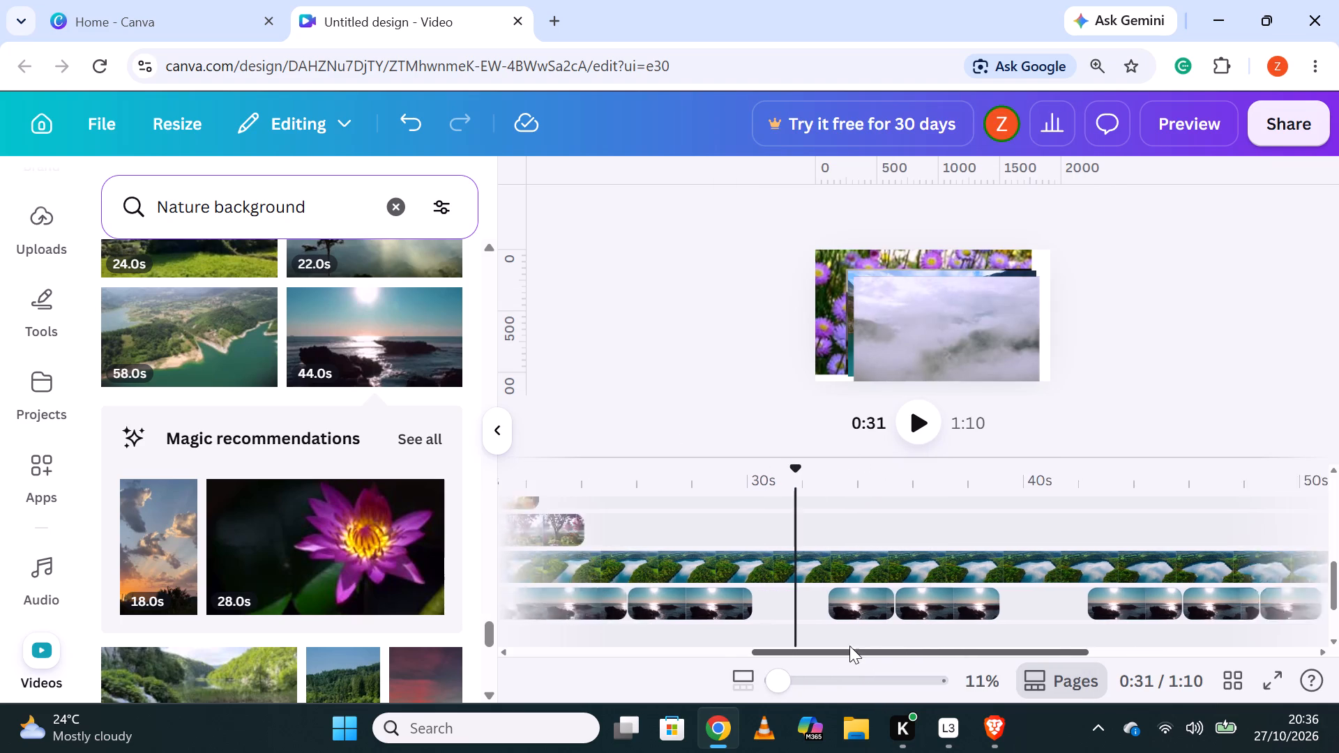
left_click_drag(849, 646, 729, 651)
left_click(881, 602)
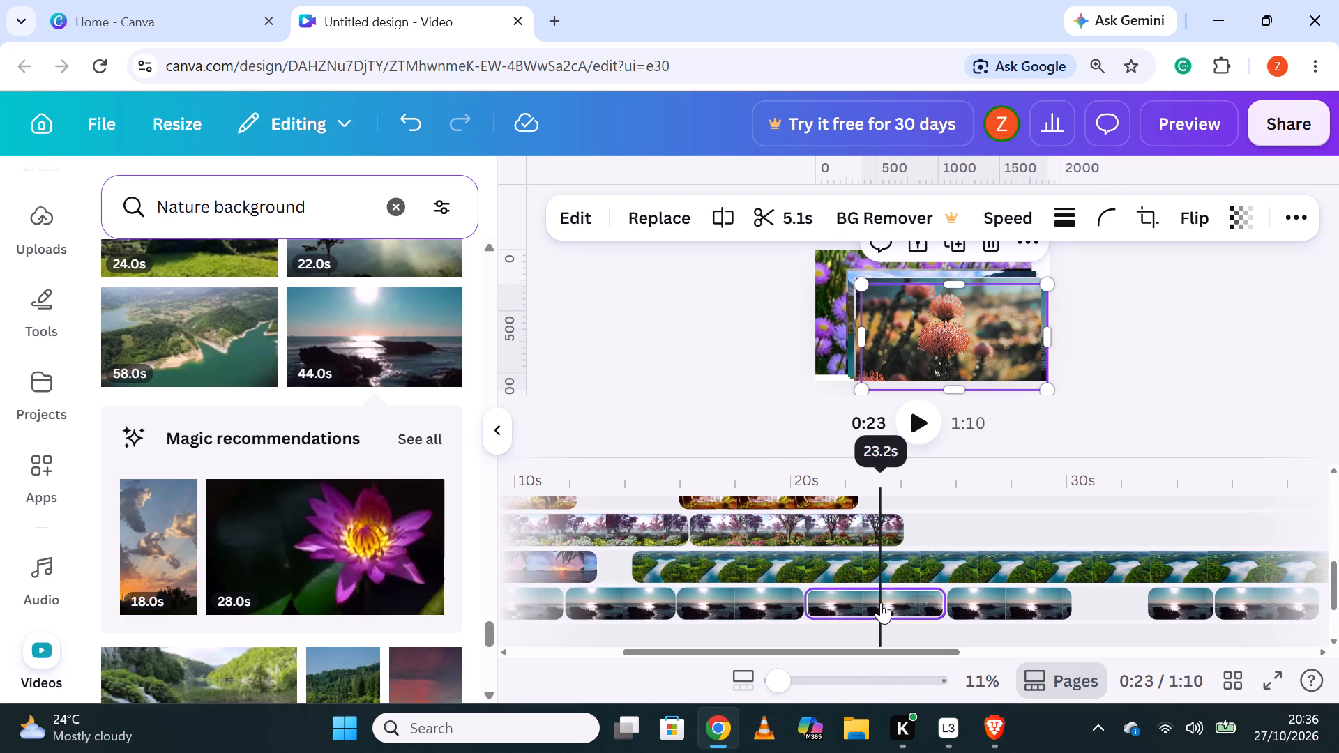
right_click(881, 602)
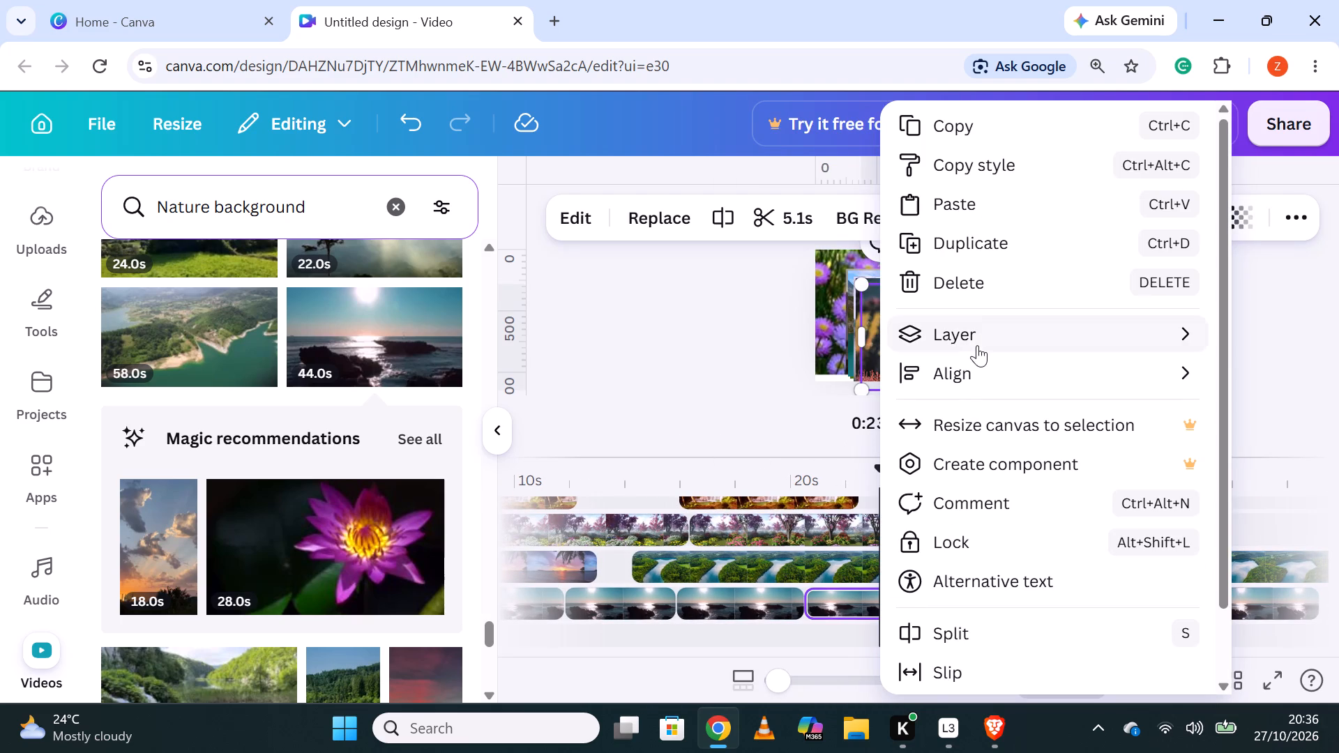
left_click(985, 292)
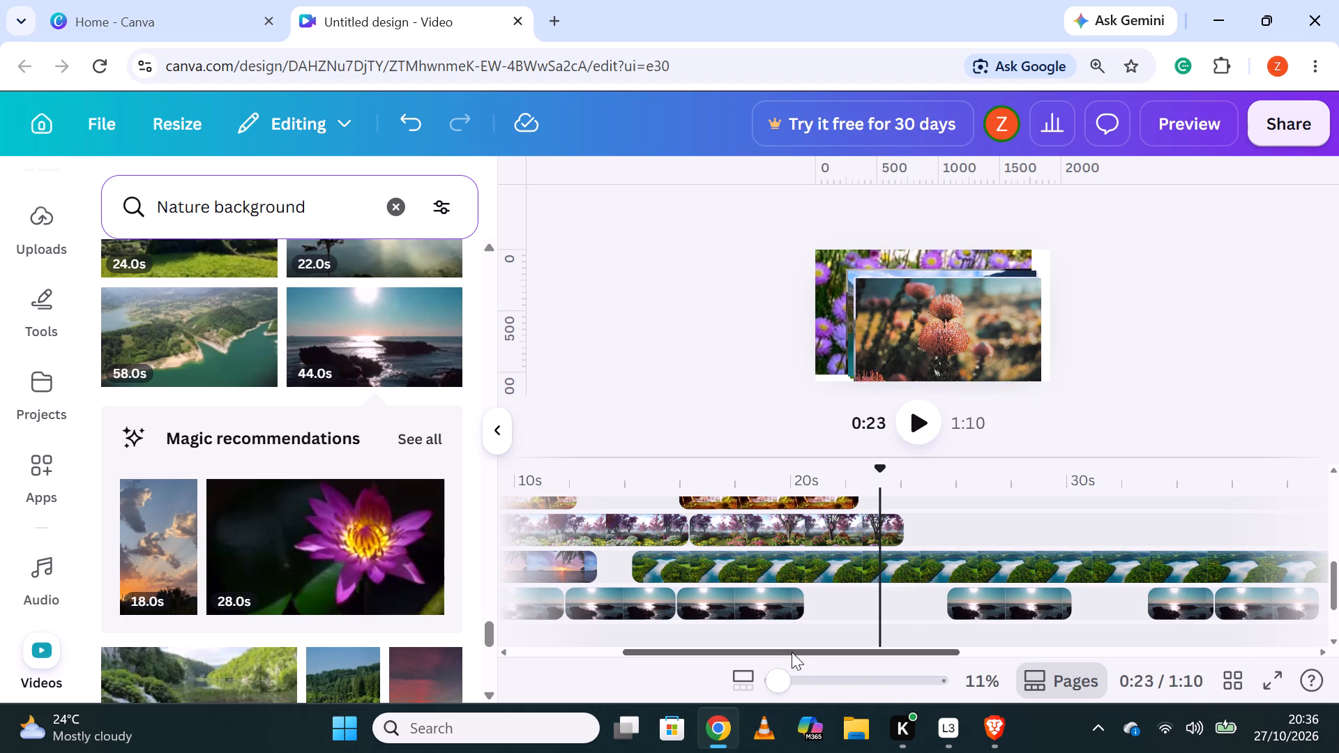
left_click_drag(792, 652, 632, 667)
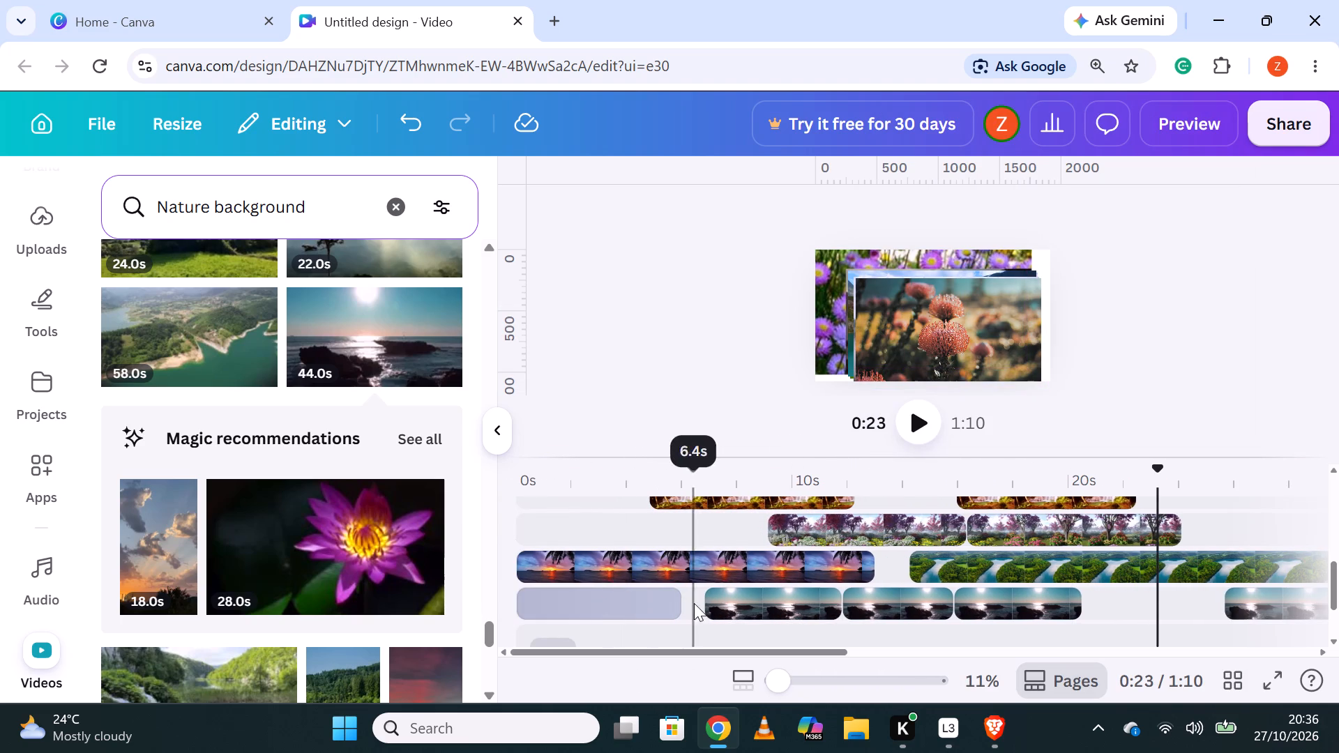
left_click(888, 595)
right_click(888, 595)
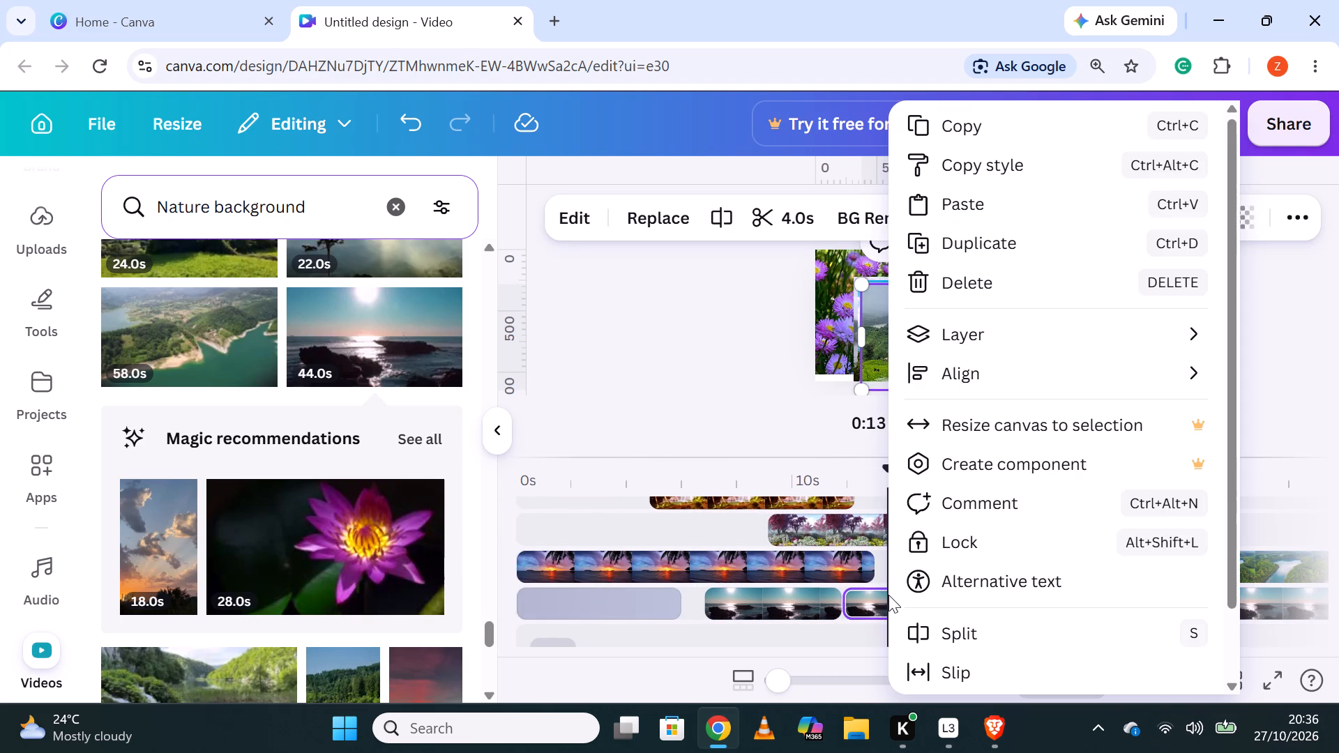
left_click(985, 288)
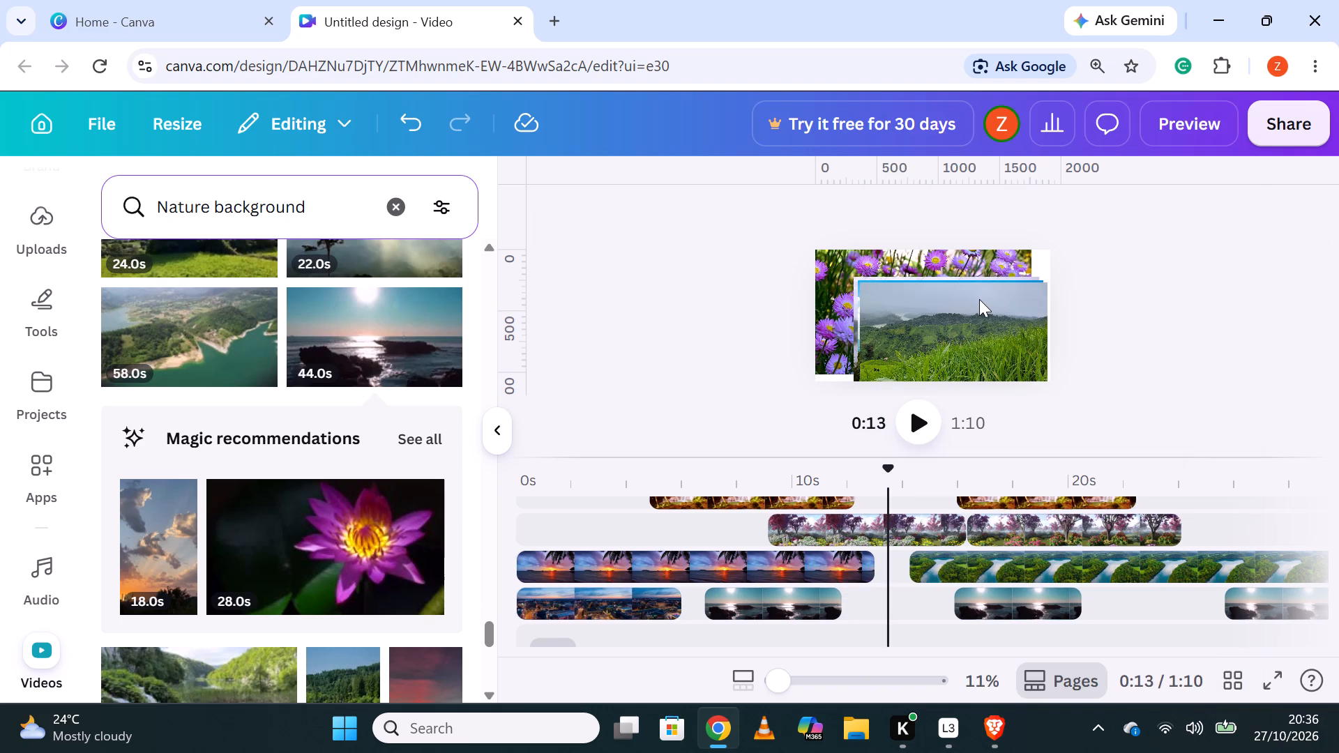
Split the purple sunset clip at about 7.0 s and shift its second part to start at about 7.8 s.
scroll(858, 537, "up", 1)
scroll(857, 537, "down", 1)
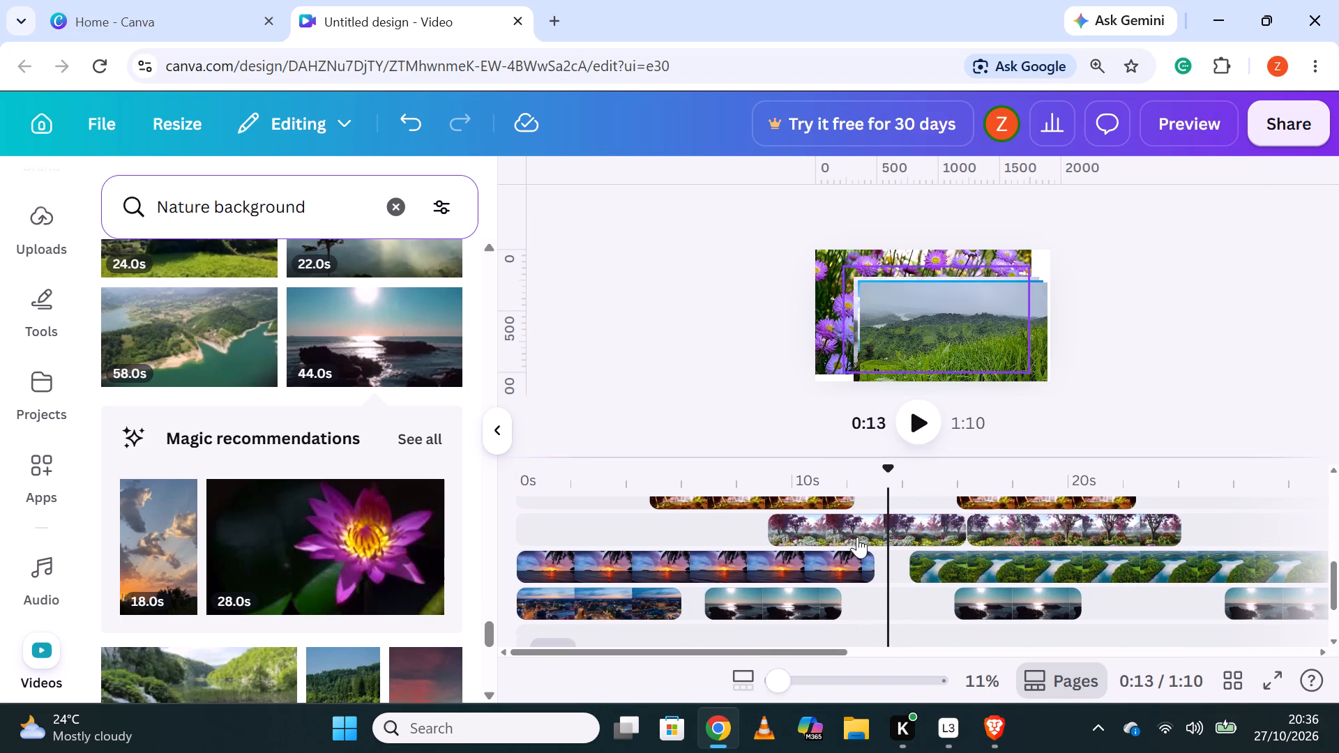
left_click(711, 562)
right_click(711, 562)
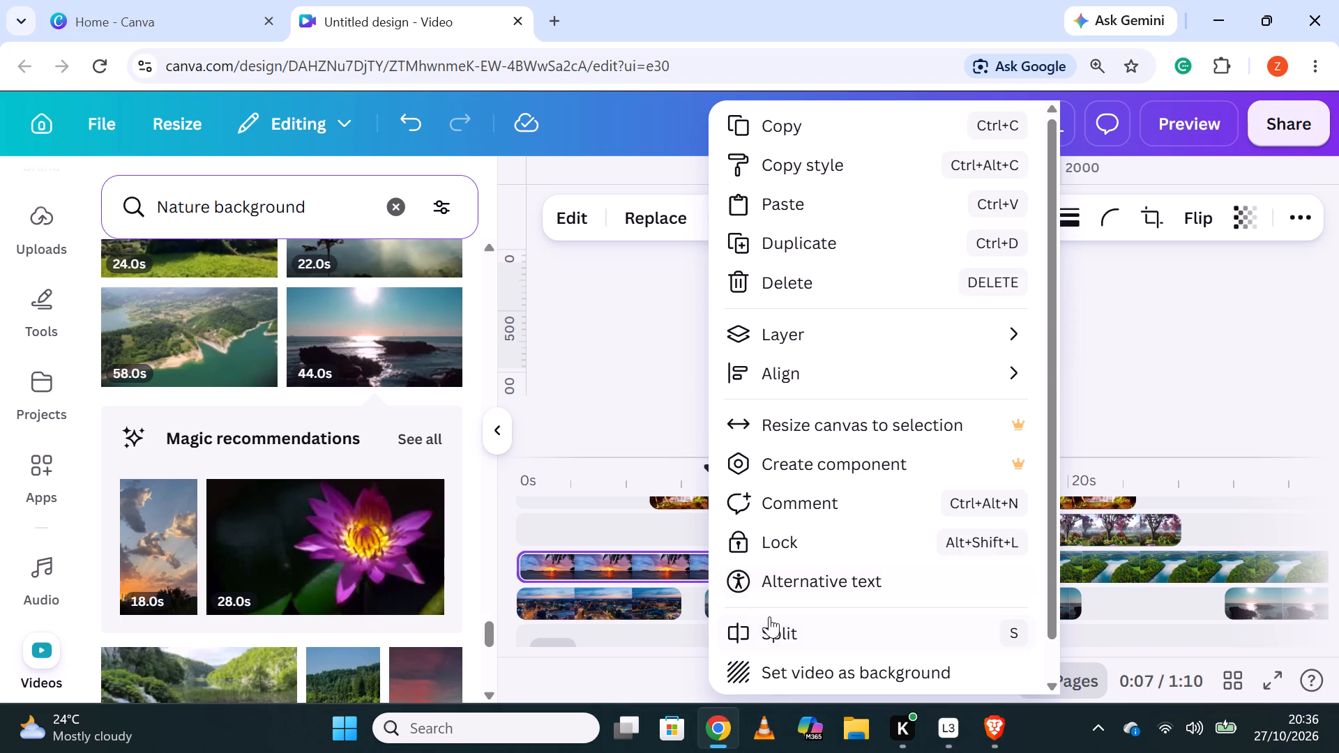
left_click(808, 629)
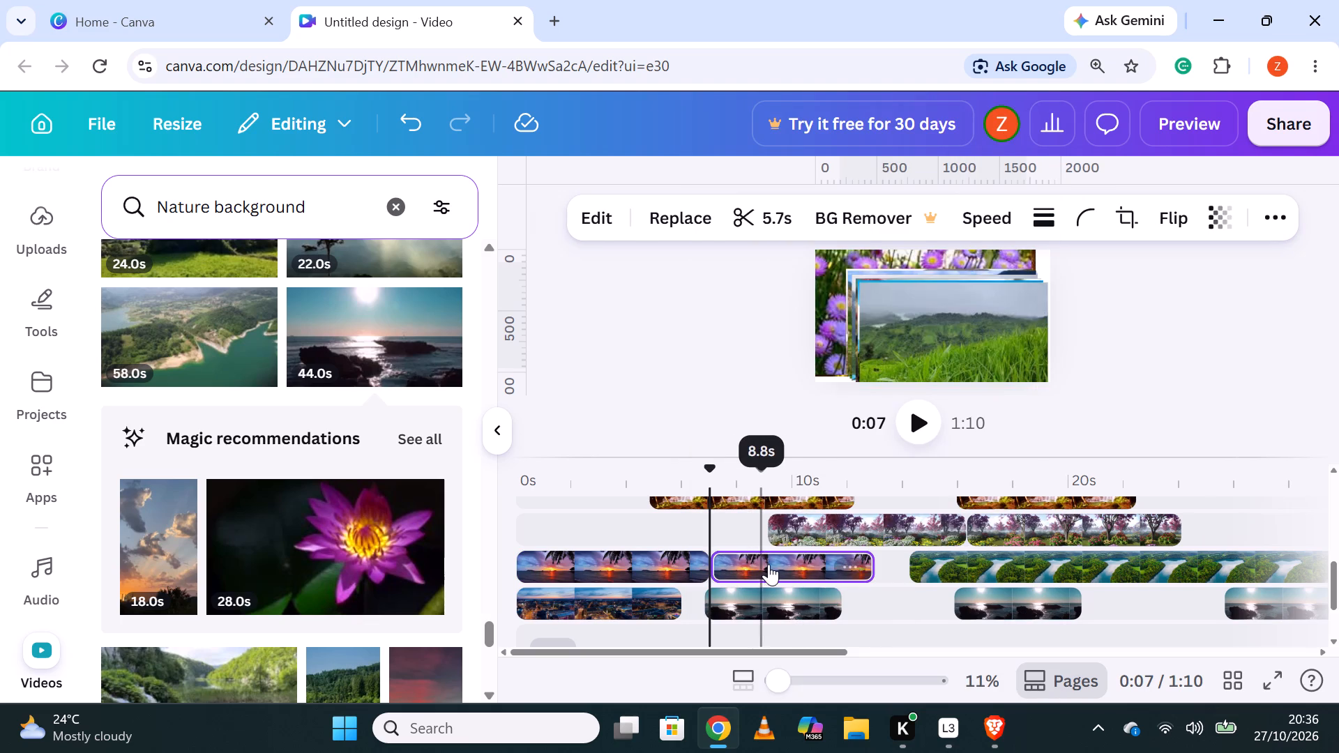
left_click_drag(764, 563, 781, 563)
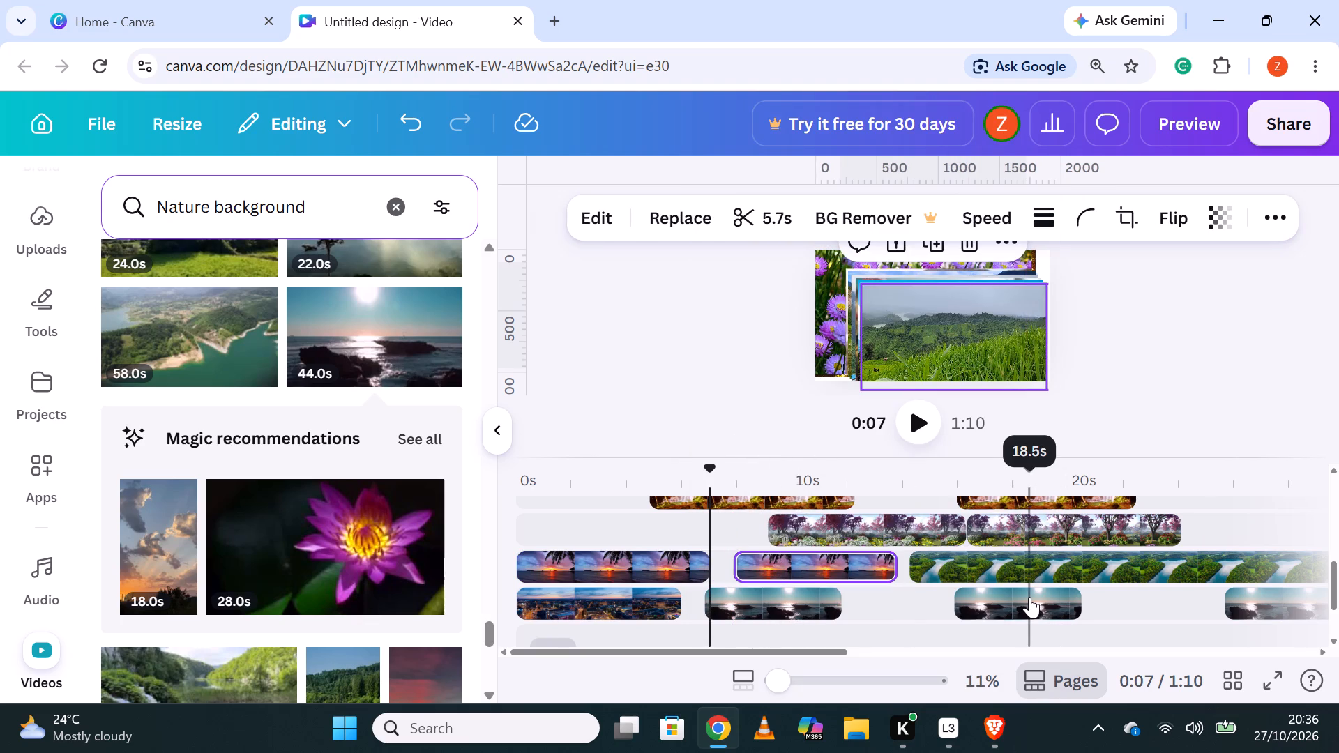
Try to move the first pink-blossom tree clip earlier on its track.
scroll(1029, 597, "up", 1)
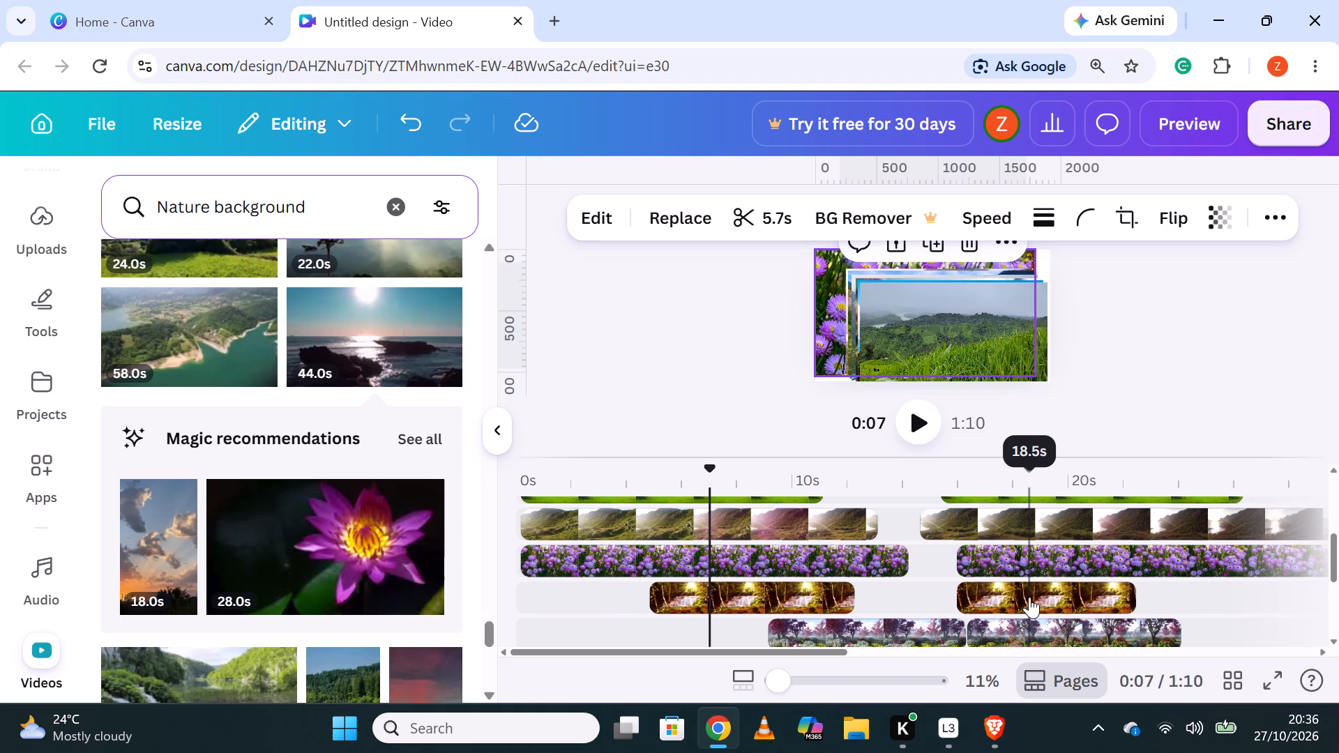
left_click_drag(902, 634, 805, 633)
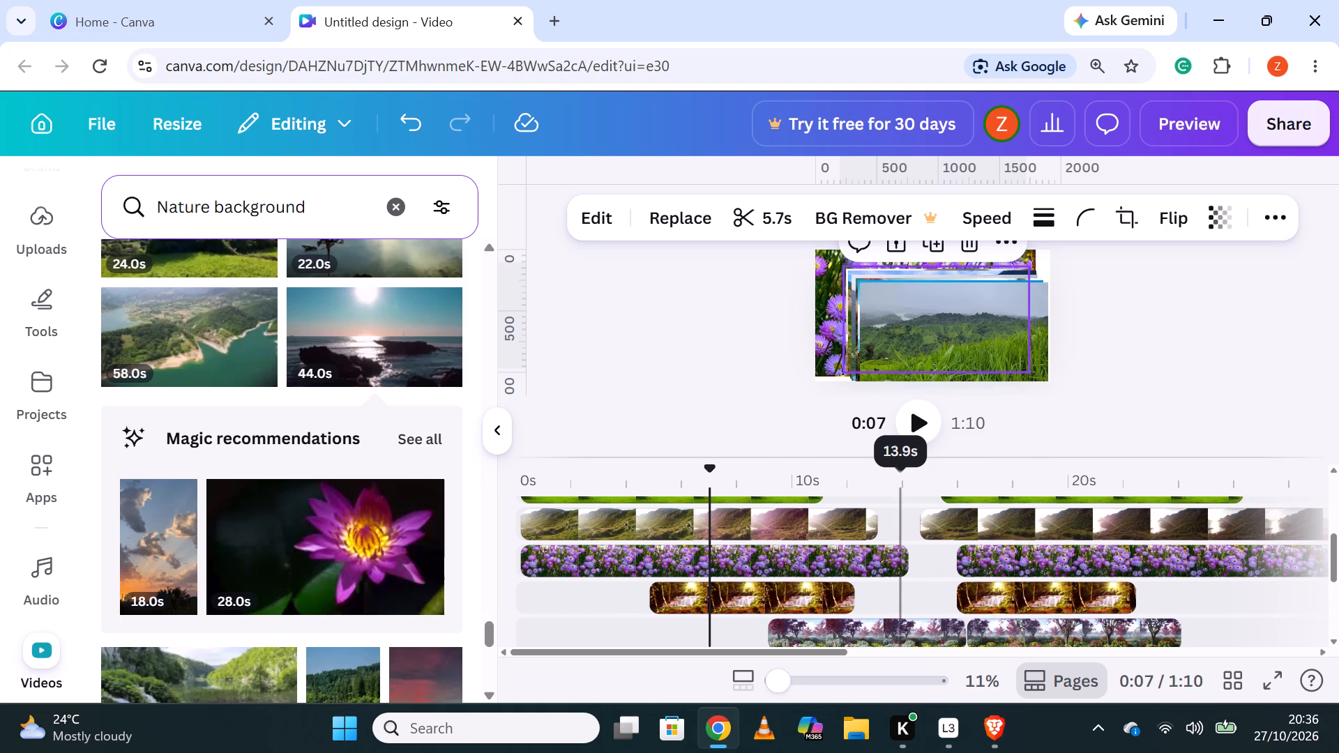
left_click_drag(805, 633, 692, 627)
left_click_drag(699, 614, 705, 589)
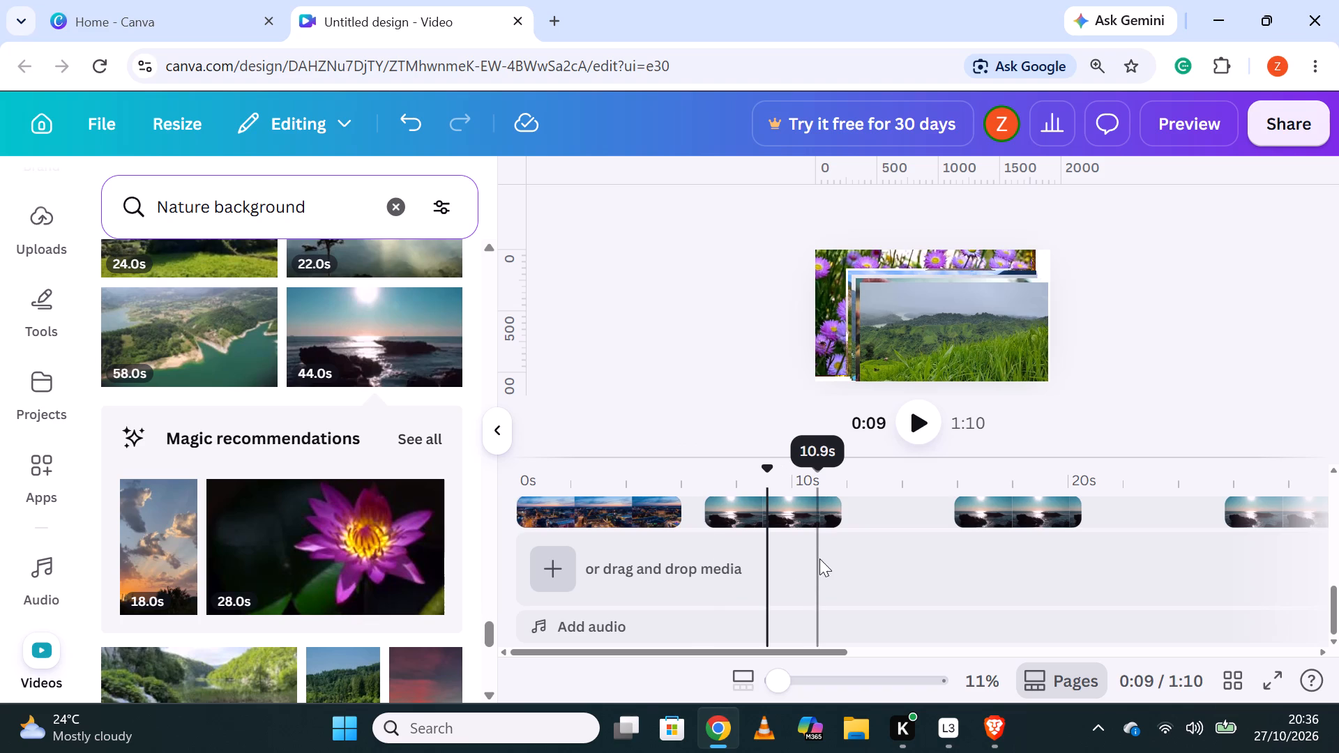
Stagger the two pink-blossom tree clips, starting the second at about 19.6 s and the first at about 4.0 s.
scroll(819, 558, "up", 1)
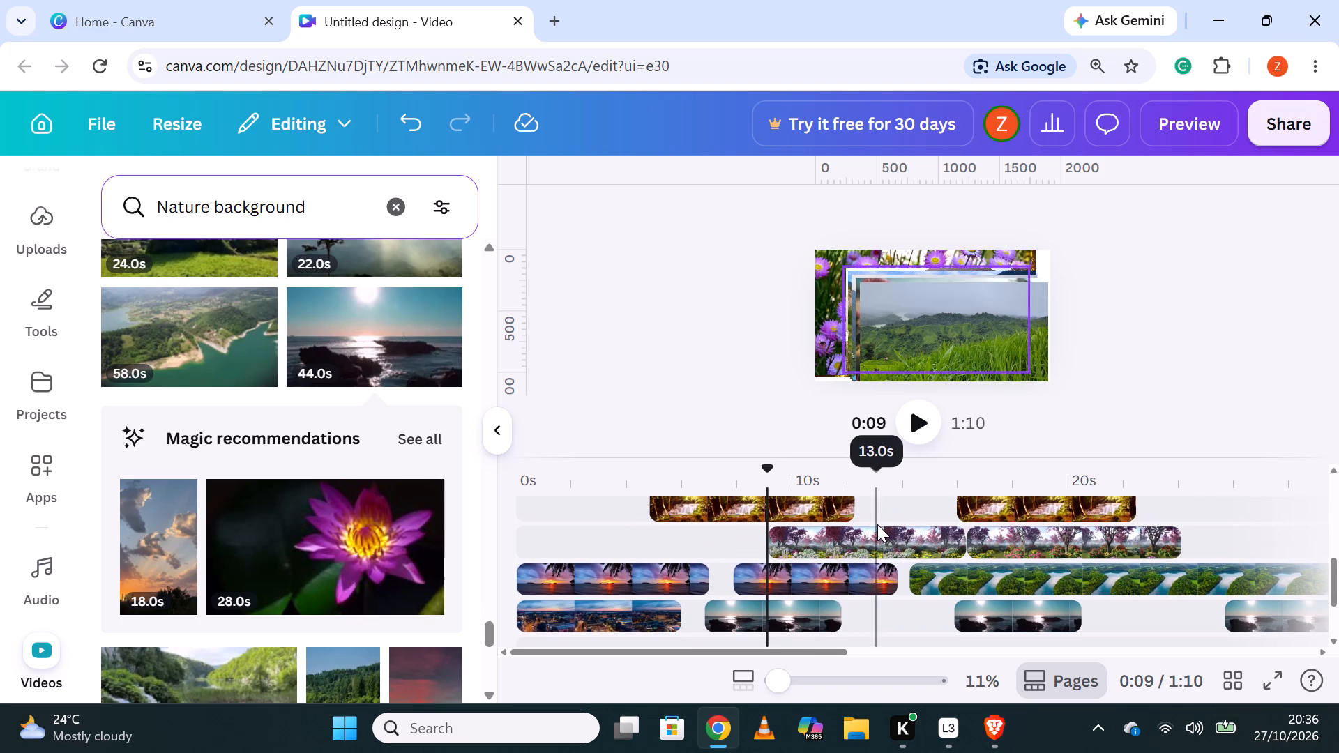
left_click_drag(1020, 541, 1106, 545)
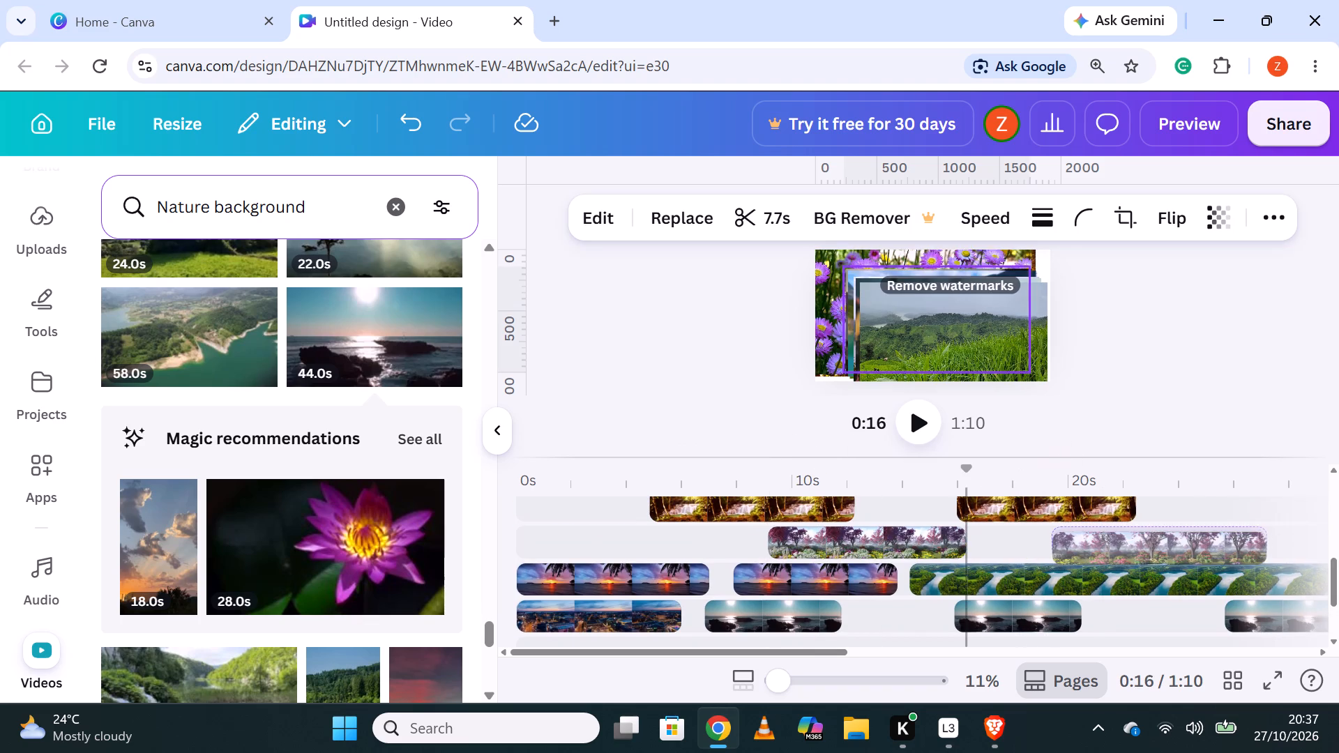
left_click_drag(1106, 545, 1112, 545)
left_click_drag(883, 547, 748, 563)
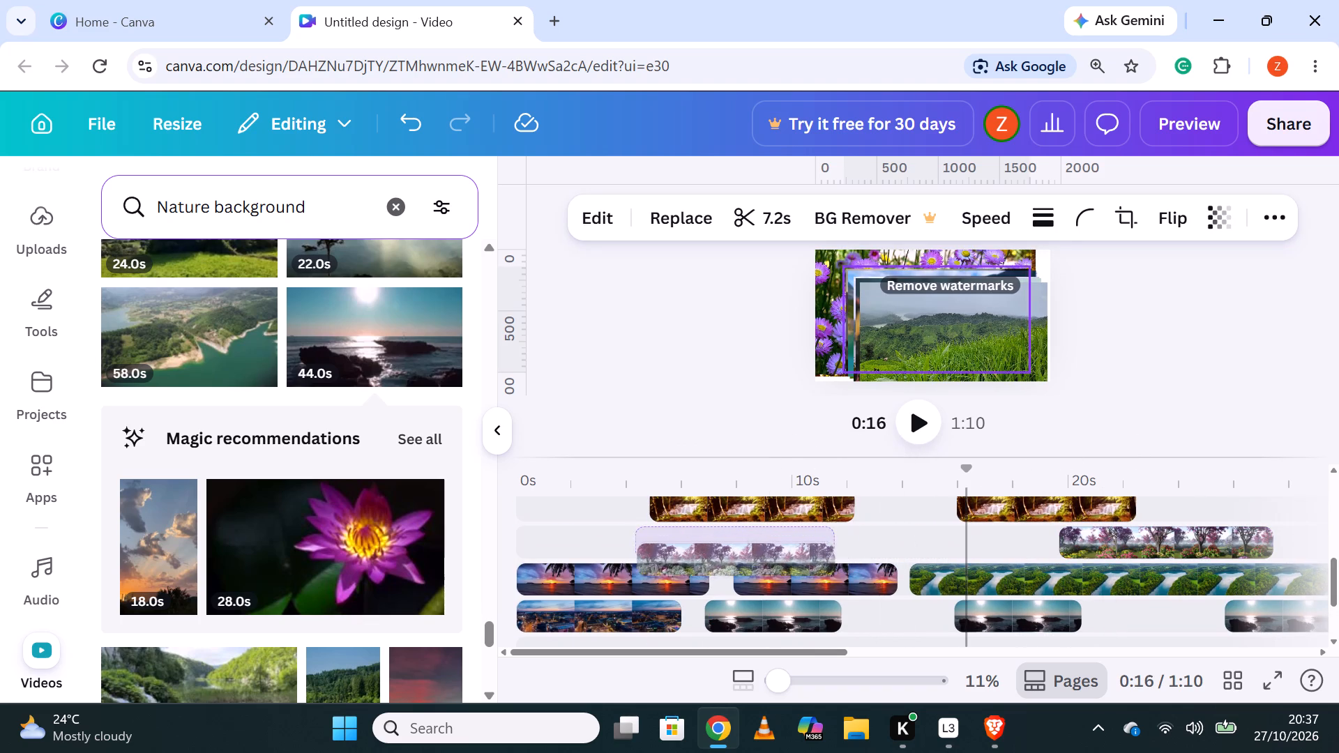
left_click_drag(748, 563, 743, 546)
Move the second bright green grass clip, 10.9 s long, about 3 s later on its track.
scroll(931, 556, "up", 2)
scroll(931, 555, "down", 1)
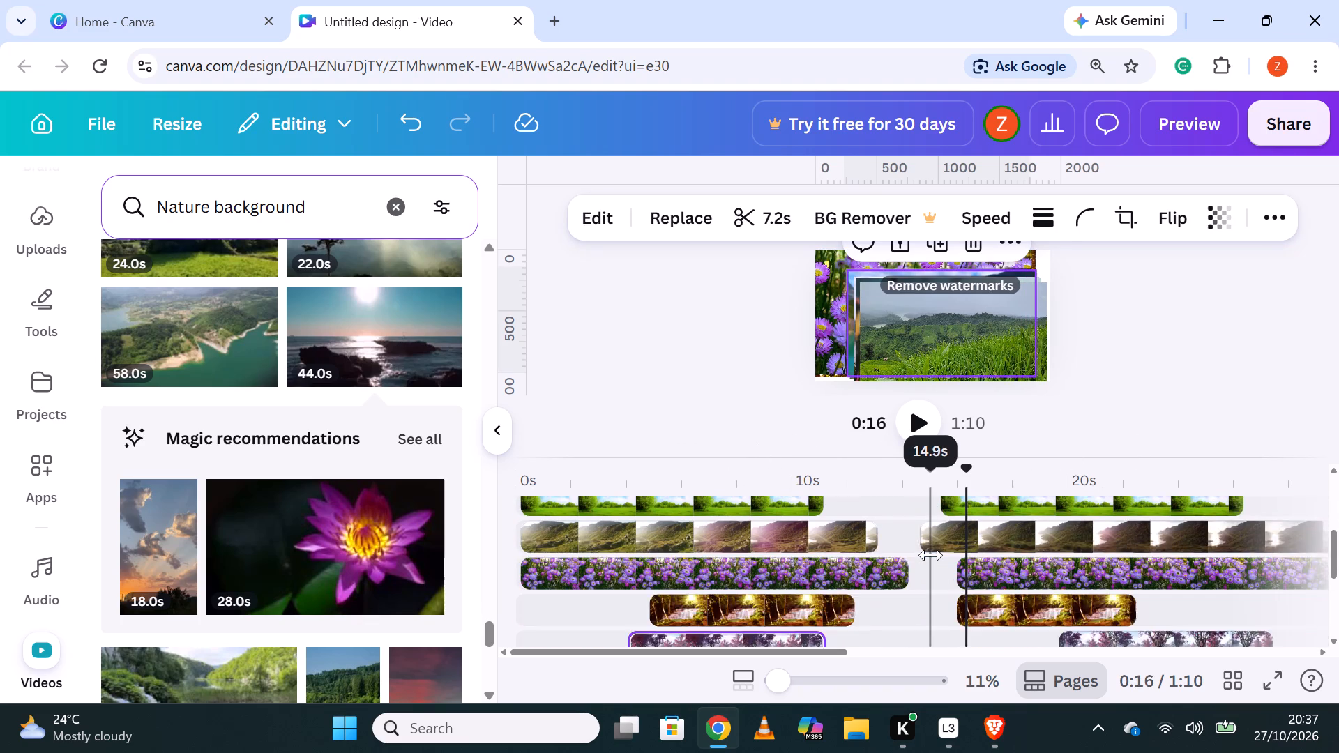
scroll(931, 555, "up", 1)
left_click_drag(1000, 600, 1089, 600)
scroll(786, 525, "up", 1)
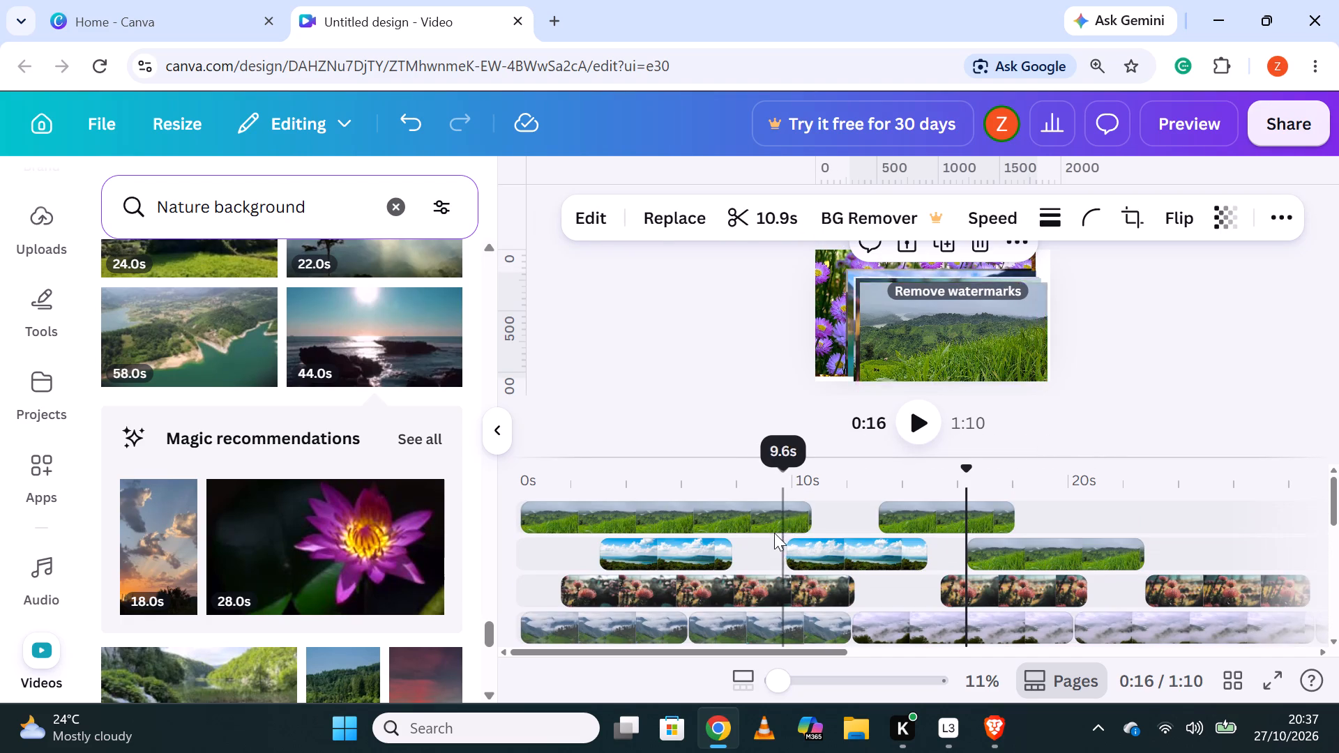
Split the first green field clip on the top track at about 5.7 s and shift its second part to start at about 7.0 s.
left_click(675, 508)
right_click(676, 508)
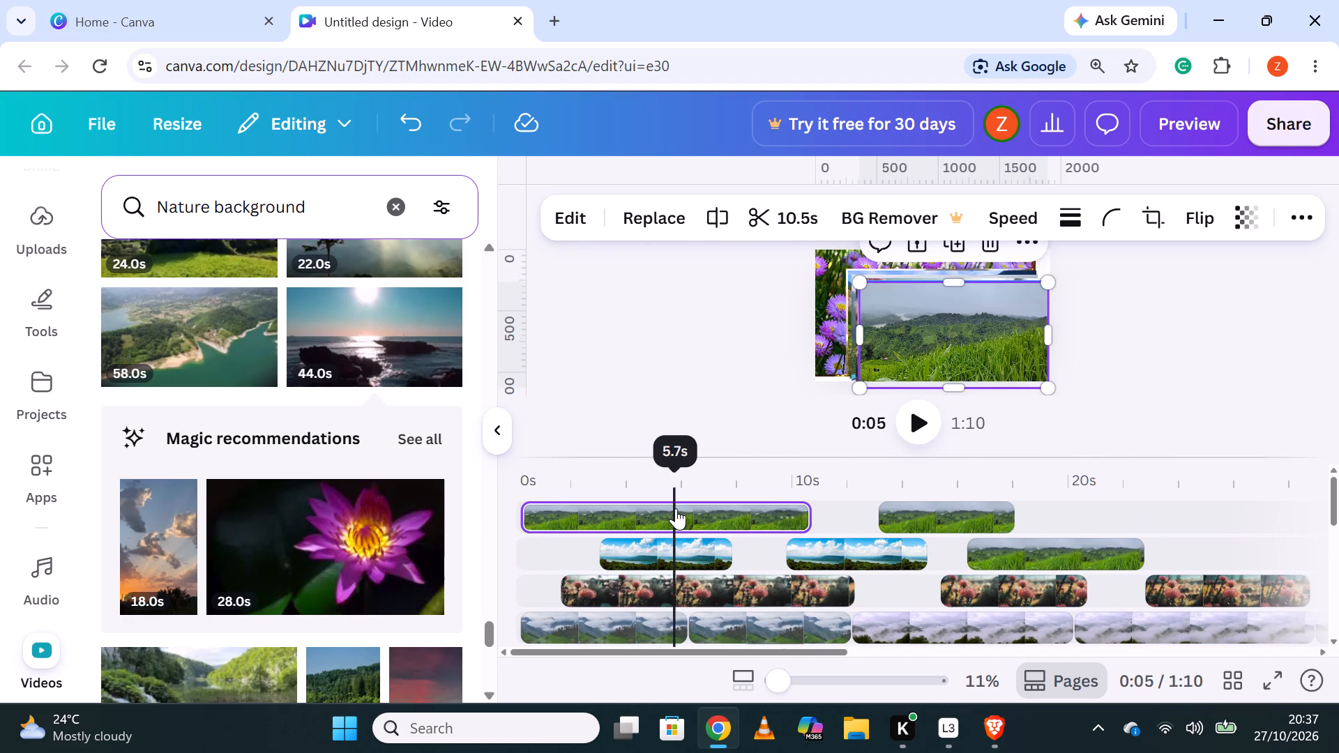
left_click(764, 632)
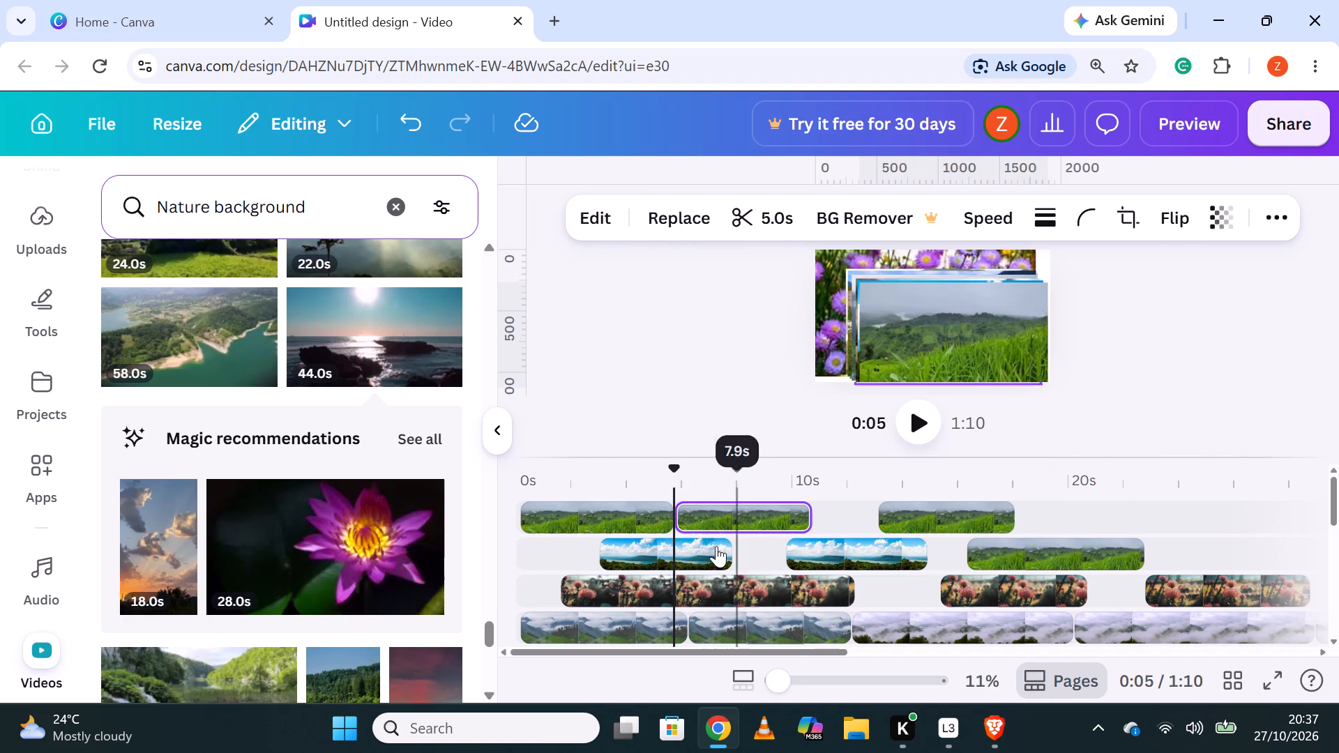
left_click_drag(733, 517, 780, 522)
left_click(780, 522)
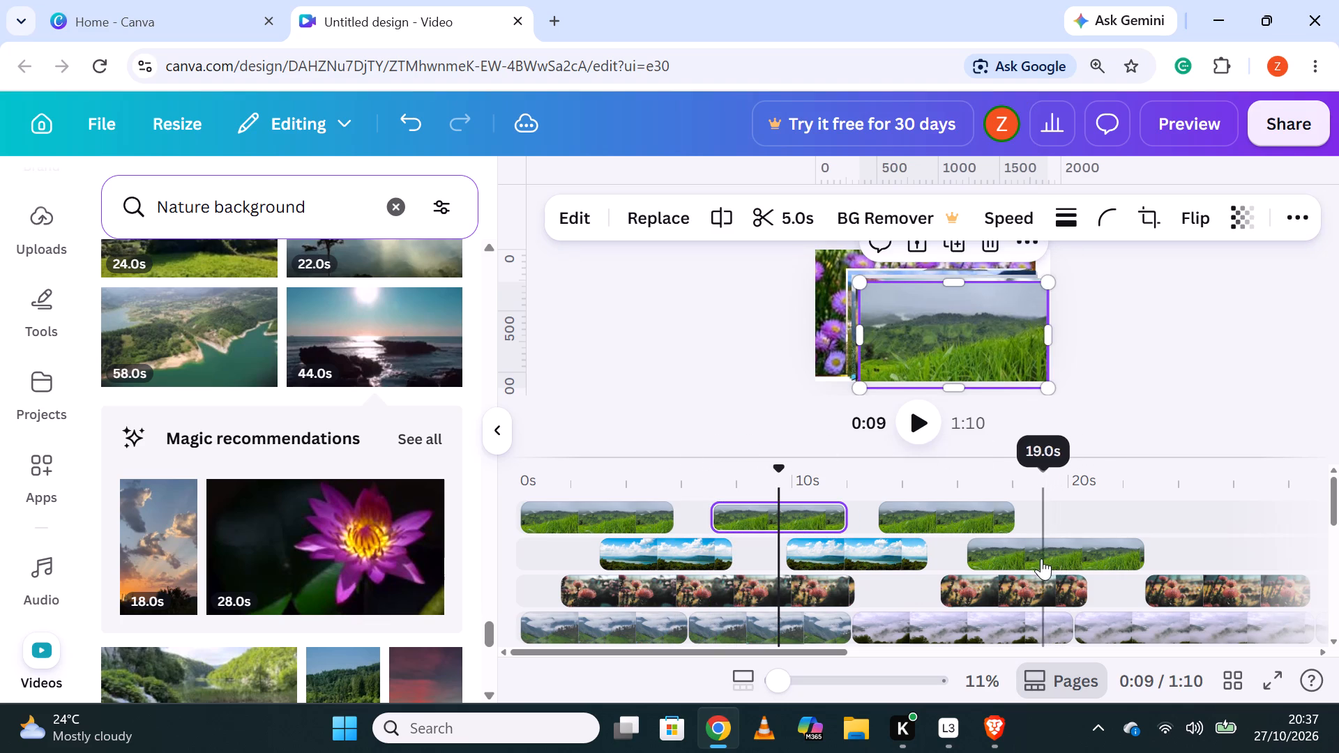
Stagger the green field clips: top track's second and third at about 8.1 s and 14.6 s, the one below at about 17.1 s.
left_click_drag(962, 512, 969, 509)
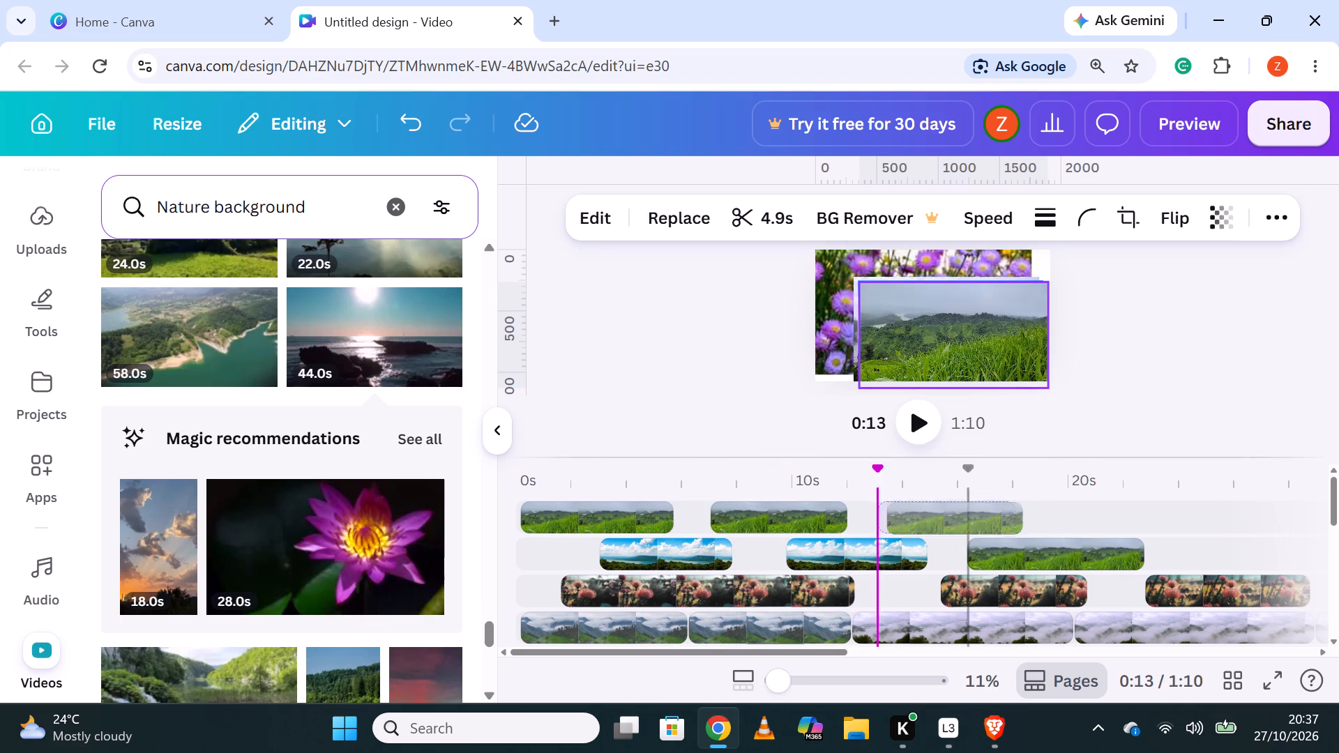
left_click_drag(969, 509, 1006, 510)
left_click_drag(777, 523, 822, 521)
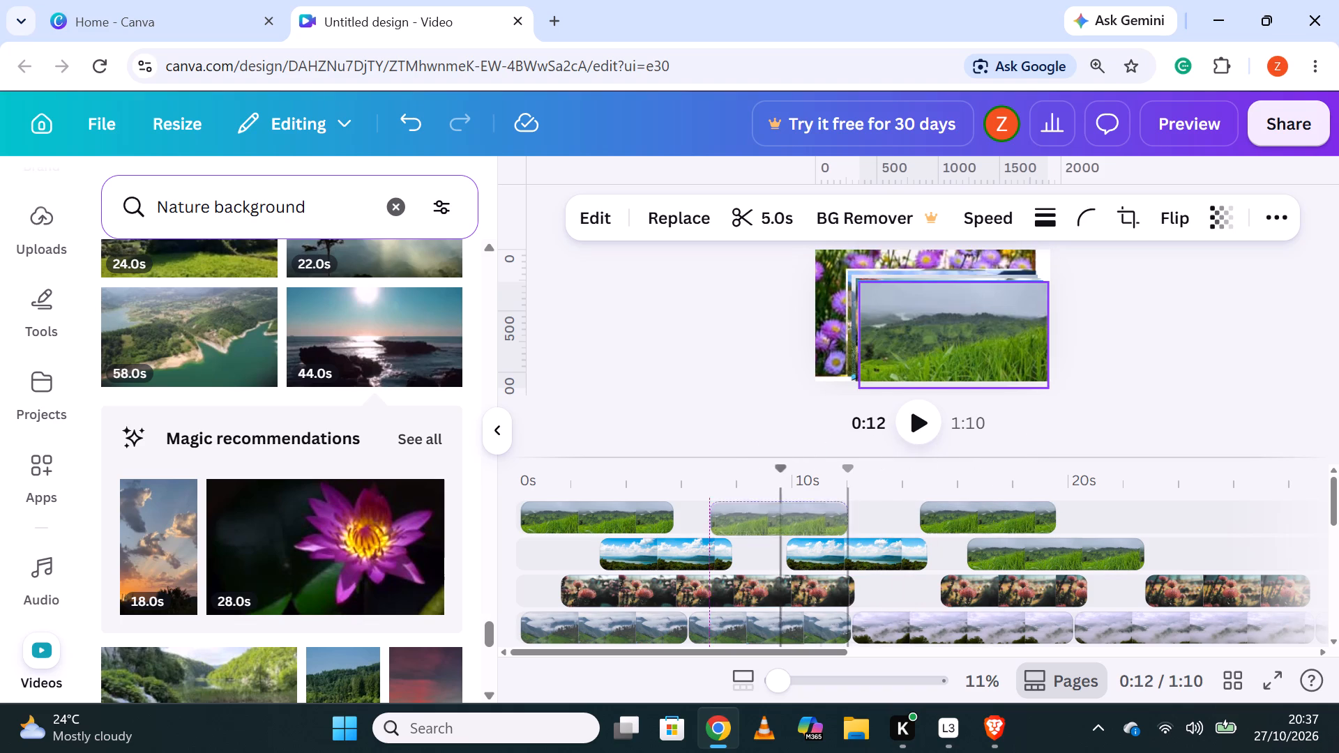
left_click_drag(822, 521, 813, 518)
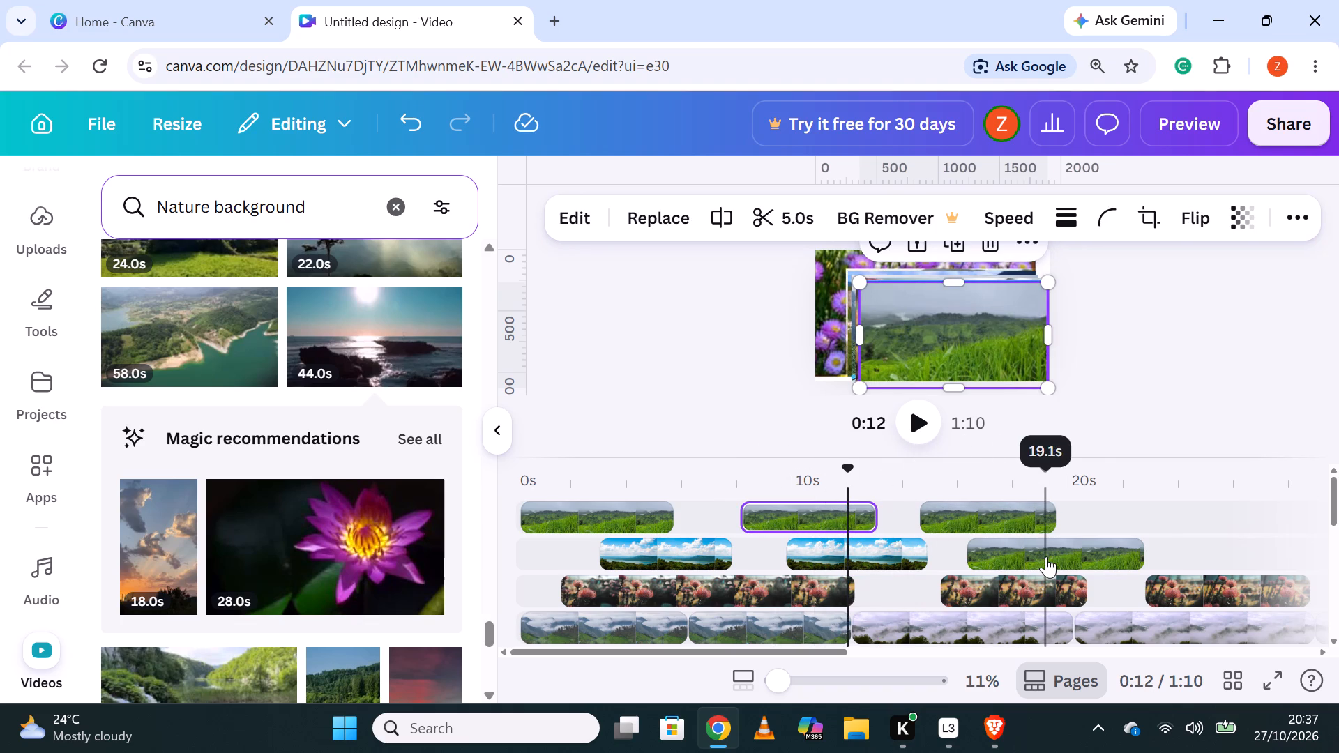
left_click_drag(1046, 556, 1068, 549)
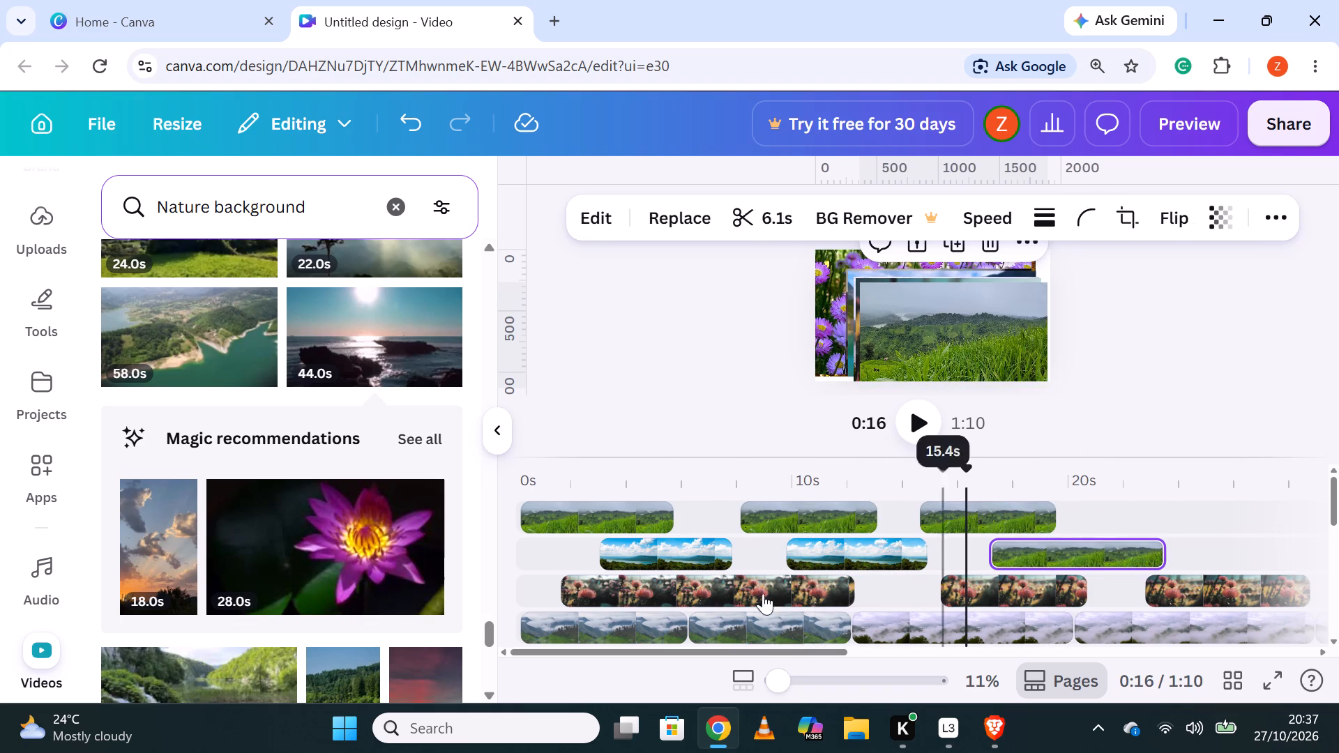
Split the first orange flower clip at about 6.4 s and shift its 5.8 s second part to start at about 8.8 s.
left_click(693, 595)
right_click(694, 595)
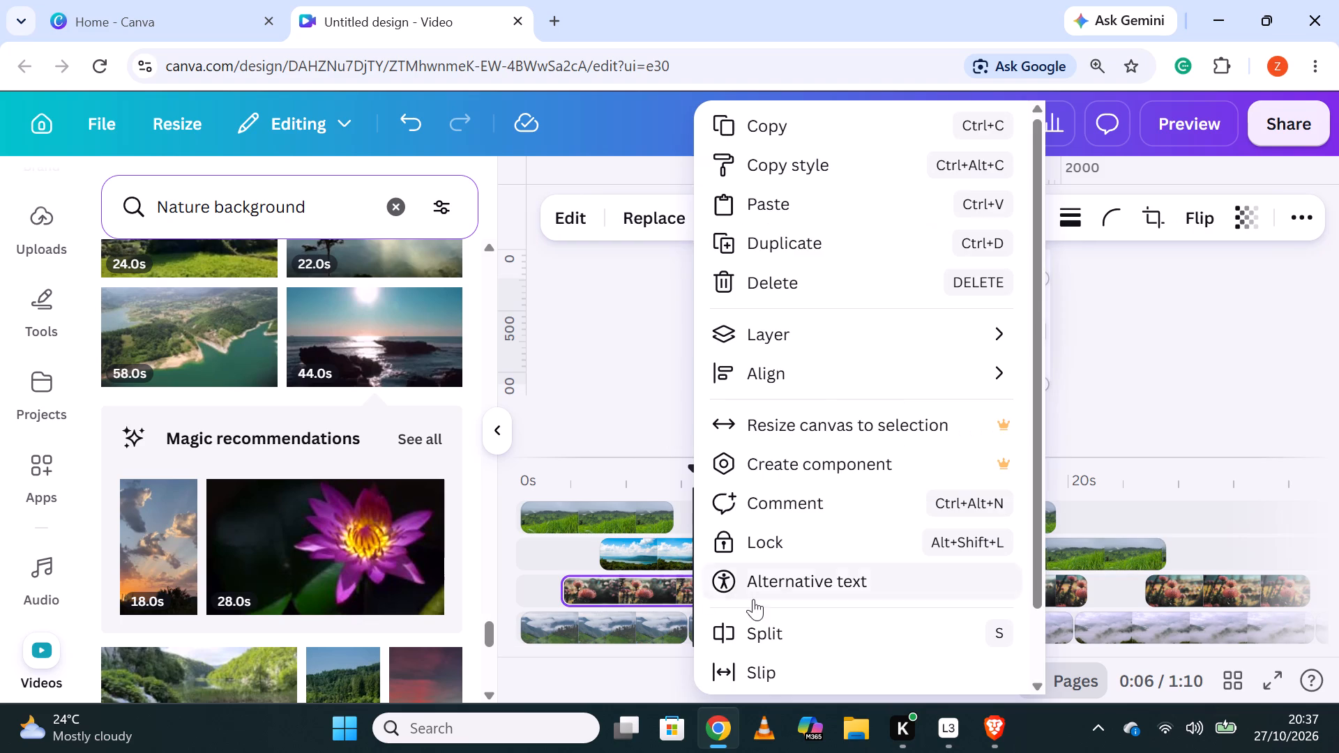
left_click(771, 627)
left_click_drag(750, 586, 807, 593)
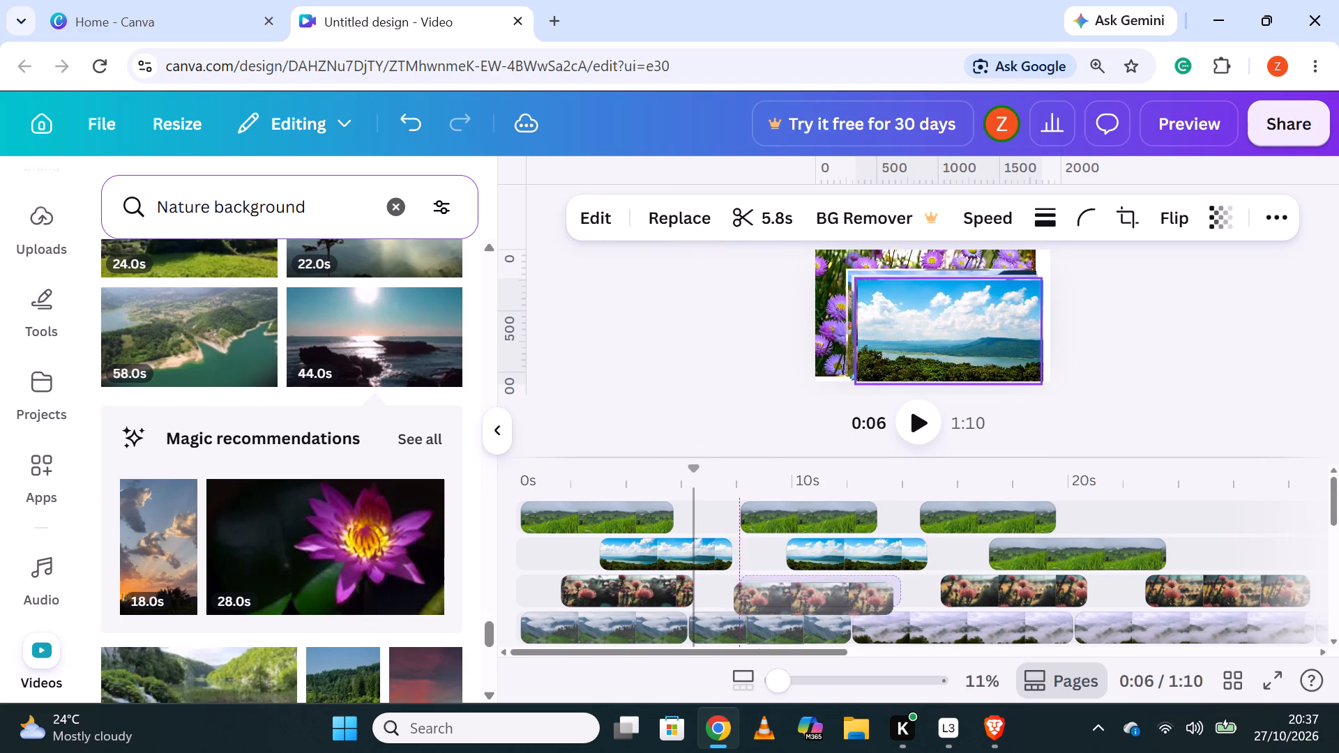
left_click_drag(807, 593, 814, 586)
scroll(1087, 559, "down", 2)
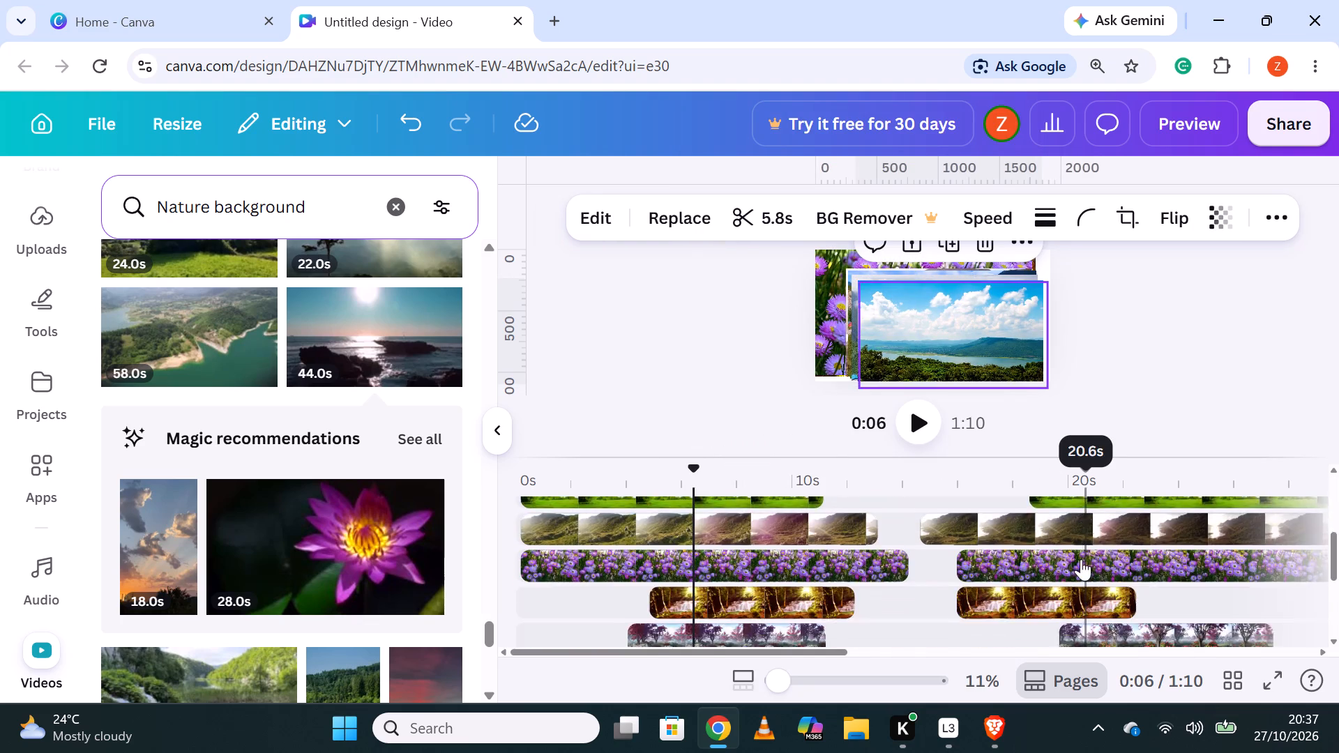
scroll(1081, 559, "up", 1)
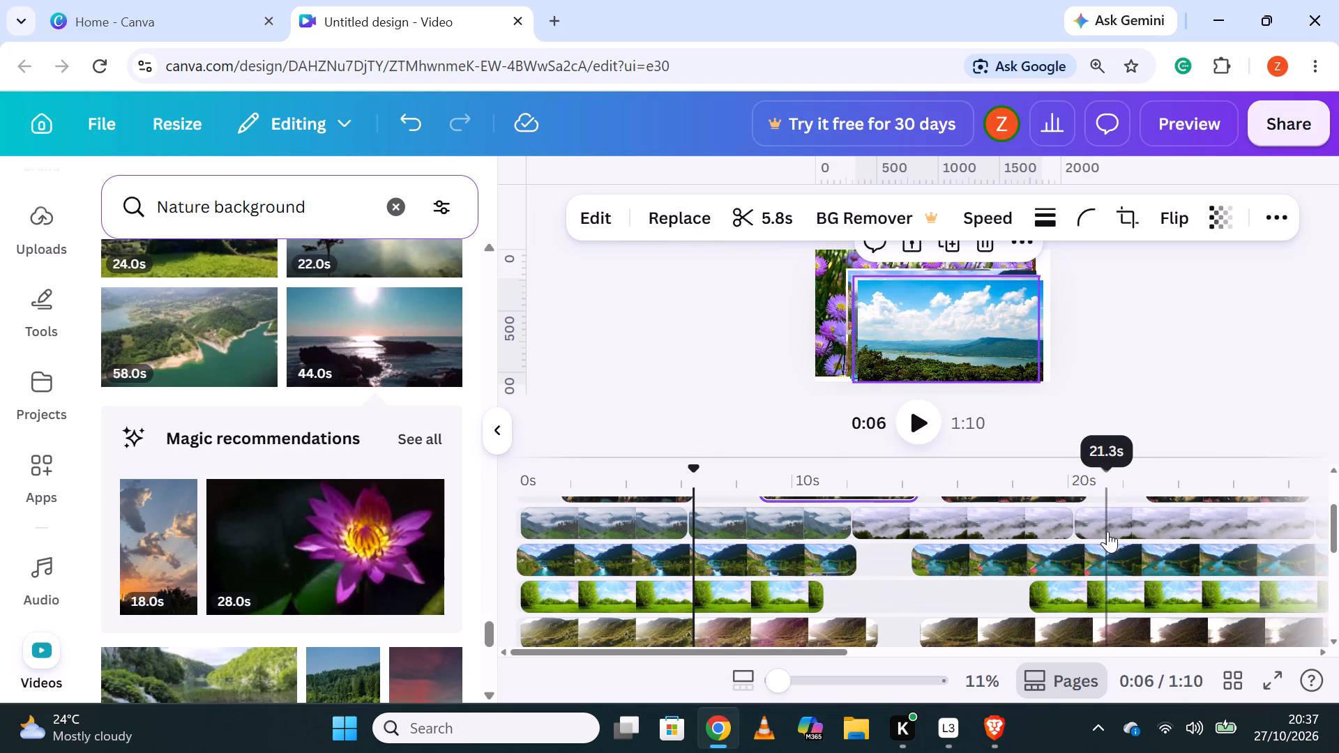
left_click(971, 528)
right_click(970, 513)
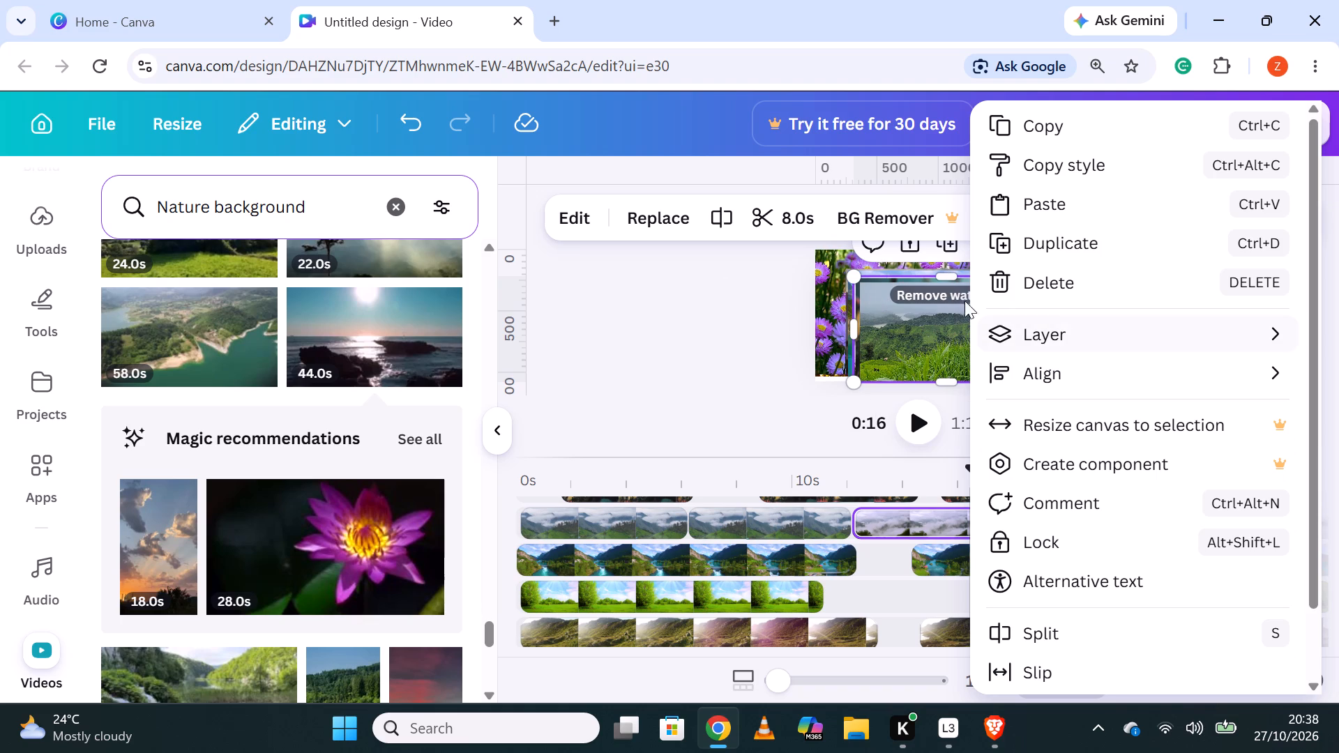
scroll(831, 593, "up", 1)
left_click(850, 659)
Delete the misty cloud clip that runs from about 20.2 s to 28.8 s on its track.
scroll(1010, 601, "up", 2)
scroll(1010, 601, "down", 1)
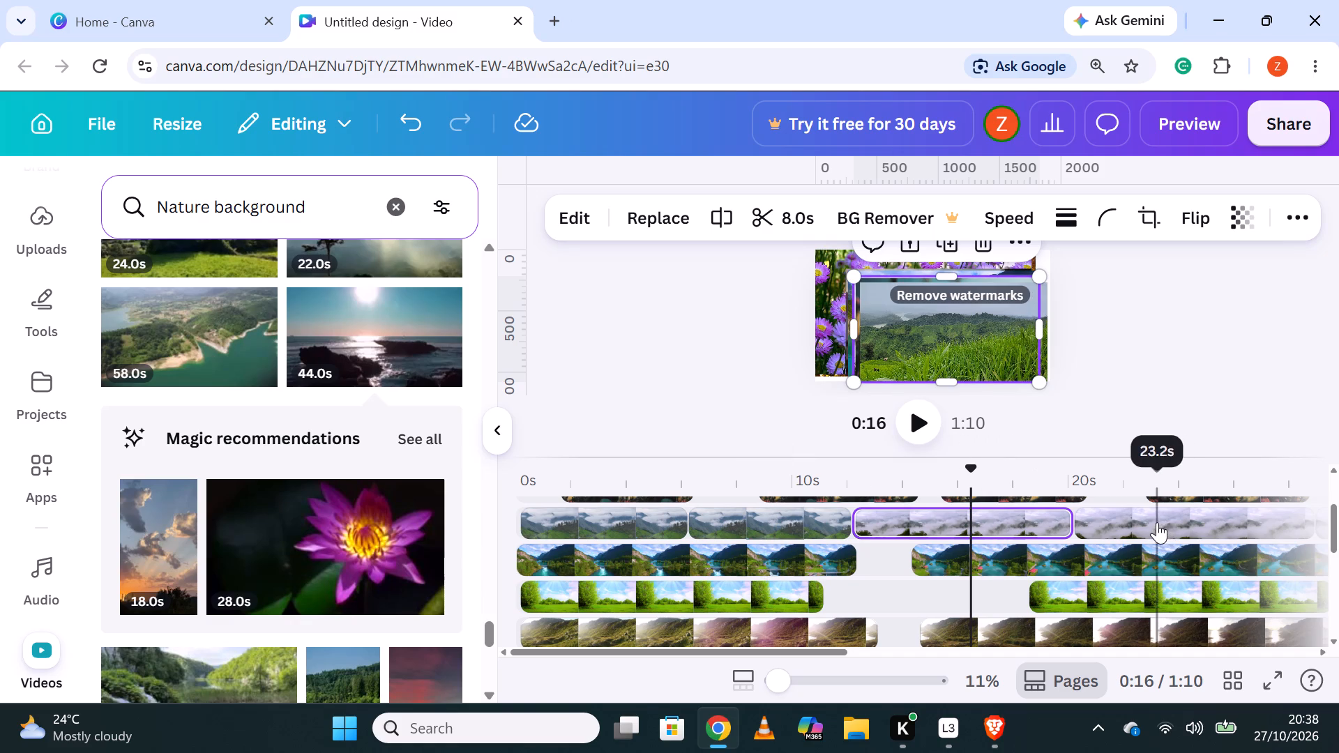
left_click_drag(812, 652, 972, 653)
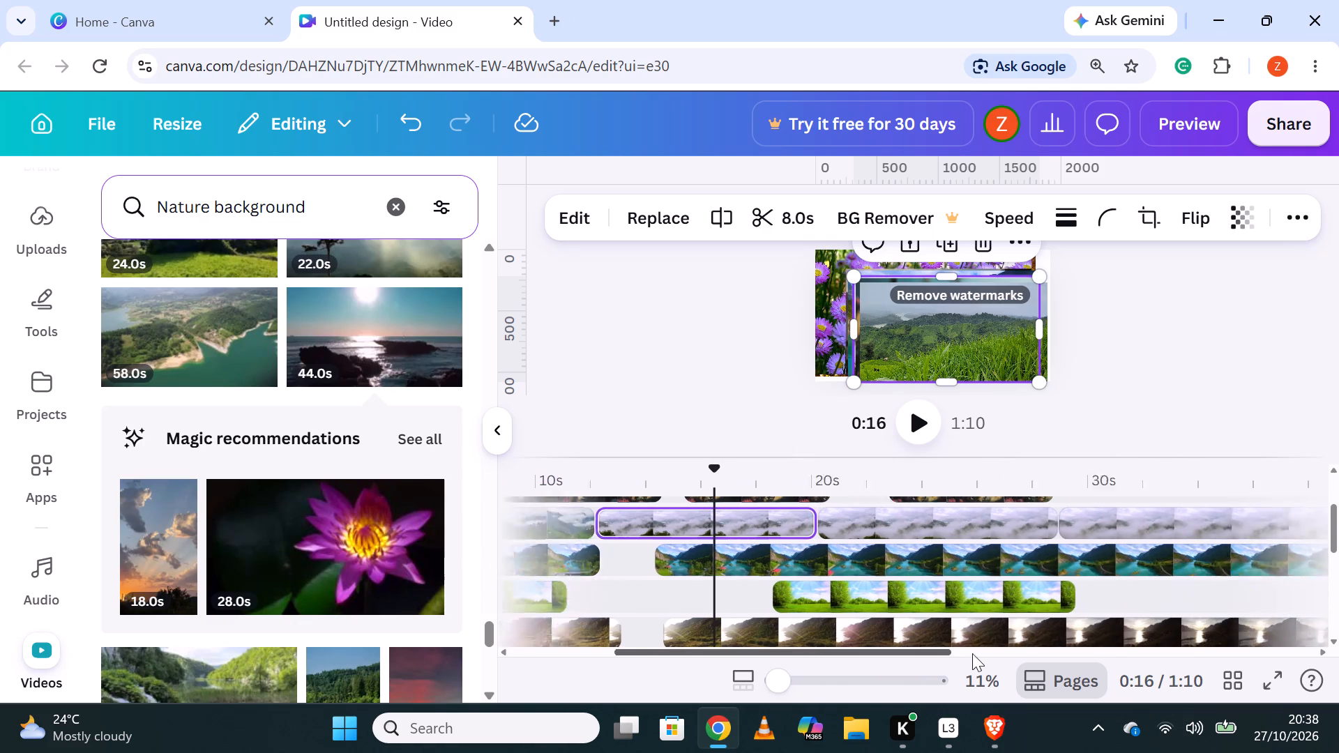
left_click_drag(972, 653, 987, 653)
left_click(964, 515)
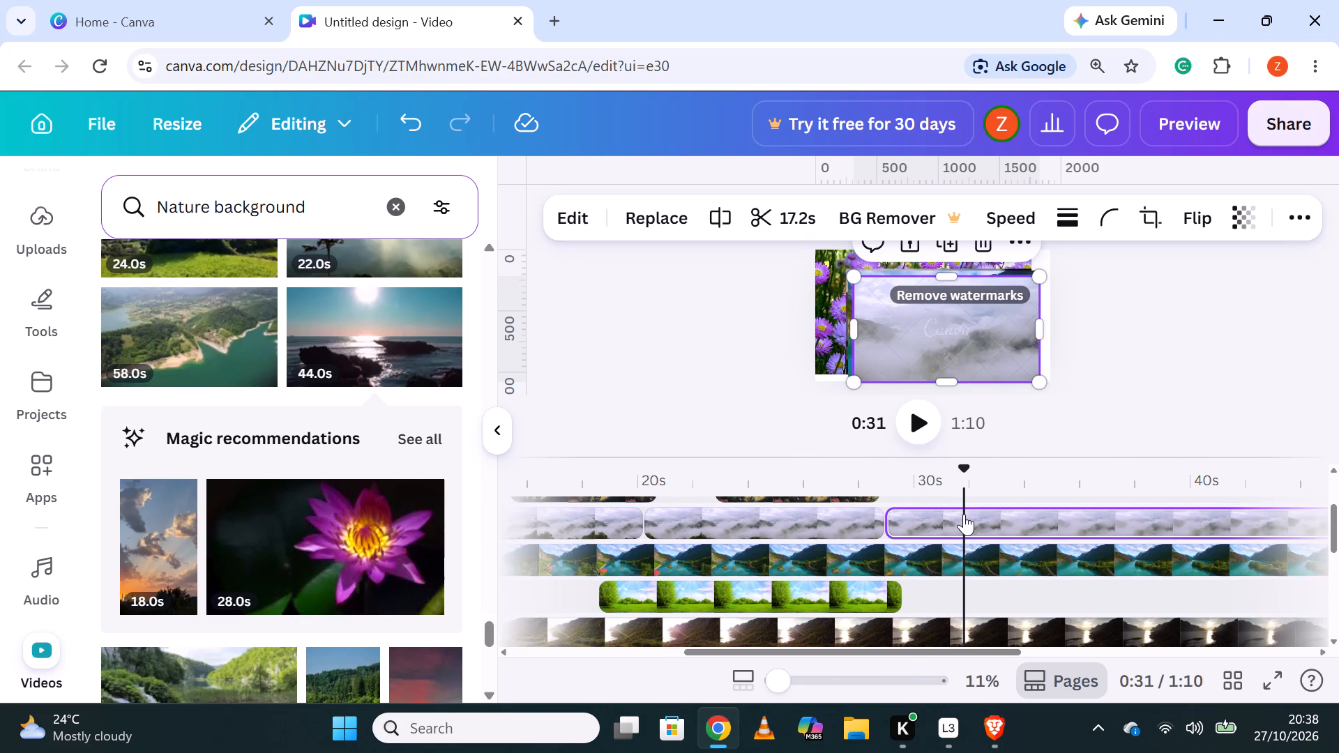
left_click(782, 526)
right_click(782, 526)
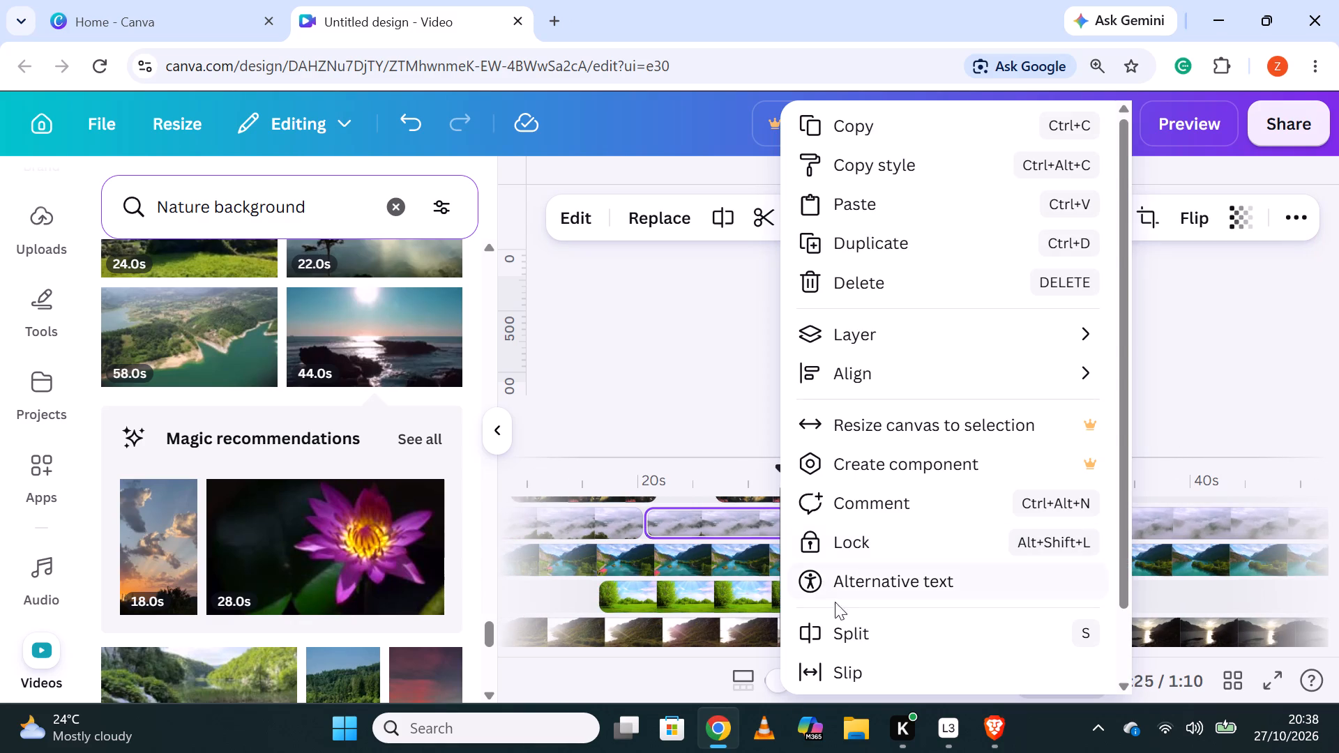
left_click(898, 275)
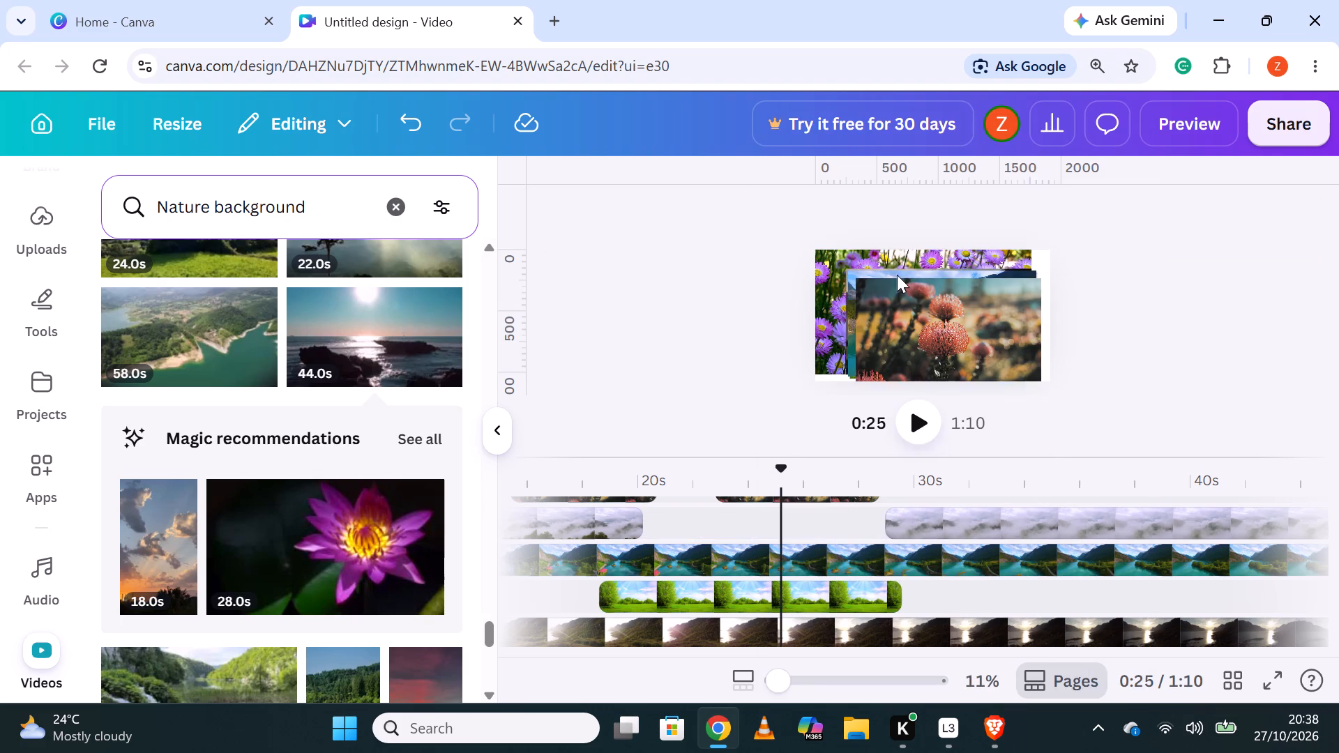
Move the second golden autumn forest clip earlier on its track, starting at about 13.6 s.
left_click_drag(813, 646, 697, 651)
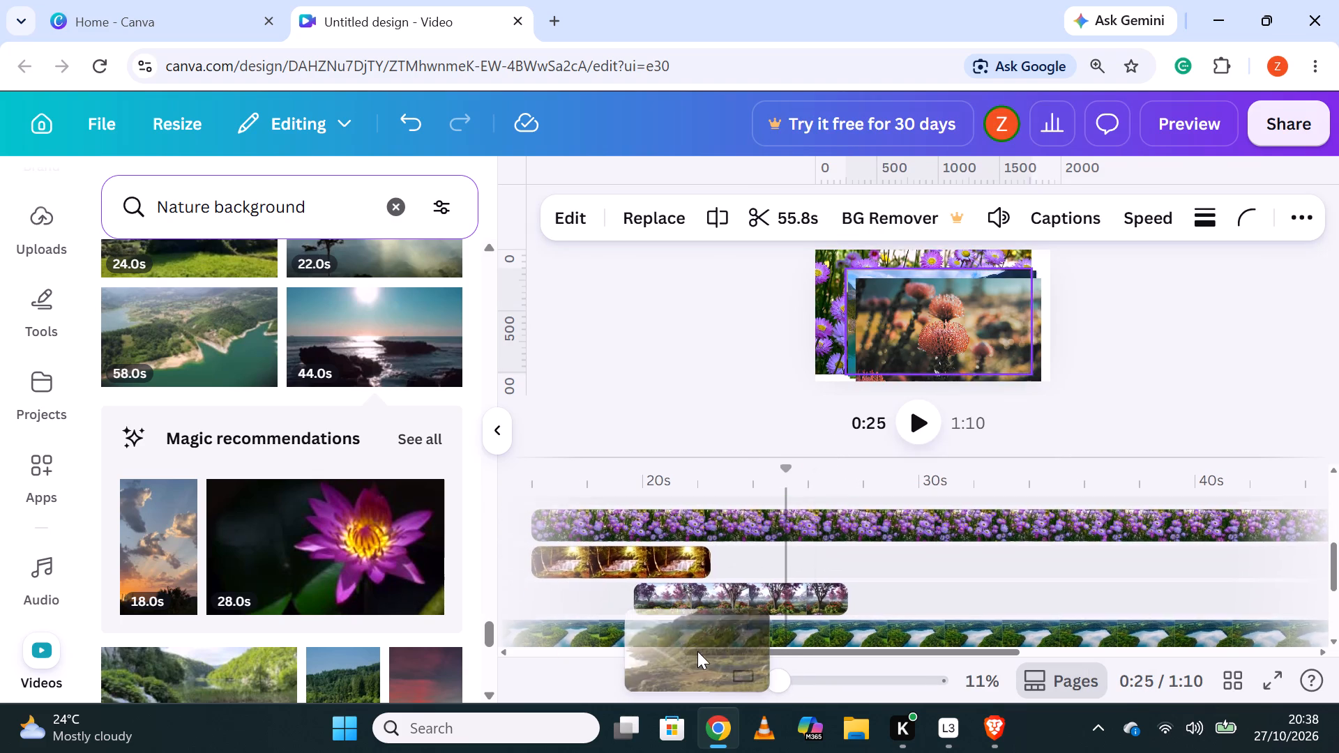
left_click_drag(769, 647, 590, 640)
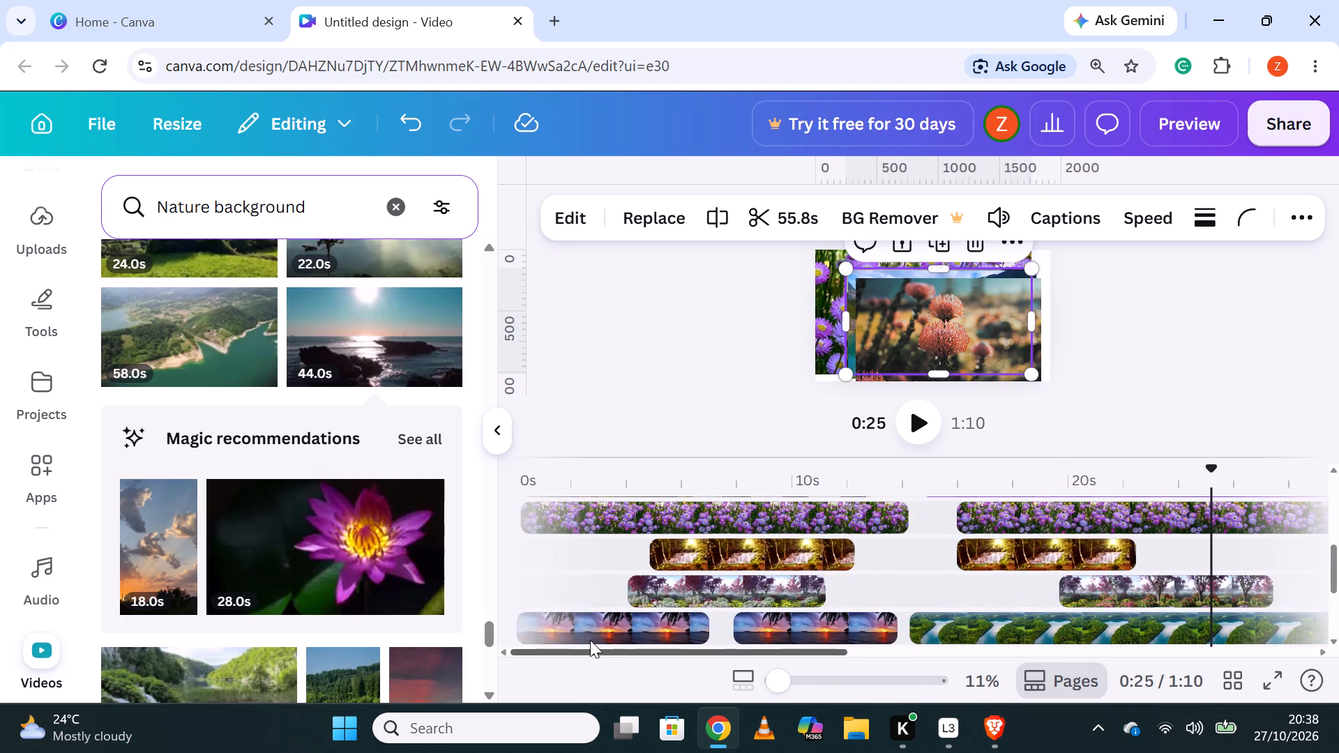
left_click_drag(590, 640, 580, 640)
scroll(1249, 581, "up", 3)
left_click(1050, 556)
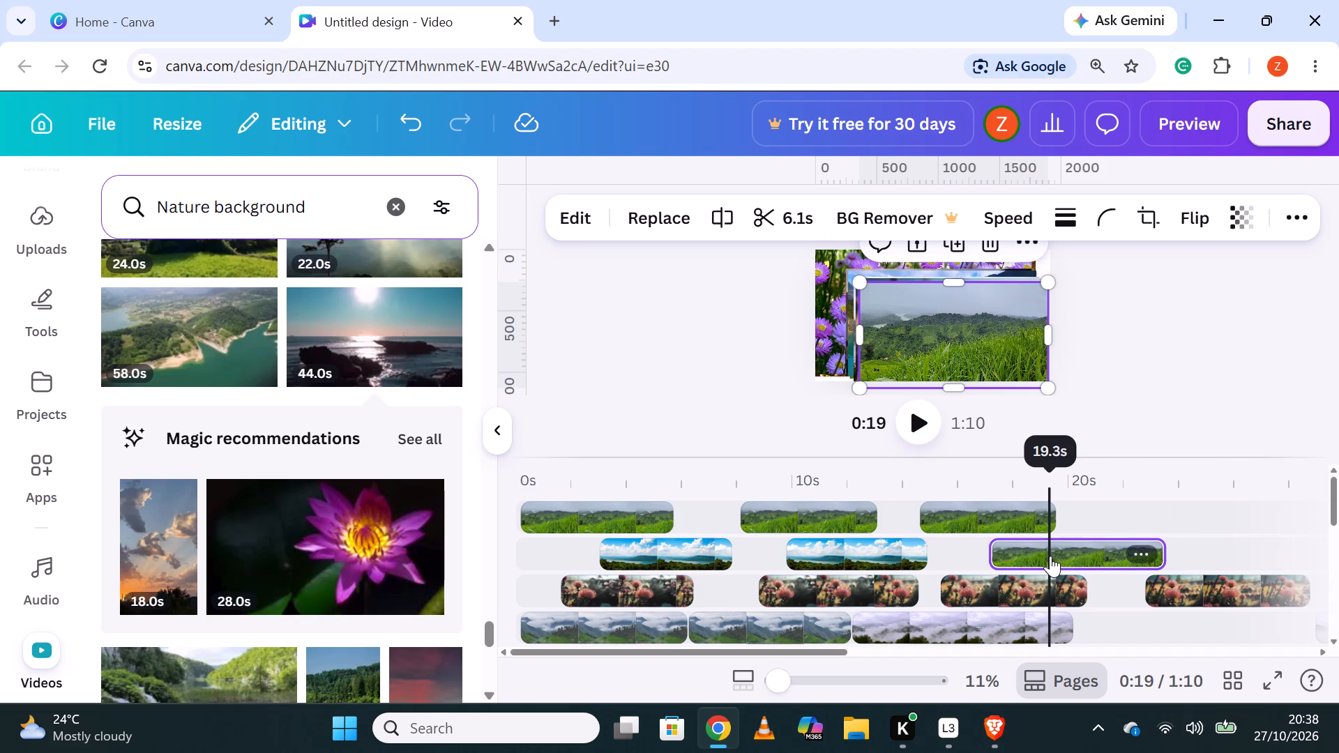
scroll(1058, 574, "down", 1)
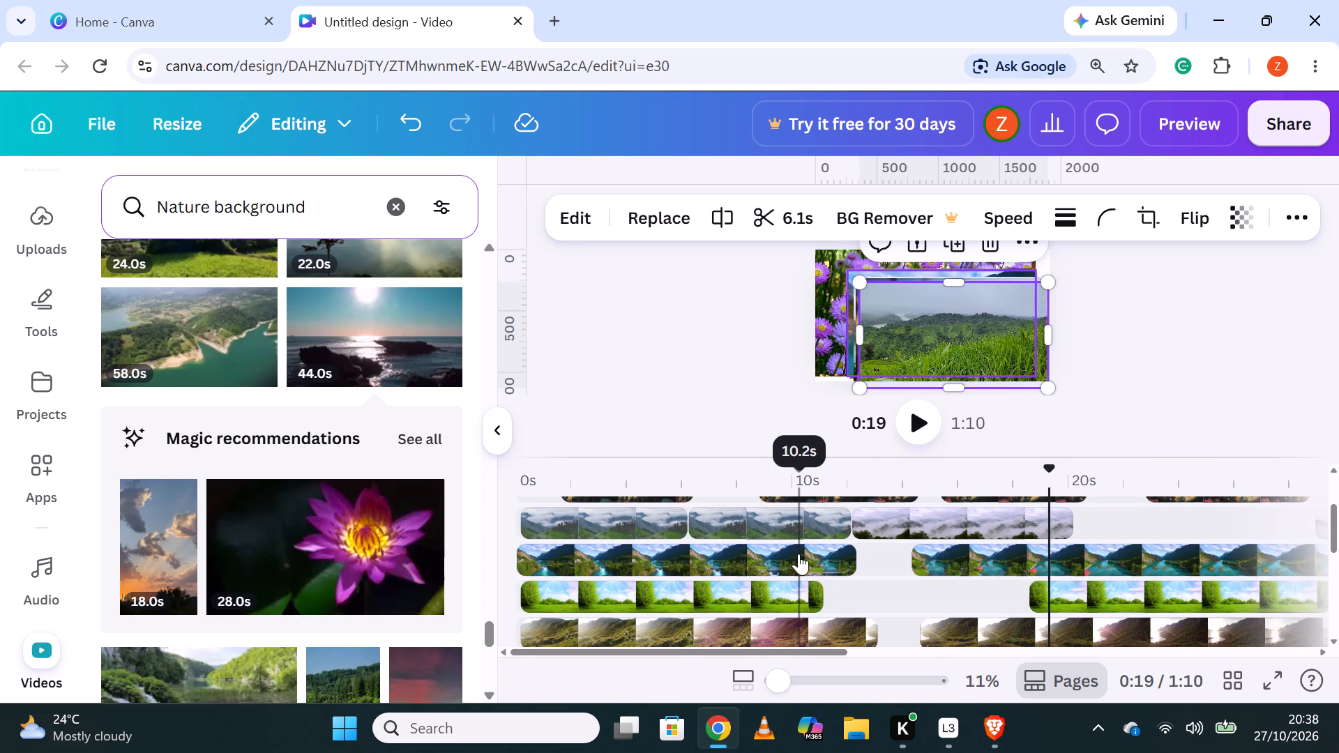
scroll(962, 605, "down", 1)
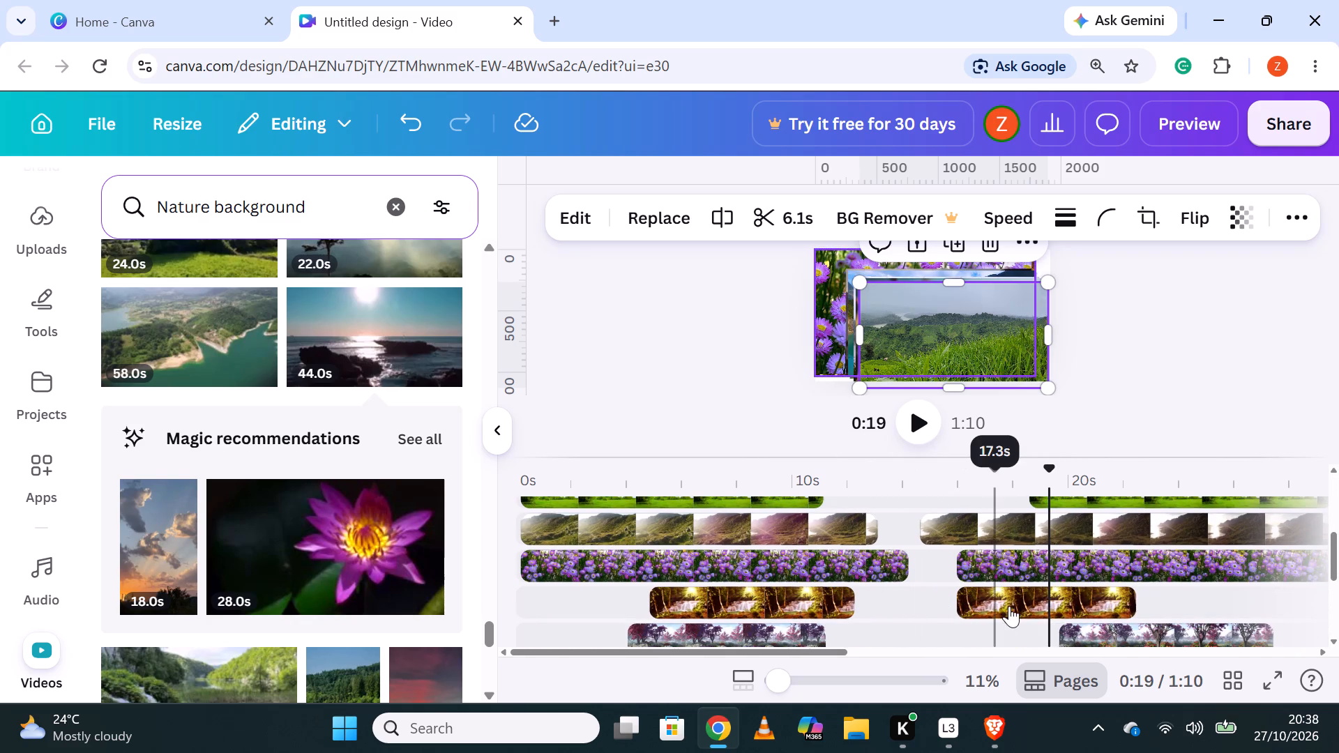
left_click_drag(1009, 606, 943, 602)
Move the second purple sunset clip up onto the pink-blossom track, starting at about 11.8 s.
scroll(1153, 614, "down", 1)
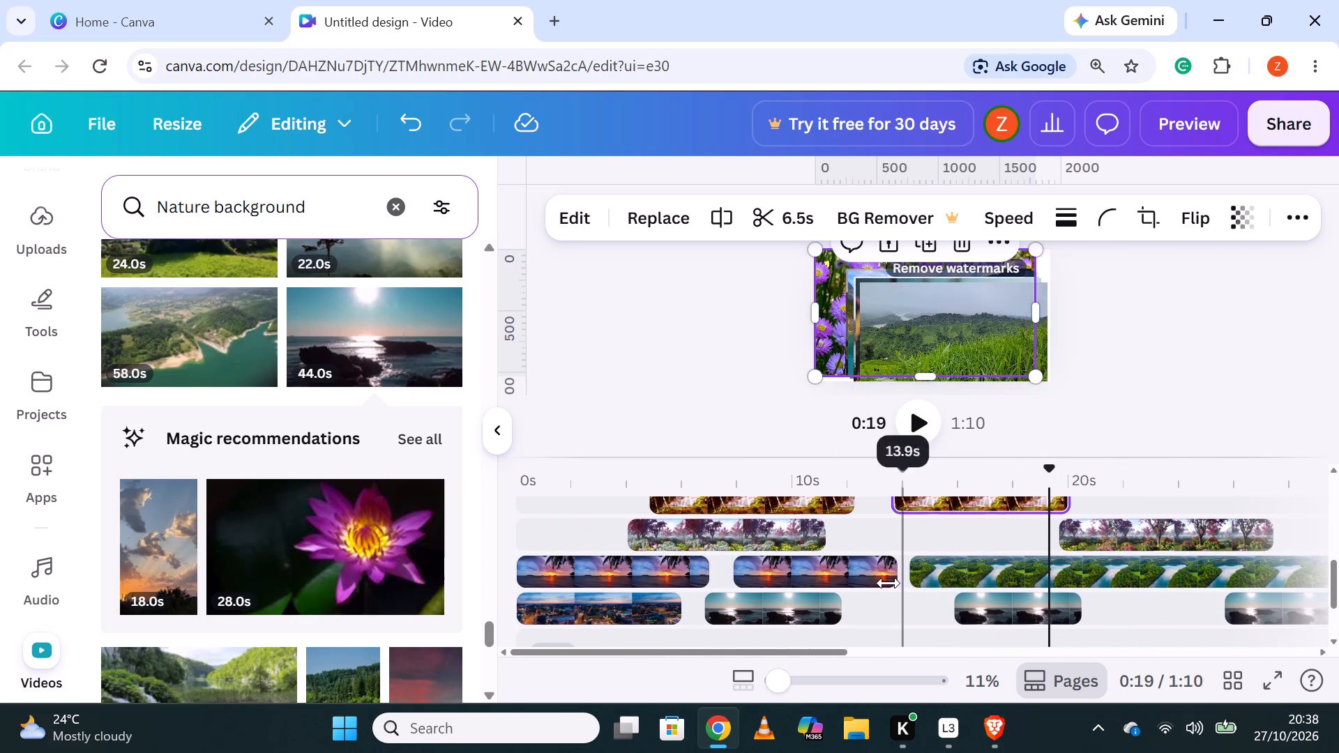
left_click_drag(847, 575, 953, 538)
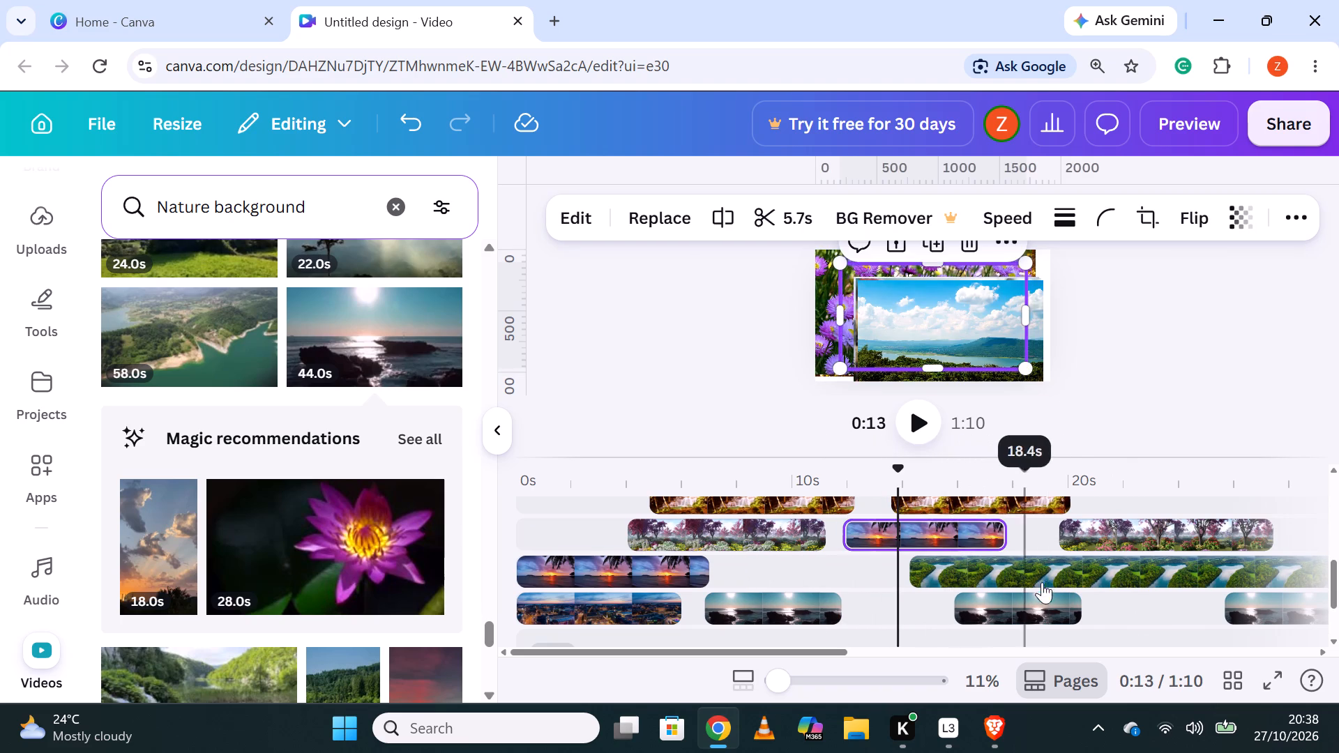
Delete the 47.0 s aerial clip of green islands and water from the sunset track.
left_click_drag(1054, 573, 873, 572)
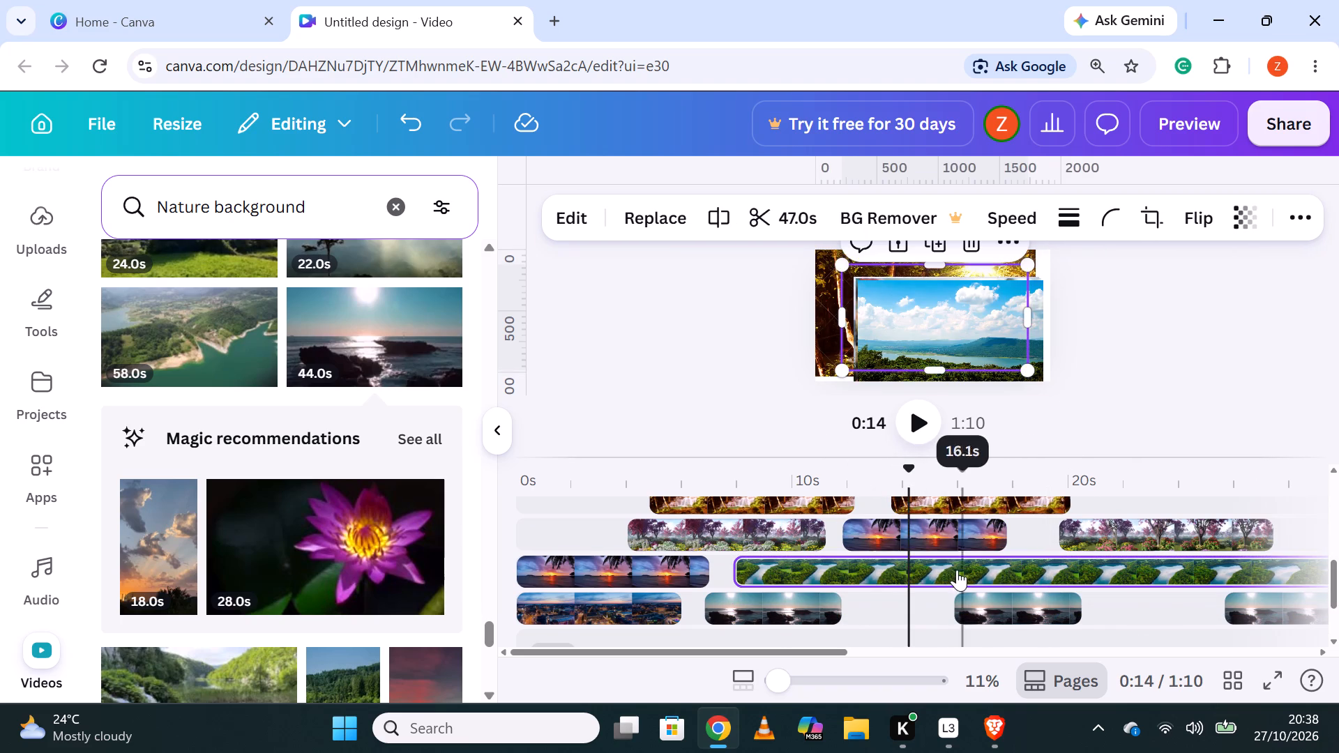
left_click(957, 569)
right_click(958, 569)
left_click(1087, 281)
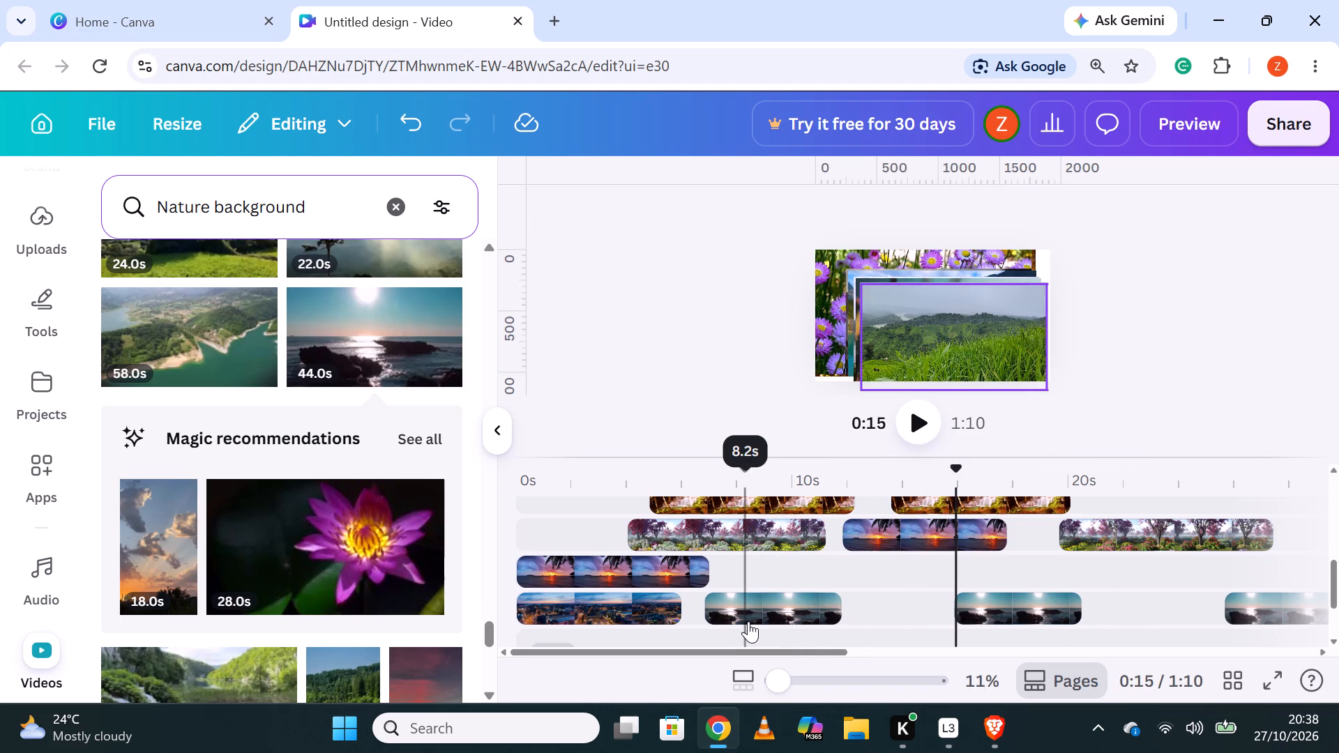
Move the first two rocky seashore clips up onto the sunset track, starting at about 8.1 s and 14.3 s.
left_click_drag(752, 612, 789, 575)
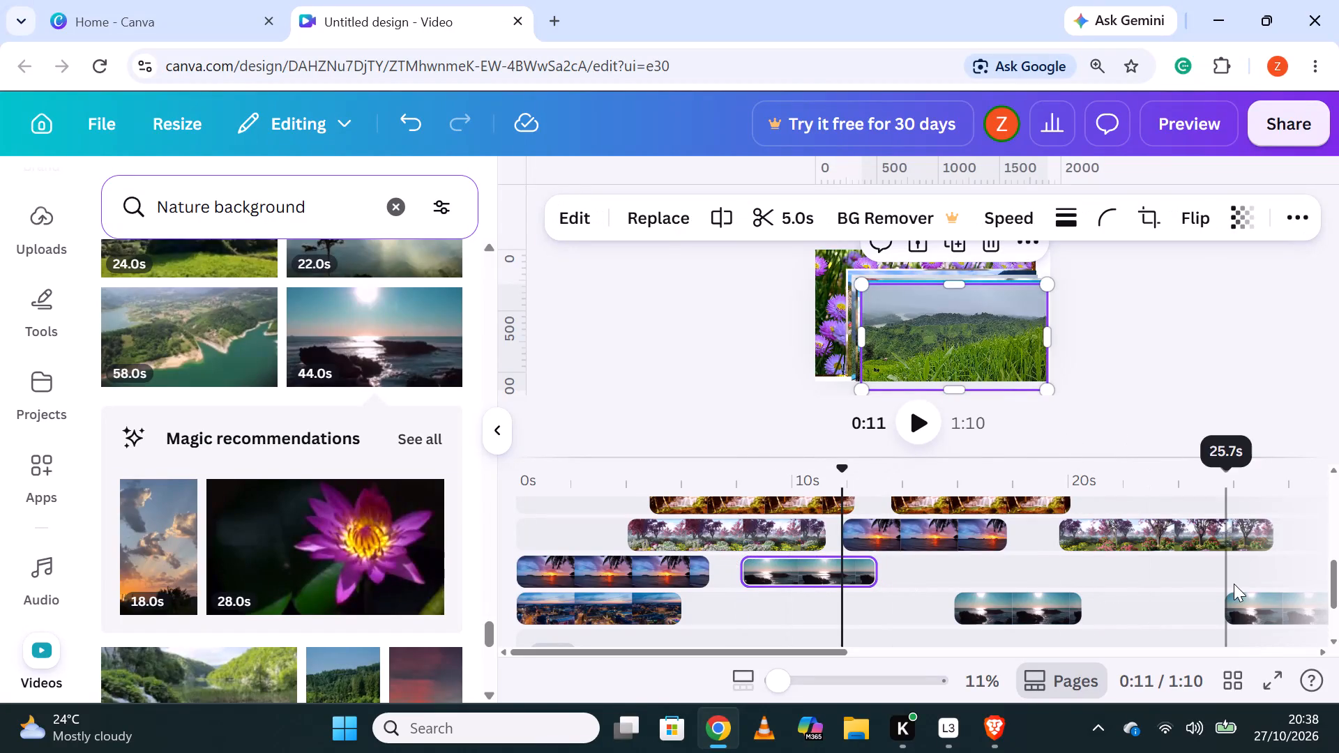
left_click_drag(1022, 612, 978, 579)
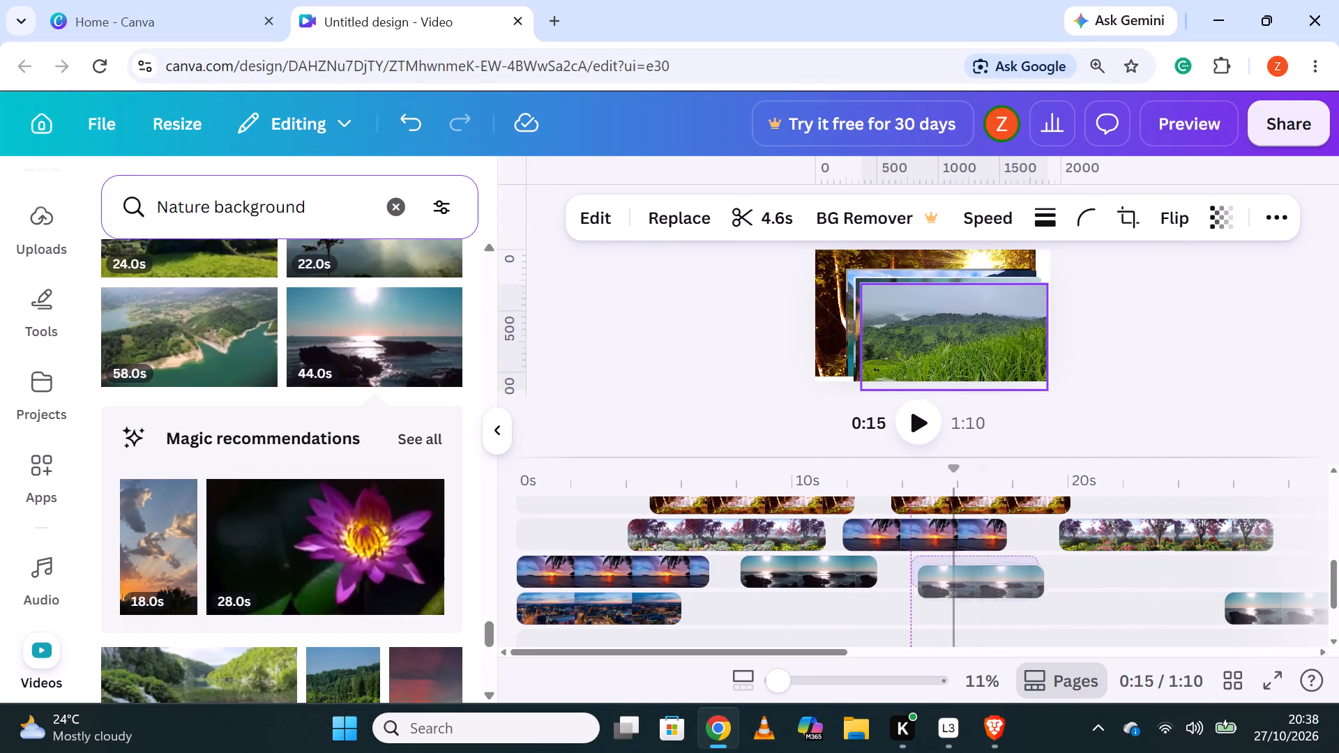
left_click_drag(978, 579, 974, 575)
Trim the third seashore clip to 2.7 s and move it and the 2.4 s clip onto the sunset track at about 21.2 s and 25.0 s.
left_click_drag(1242, 608, 1174, 580)
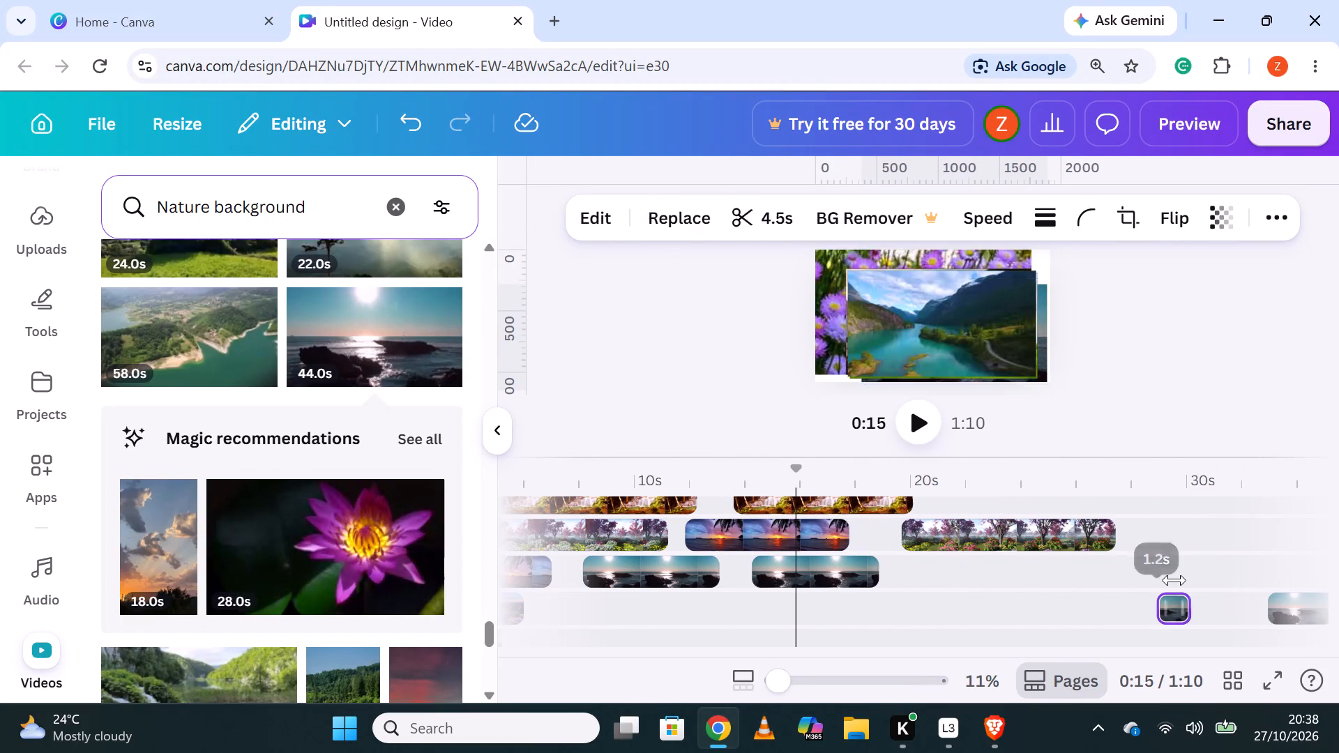
left_click_drag(1159, 610, 1082, 618)
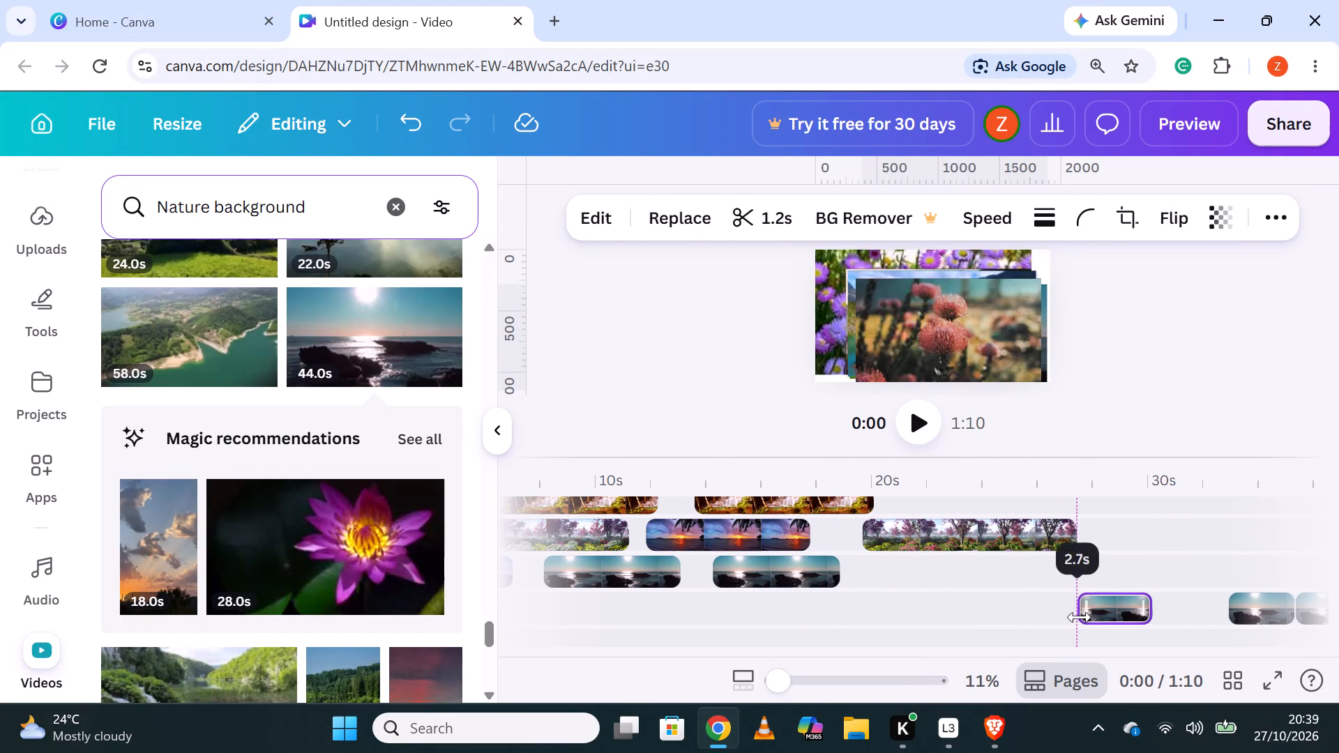
left_click_drag(1108, 605, 936, 563)
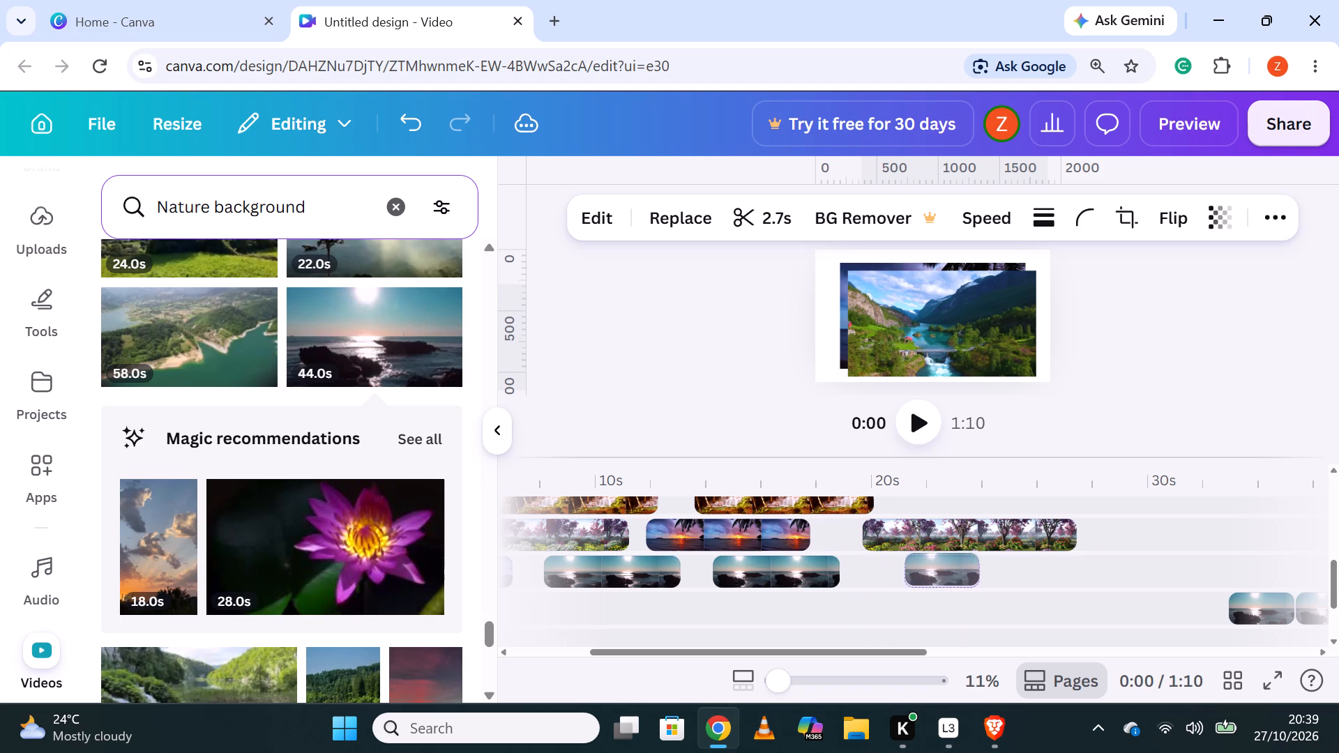
left_click_drag(1243, 612, 994, 578)
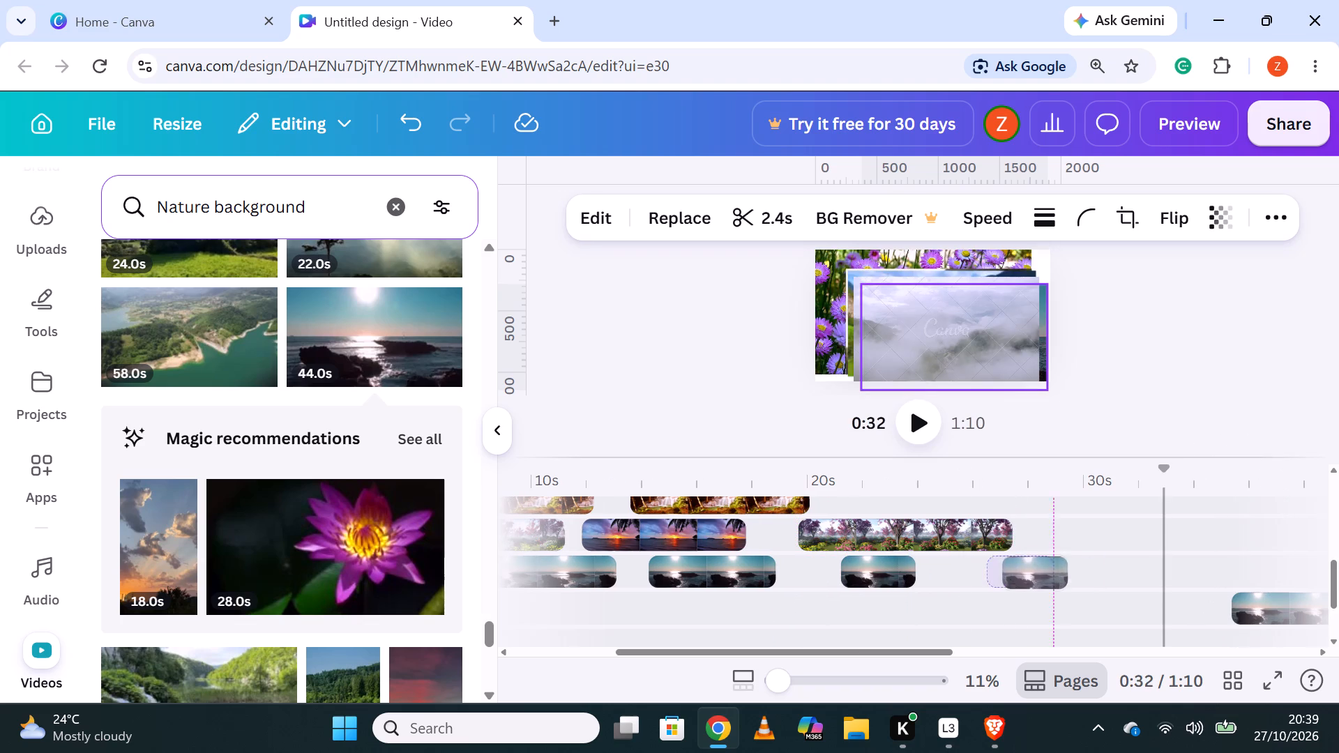
left_click_drag(994, 578, 962, 578)
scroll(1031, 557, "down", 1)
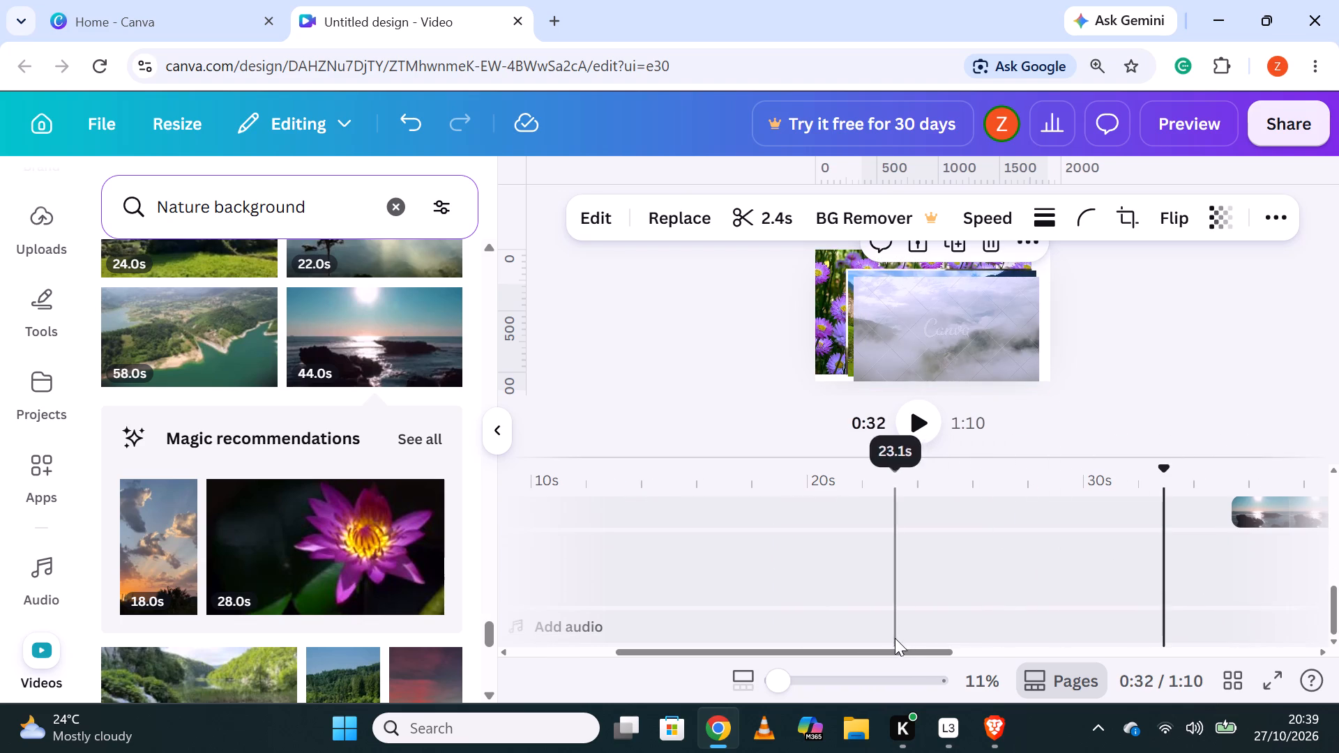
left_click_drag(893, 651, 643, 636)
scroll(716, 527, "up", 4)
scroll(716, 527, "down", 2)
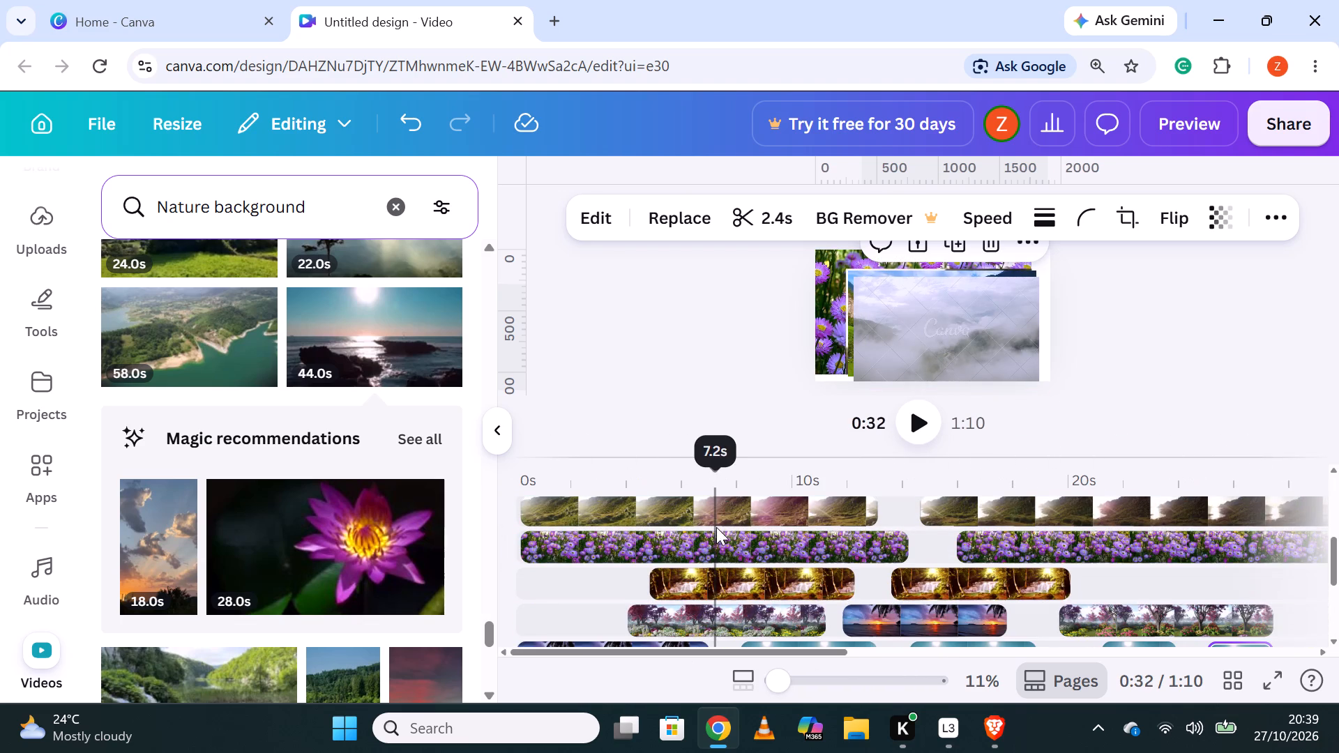
Move the first golden forest clip back along its track to start at 0 s.
left_click_drag(771, 581, 617, 583)
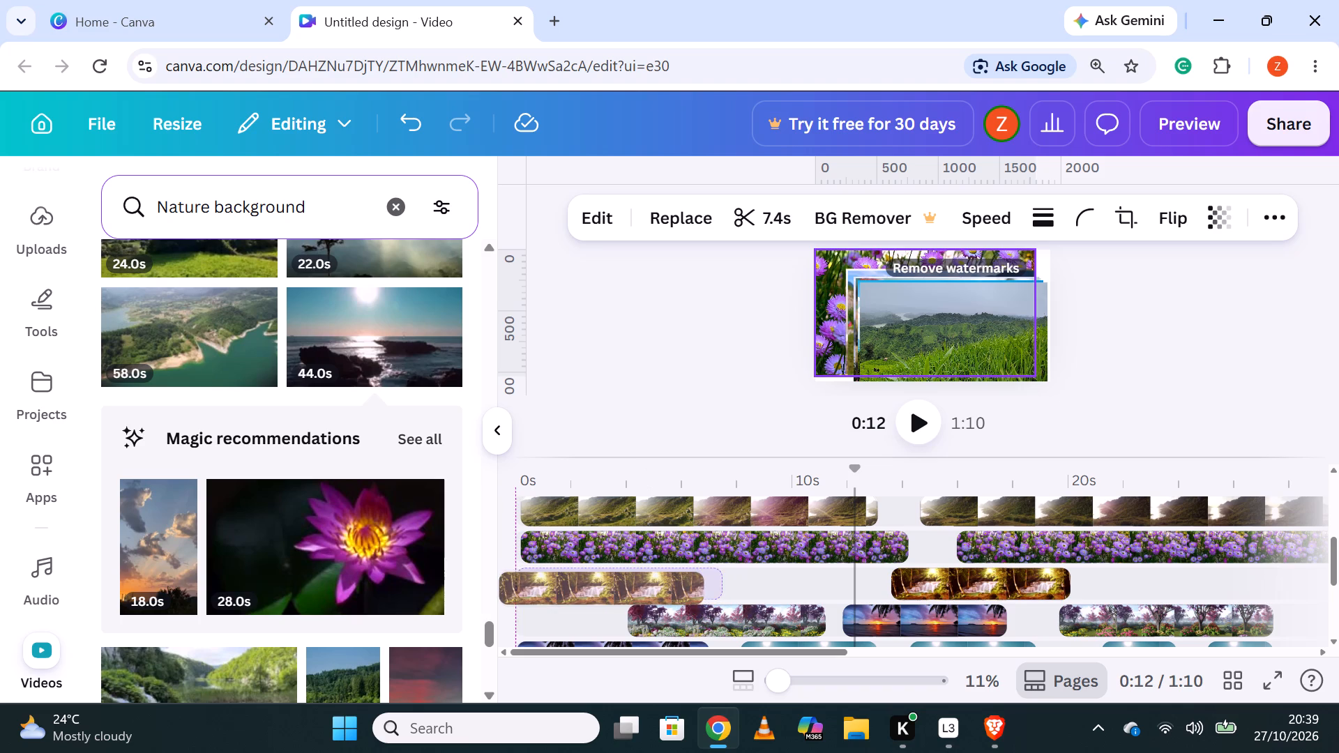
left_click_drag(617, 583, 630, 582)
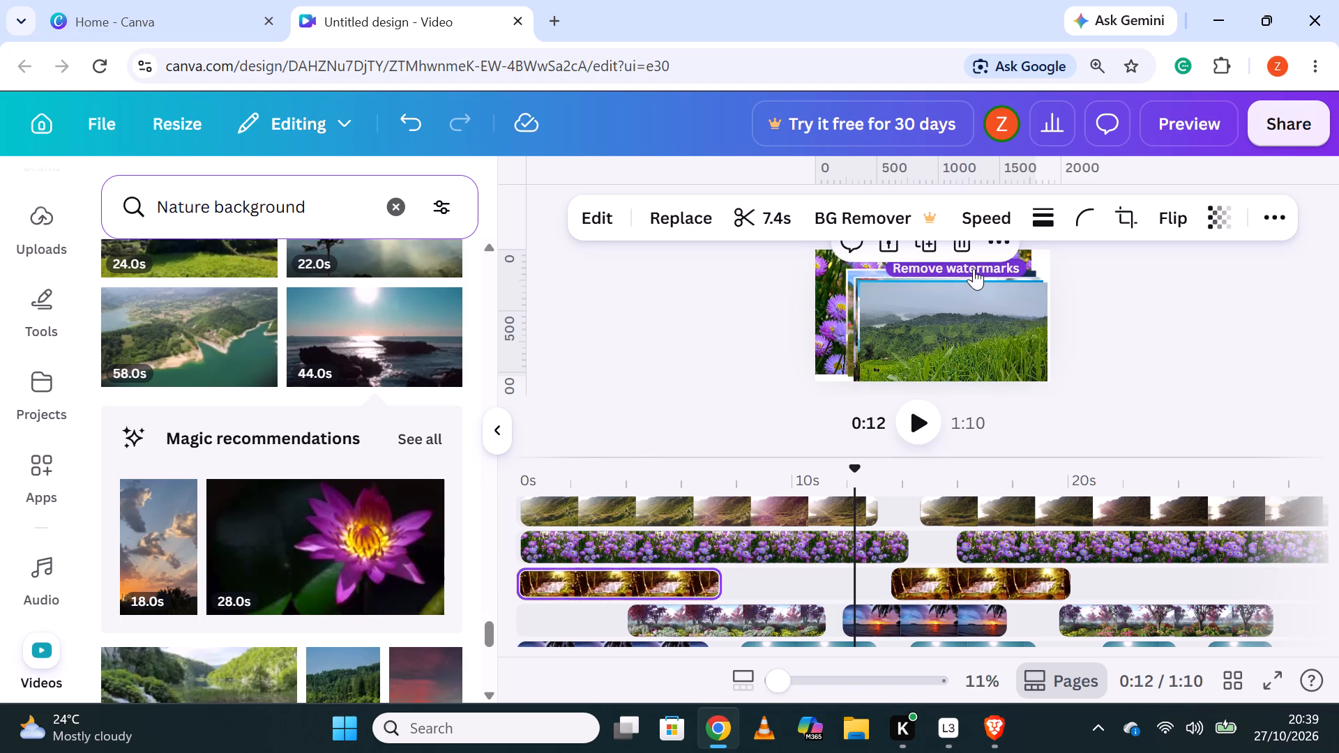
Stretch the upper edge of the blue-sky sea clip up to the top edge of the canvas.
left_click(955, 281)
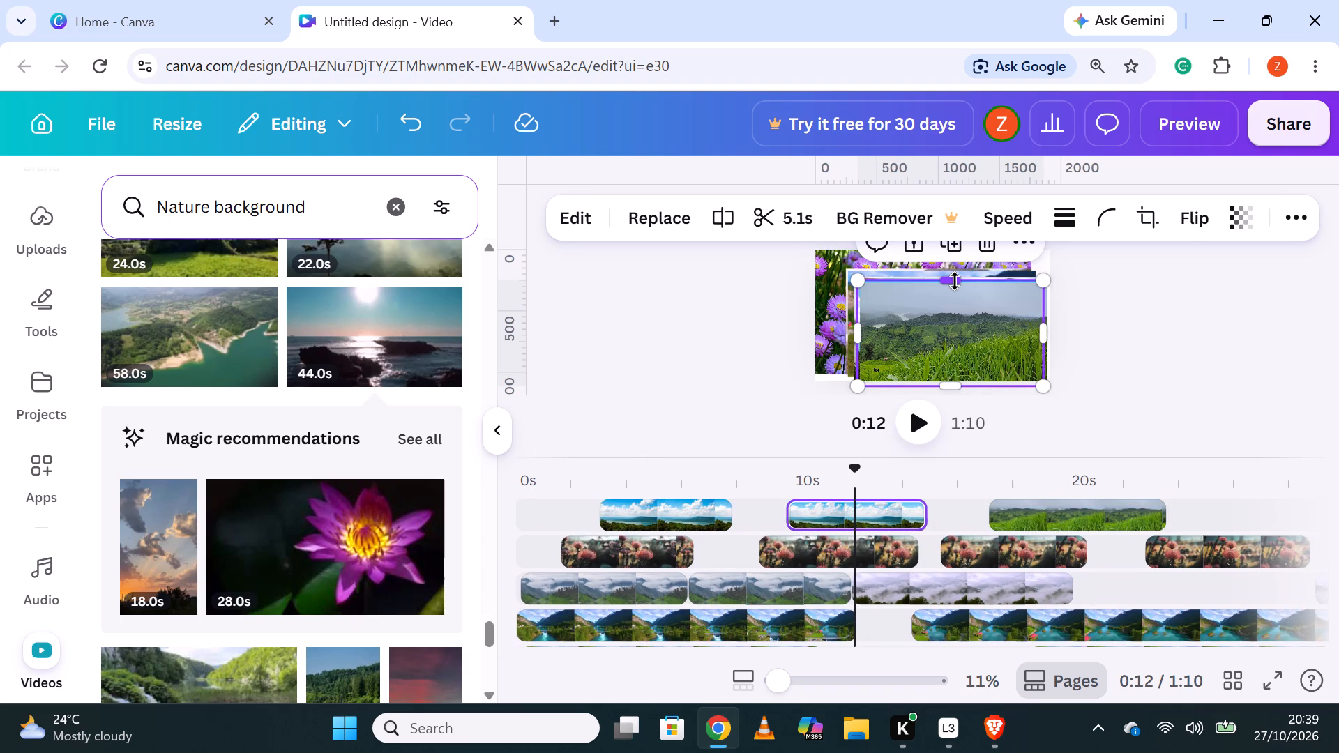
left_click_drag(955, 281, 937, 254)
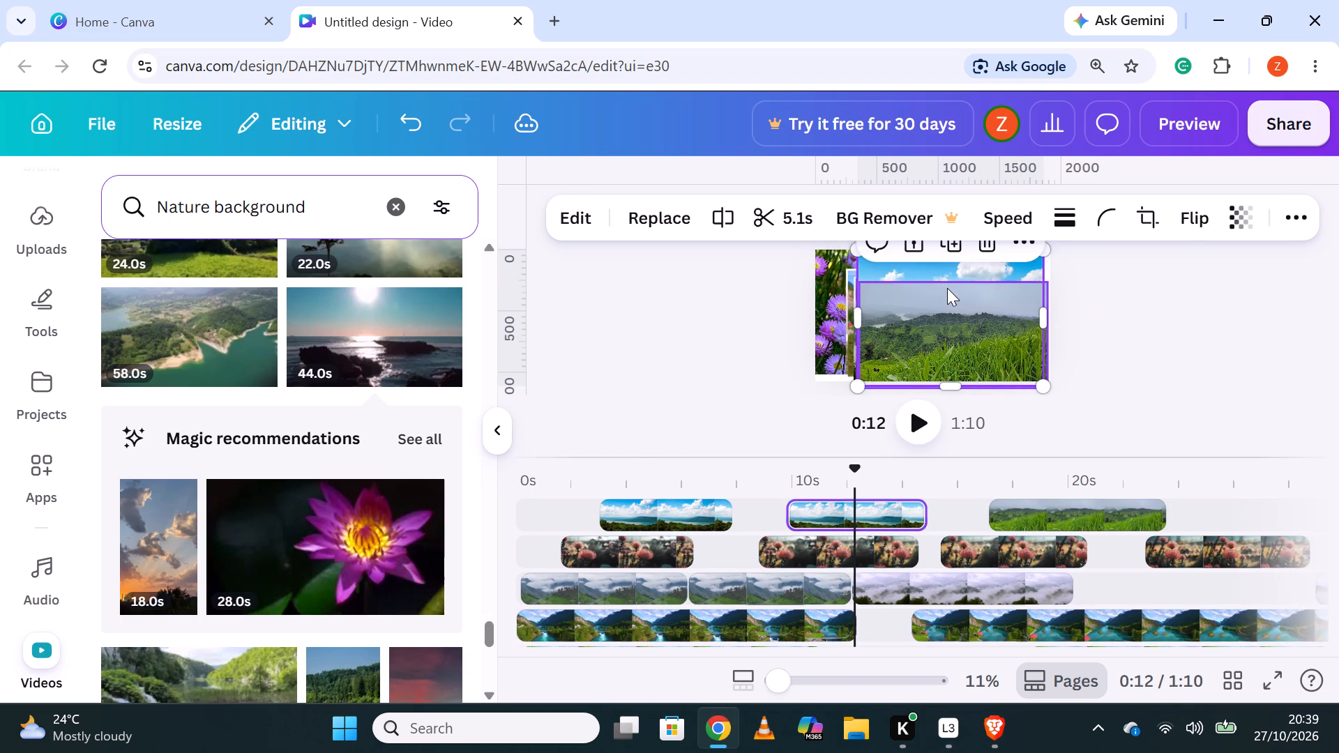
Stretch the green hillside clip upward and leftward to cover the whole canvas, about 1,900 × 1,160 px.
left_click(943, 283)
left_click_drag(951, 281, 944, 242)
left_click_drag(863, 319, 820, 317)
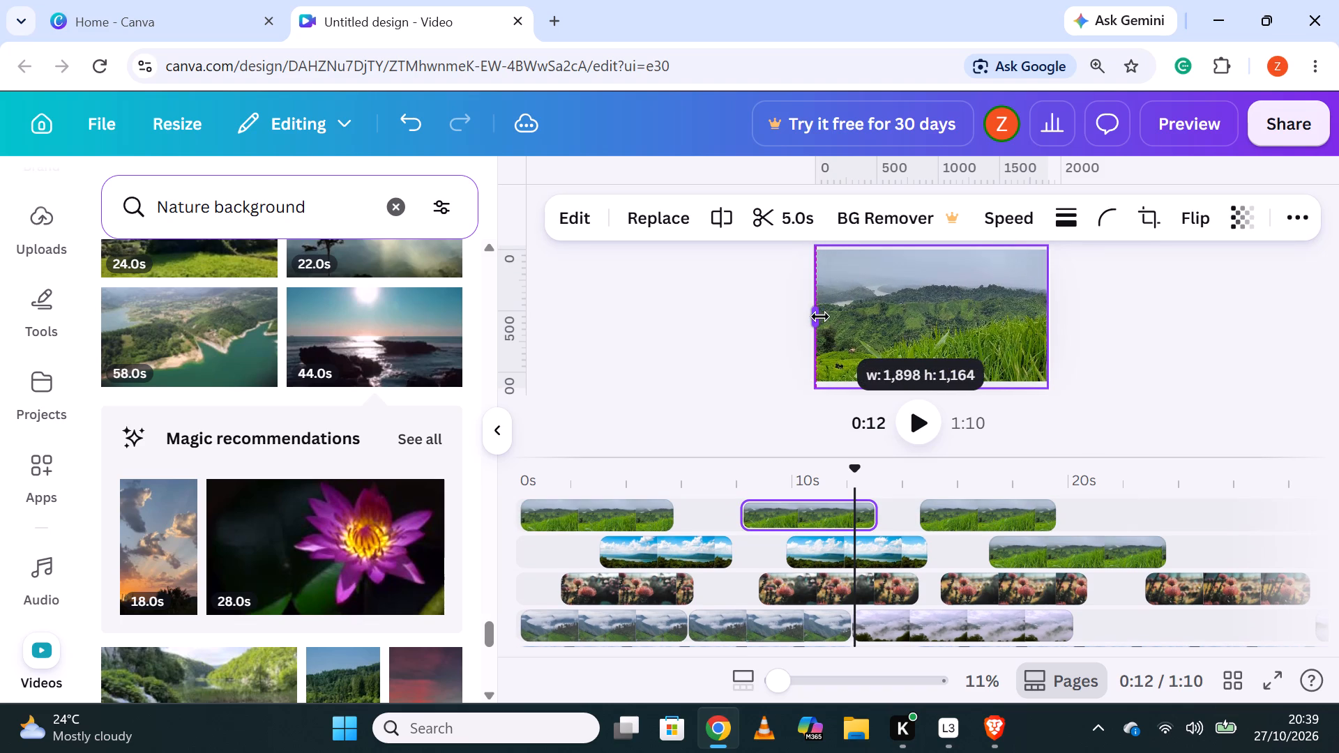
left_click_drag(820, 317, 816, 317)
Add the 18.0 s sunset cloud video on a new track between the purple flowers and golden forest tracks, starting at about 0 s.
scroll(1005, 353, "down", 1)
scroll(822, 568, "down", 1)
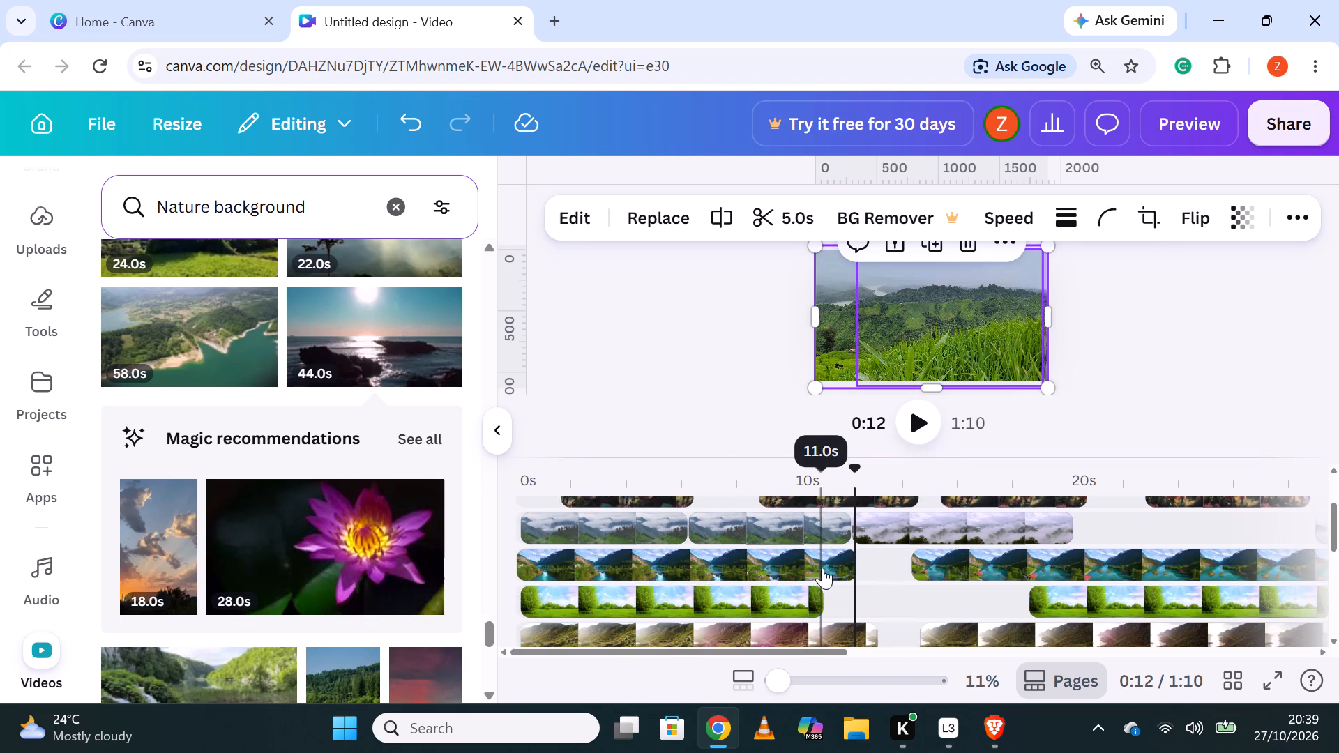
scroll(822, 568, "up", 1)
left_click(877, 577)
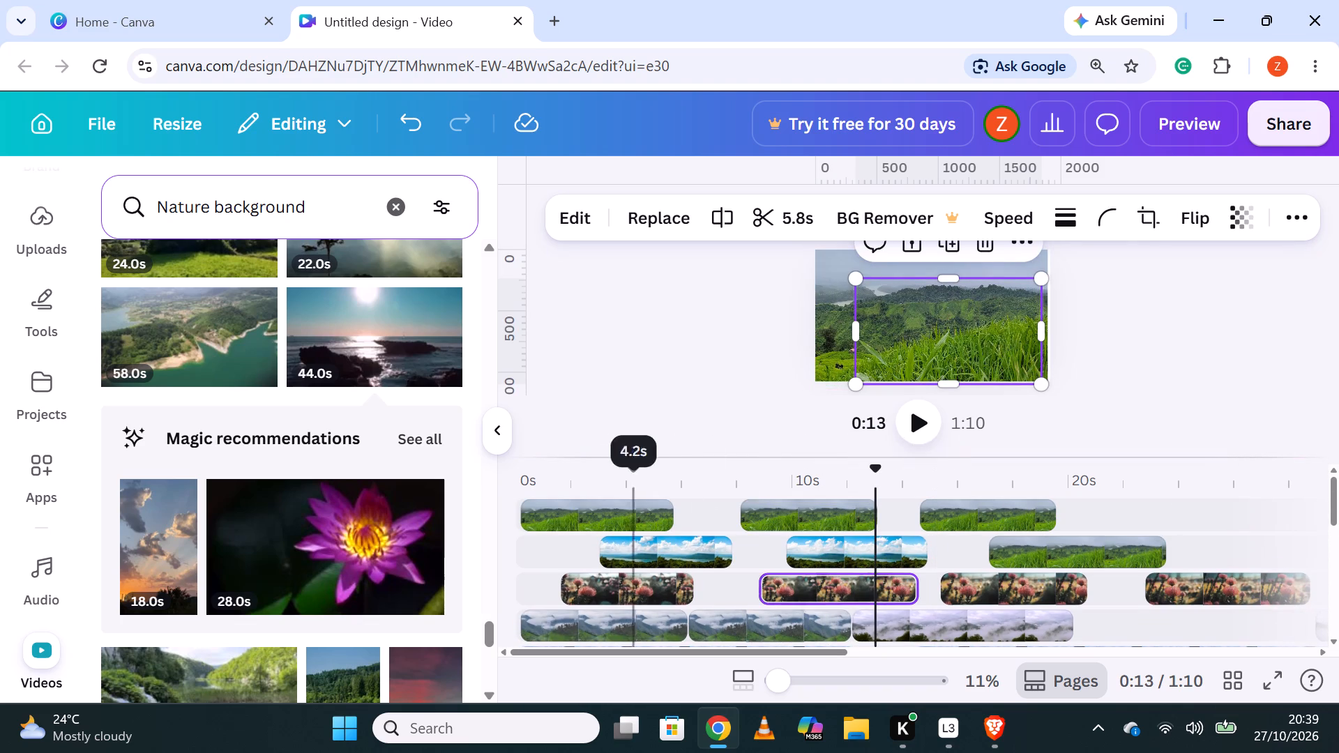
scroll(639, 602, "down", 2)
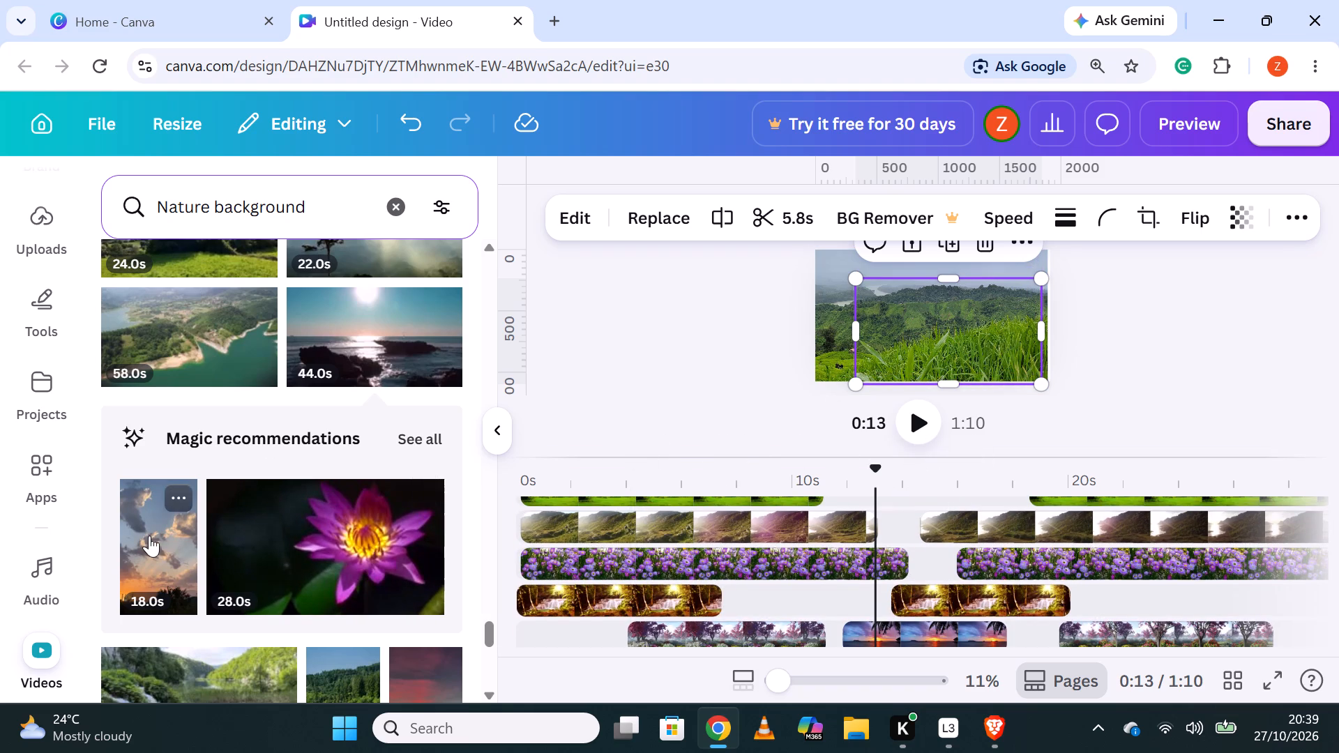
left_click_drag(149, 535, 732, 582)
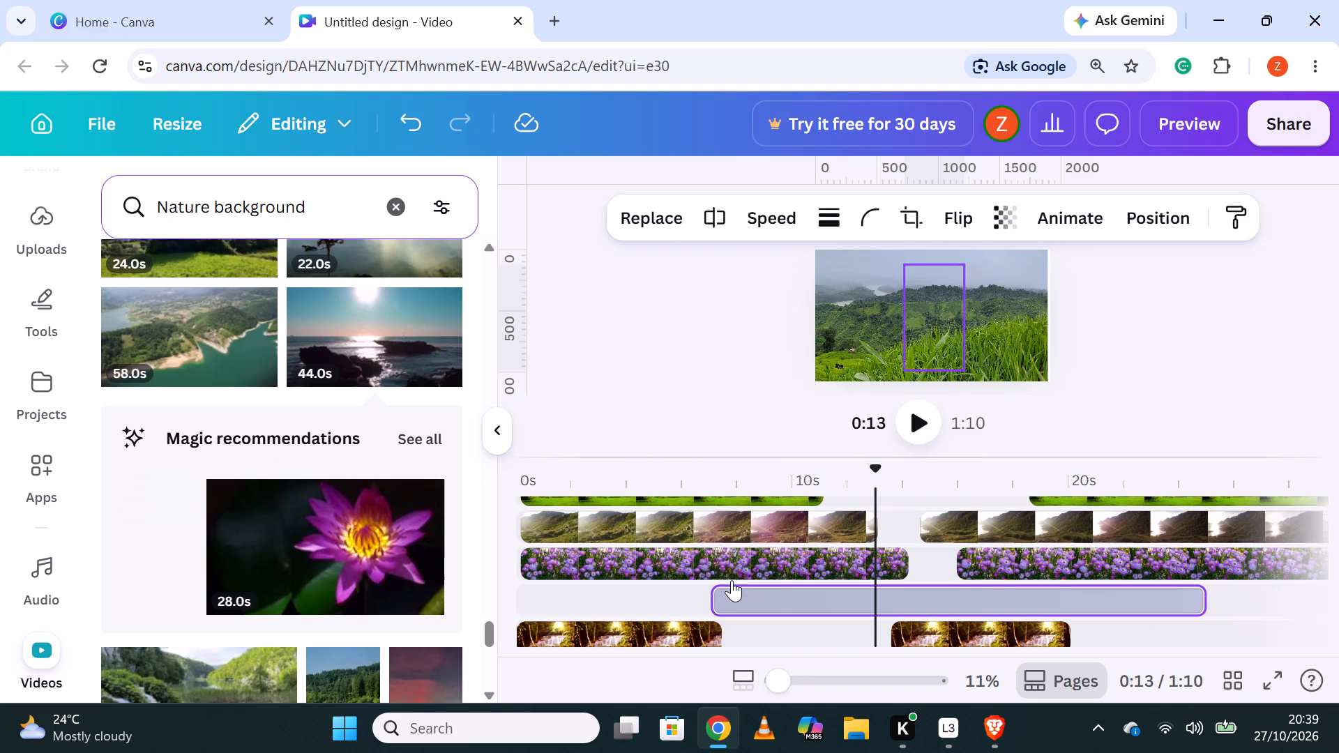
left_click_drag(806, 600, 633, 593)
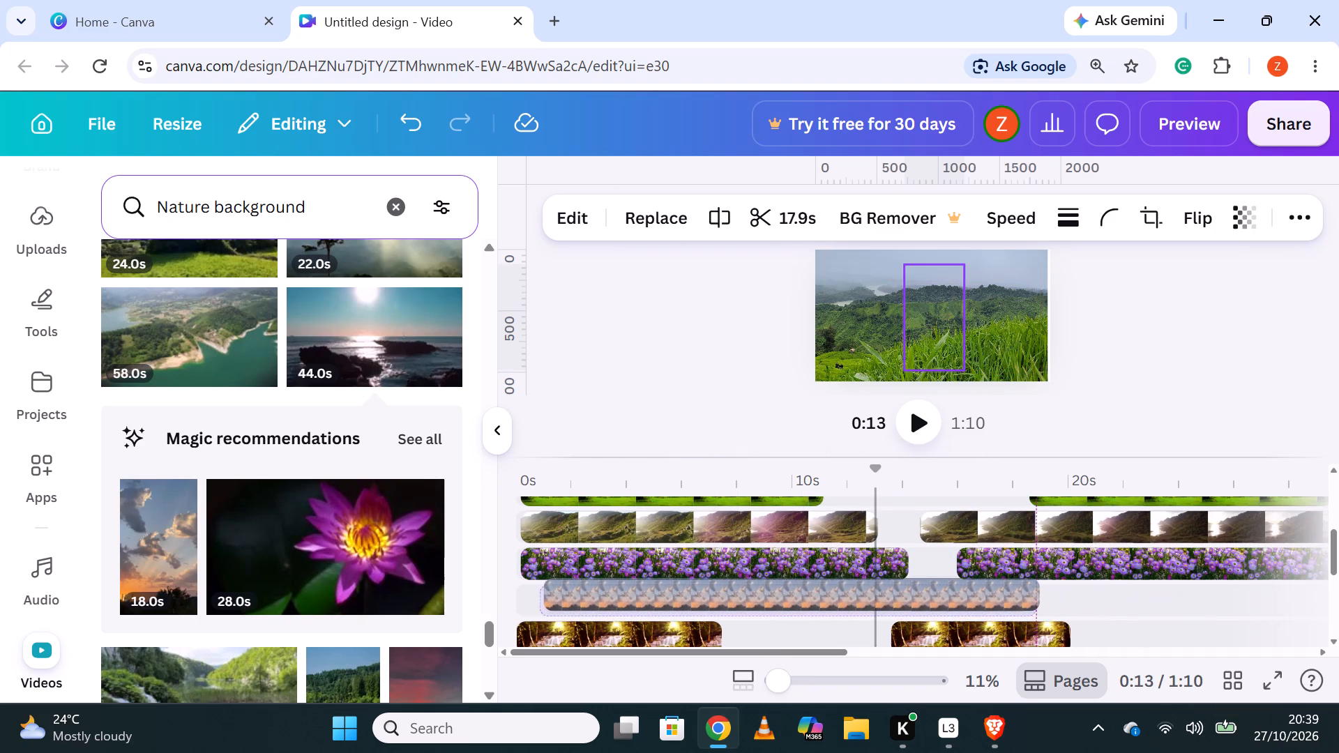
left_click_drag(633, 593, 619, 596)
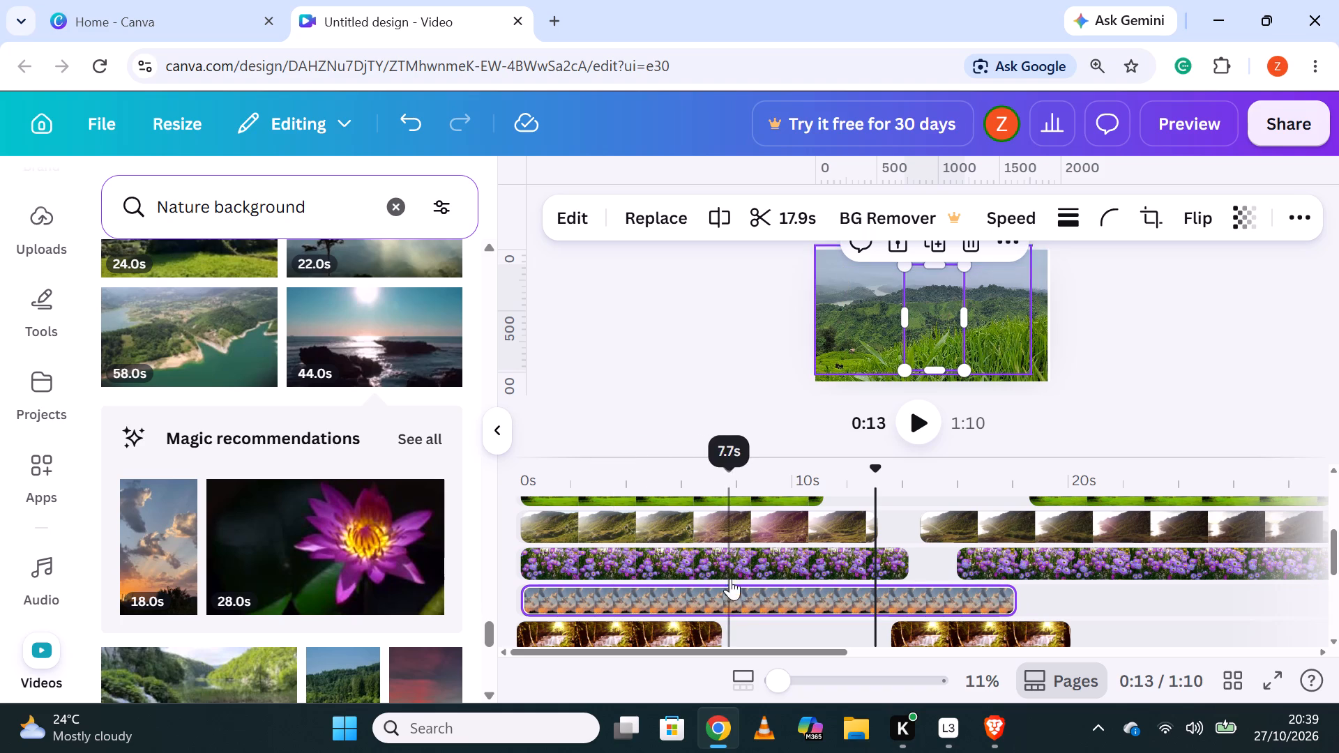
Split the sunset cloud clip at about 8.3 s and move the 9.7 s second piece to start at about 12.4 s.
left_click(745, 595)
right_click(742, 595)
left_click(796, 623)
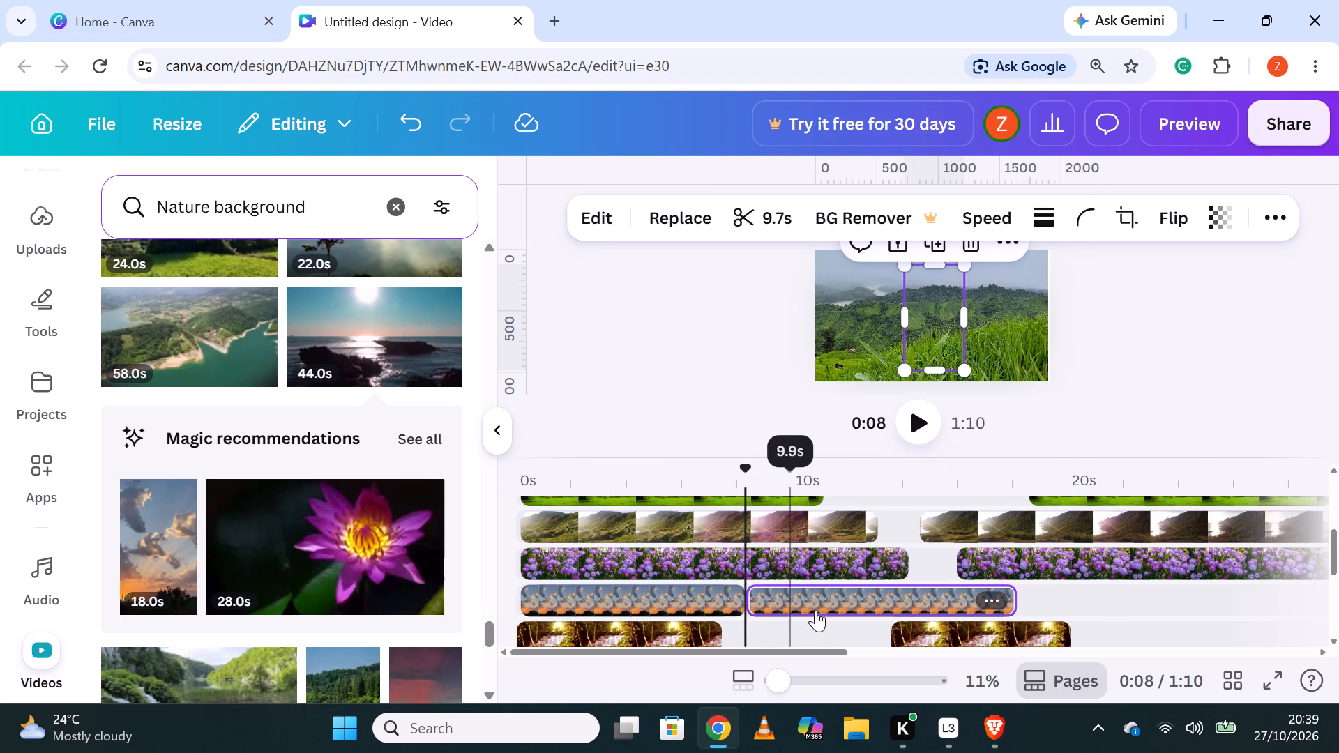
left_click_drag(826, 598, 936, 600)
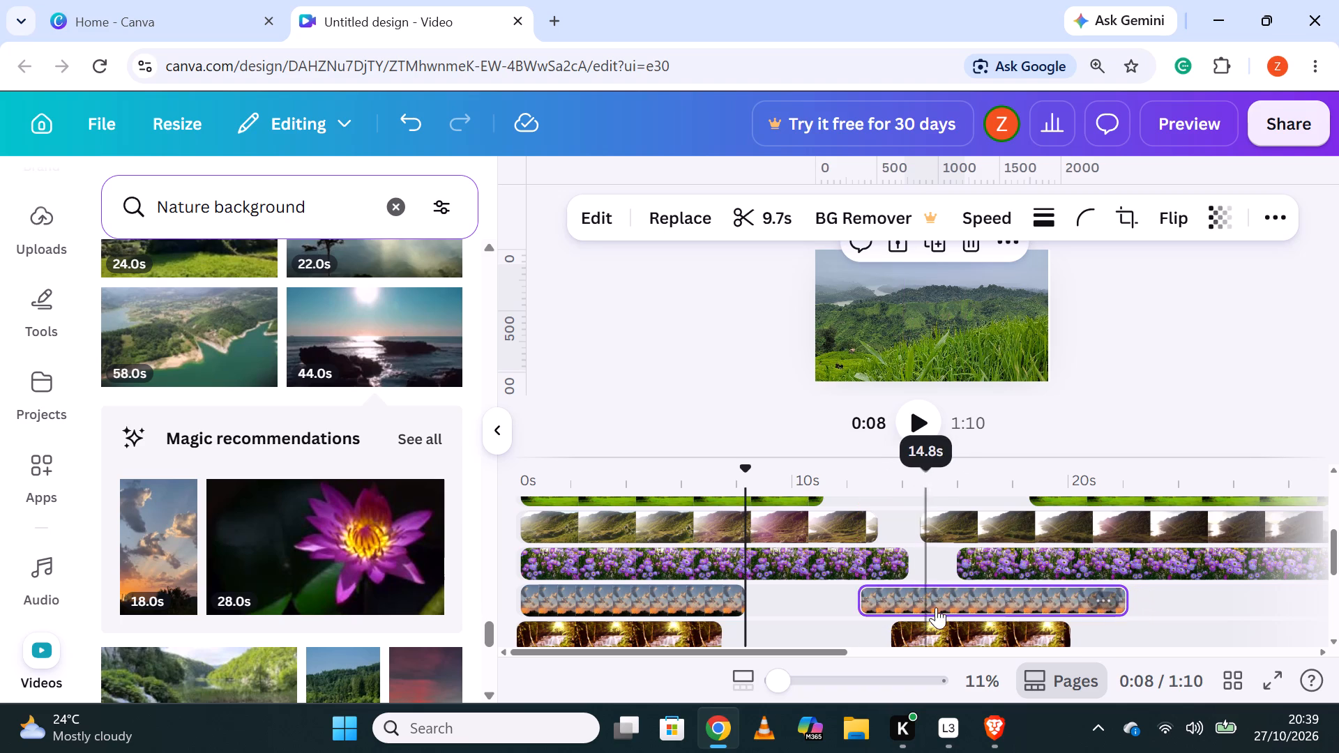
Split the 9.7 s cloud piece at about 17.3 s and move its two parts to start at about 10.0 s and 17.8 s.
left_click(995, 597)
right_click(994, 597)
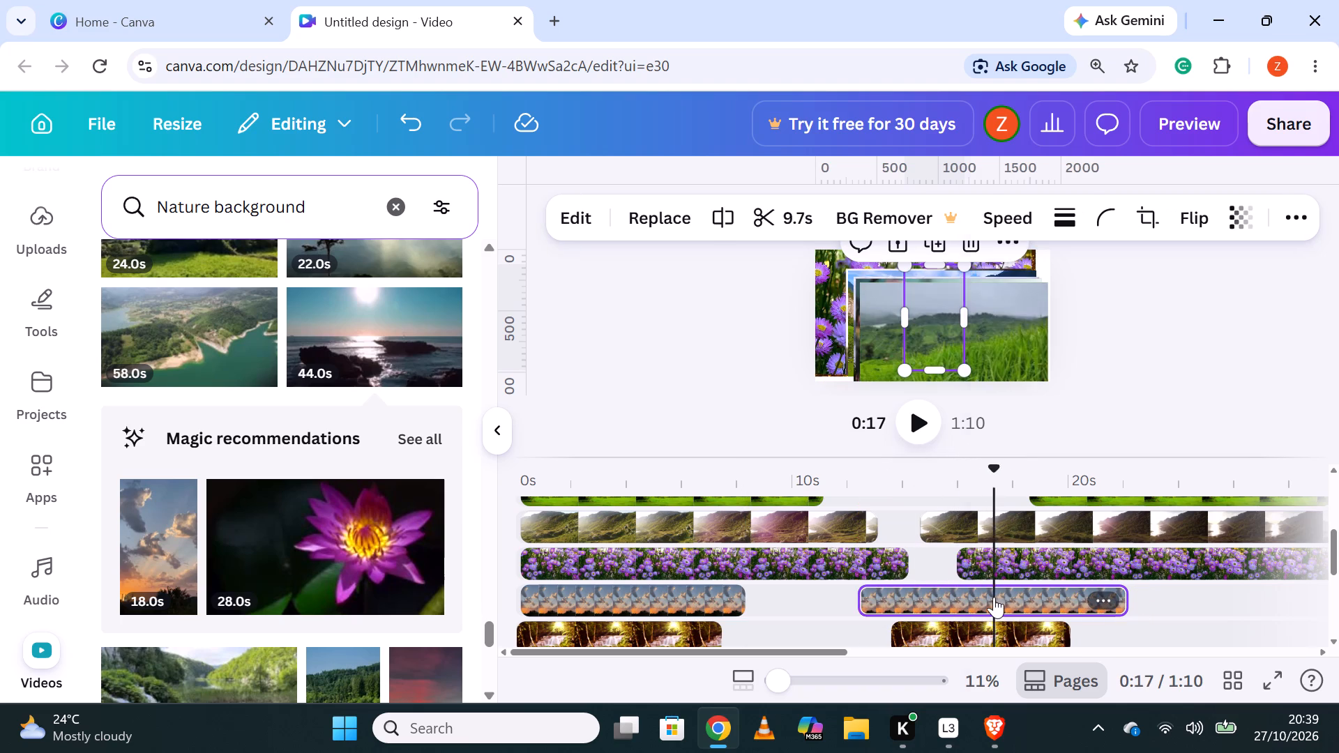
left_click(1010, 627)
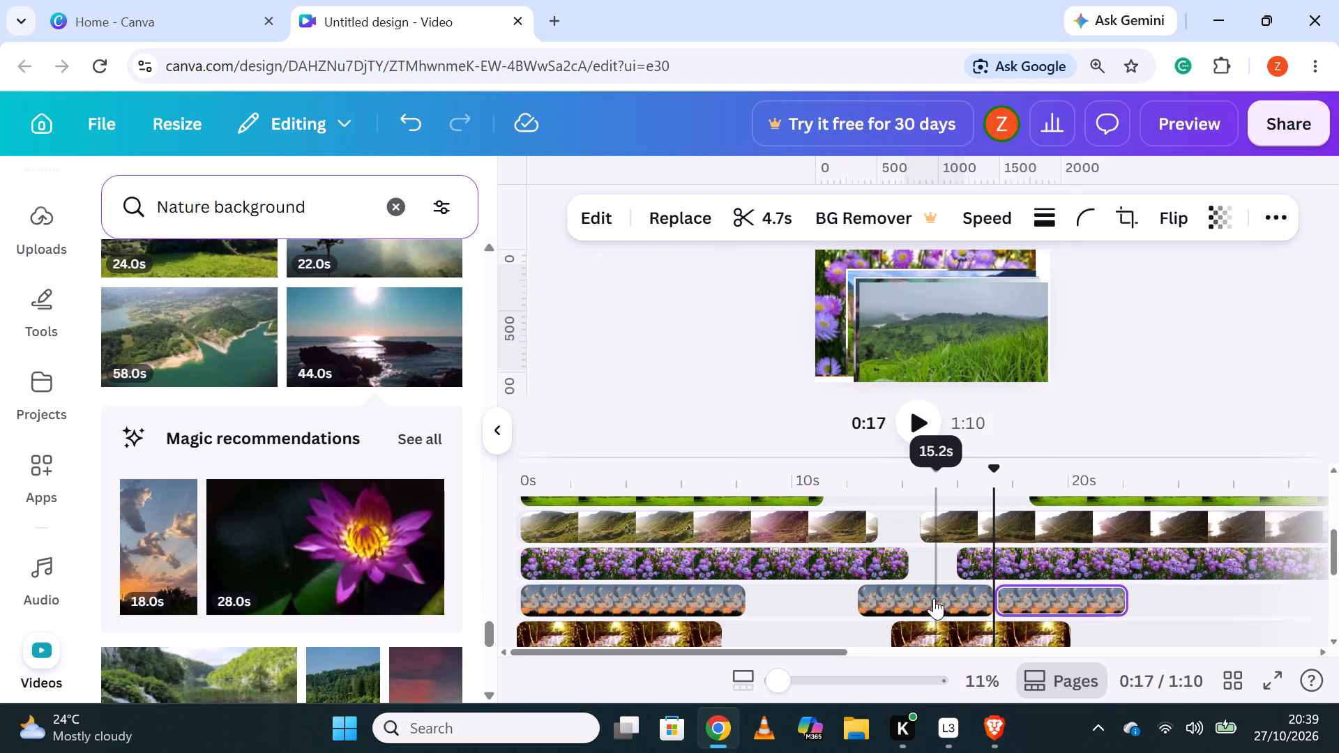
left_click_drag(933, 598, 861, 572)
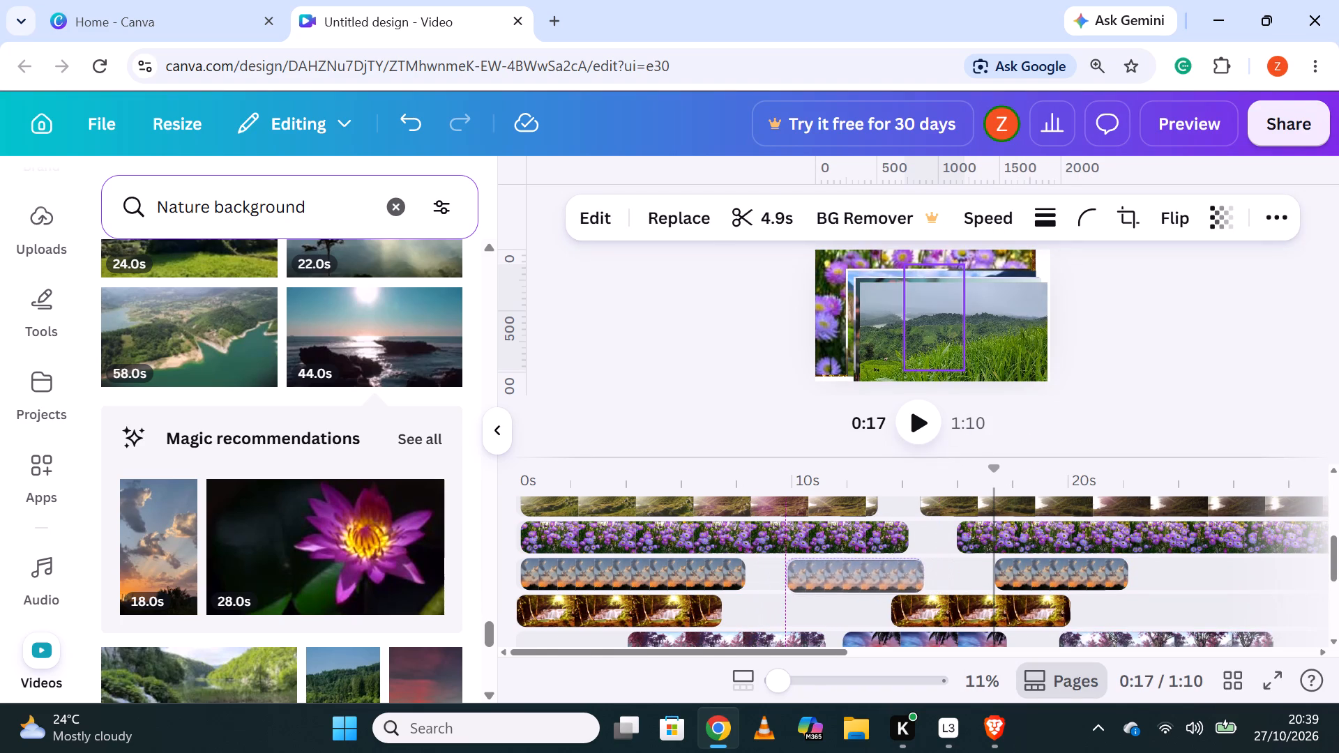
left_click_drag(861, 572, 867, 572)
left_click_drag(1036, 570, 1062, 572)
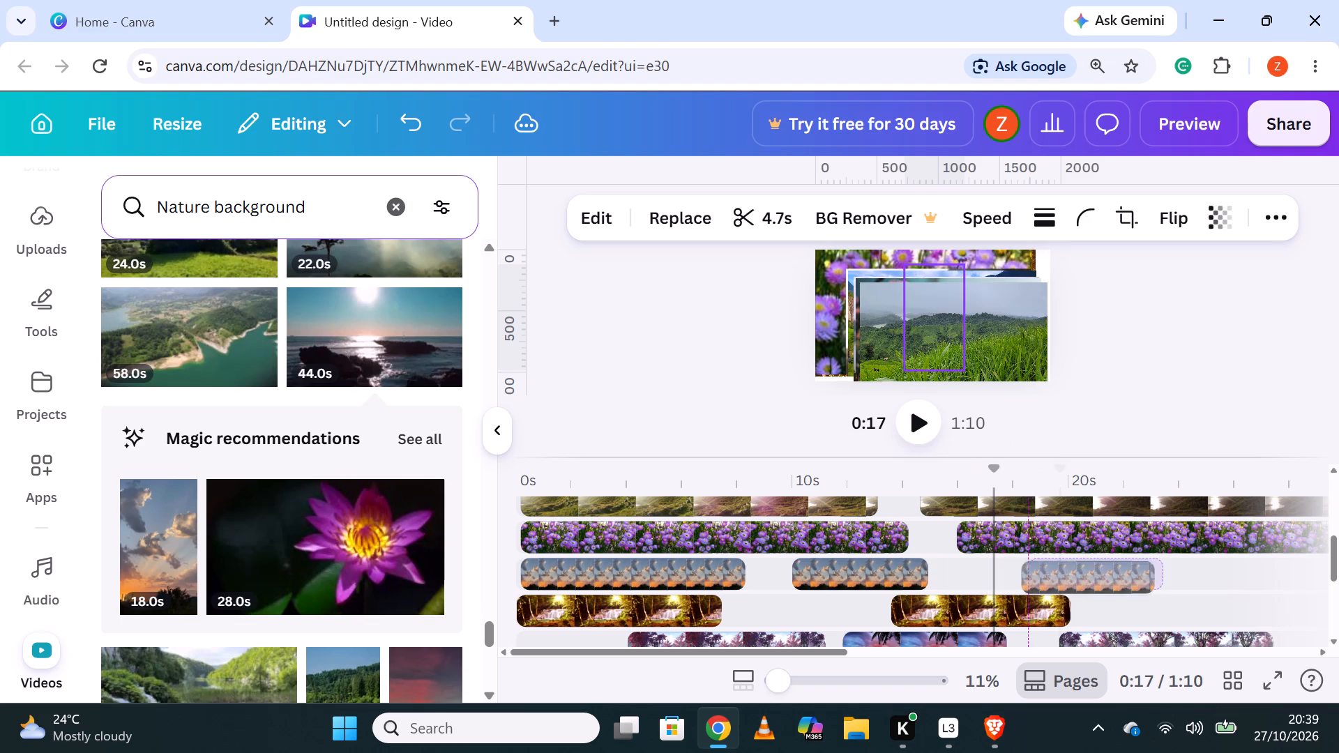
left_click_drag(1062, 572, 1052, 568)
Split the first cloud piece at about 4.1 s and shift the following two pieces to start at about 5.3 s and 11.8 s.
left_click(633, 560)
right_click(632, 561)
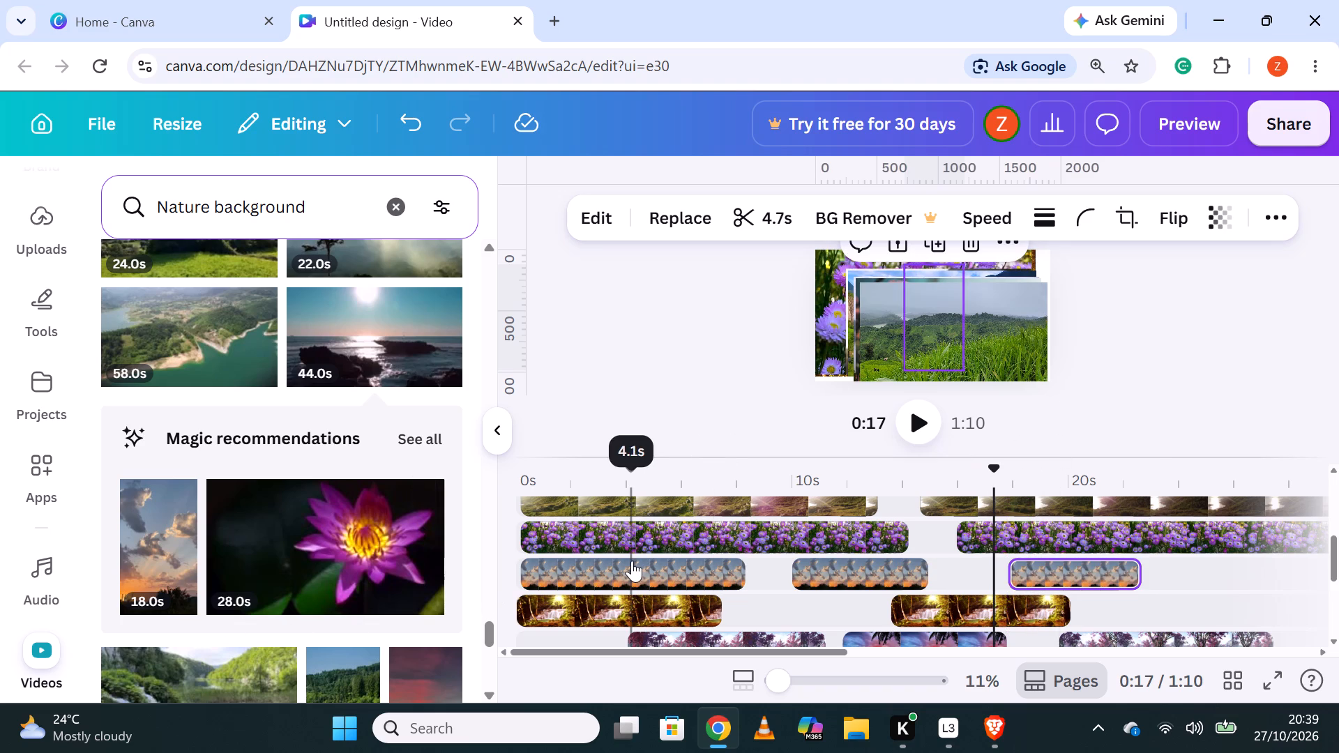
left_click_drag(691, 621, 695, 627)
left_click(695, 628)
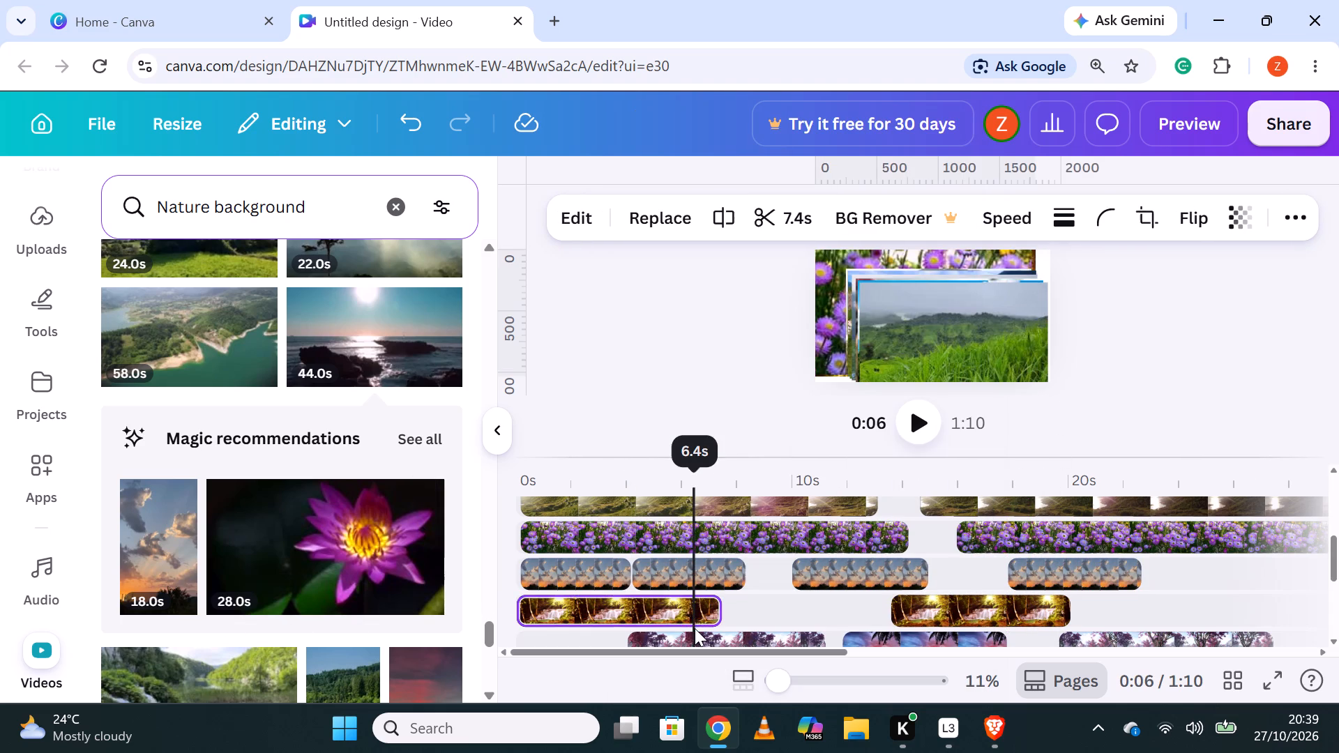
left_click(667, 588)
left_click(662, 579)
left_click_drag(668, 577, 681, 577)
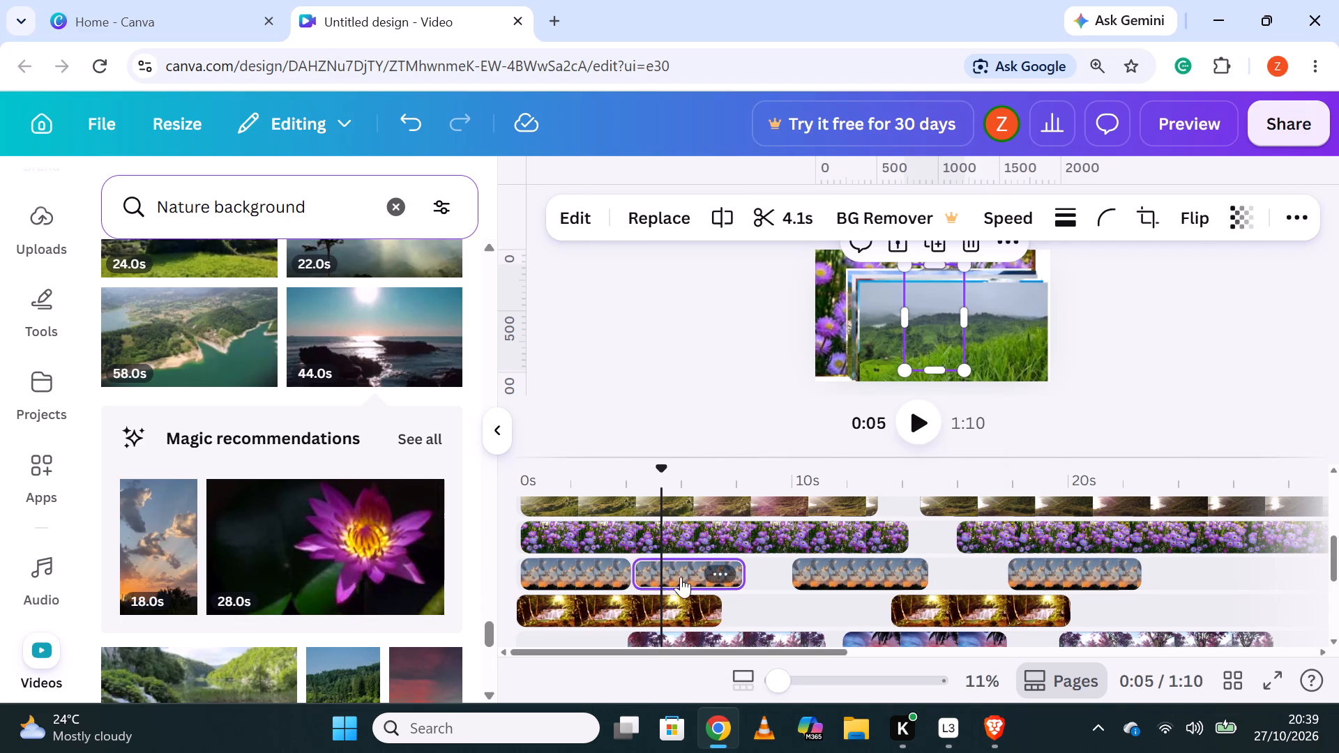
left_click_drag(681, 577, 702, 573)
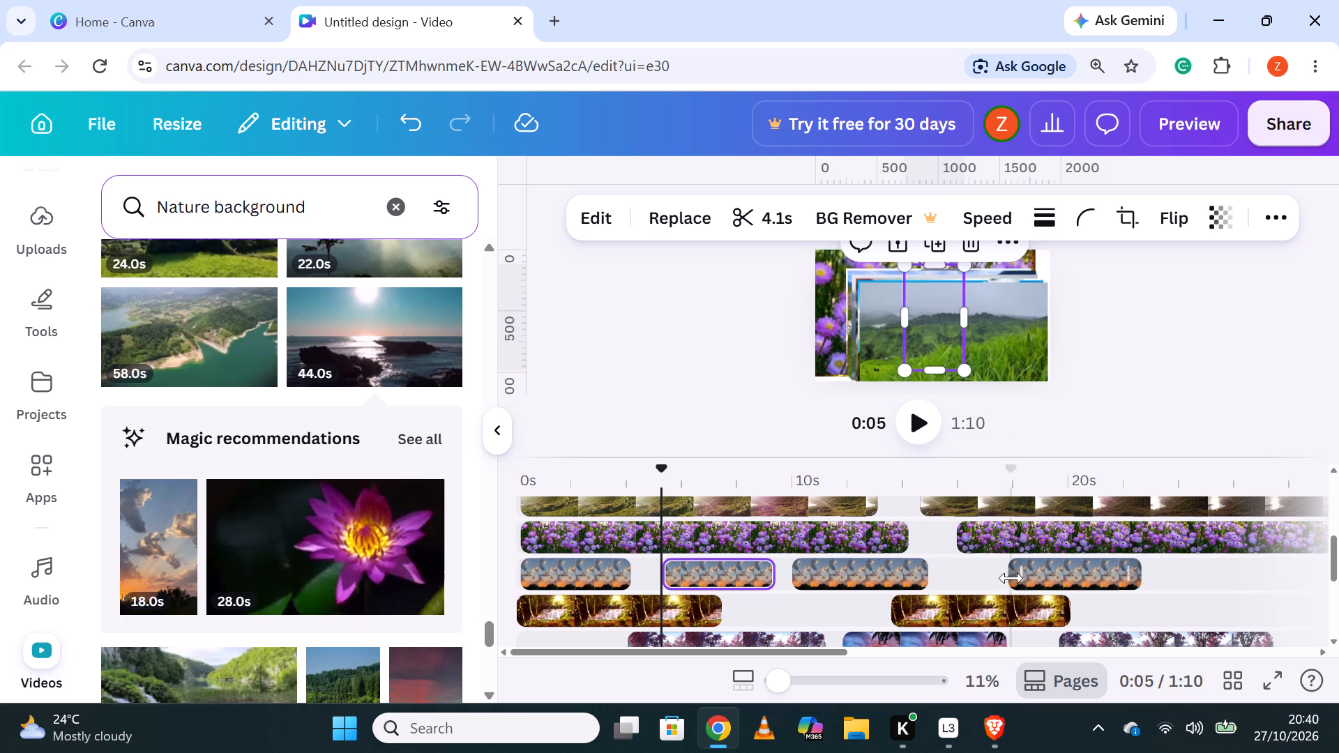
left_click_drag(875, 578, 921, 572)
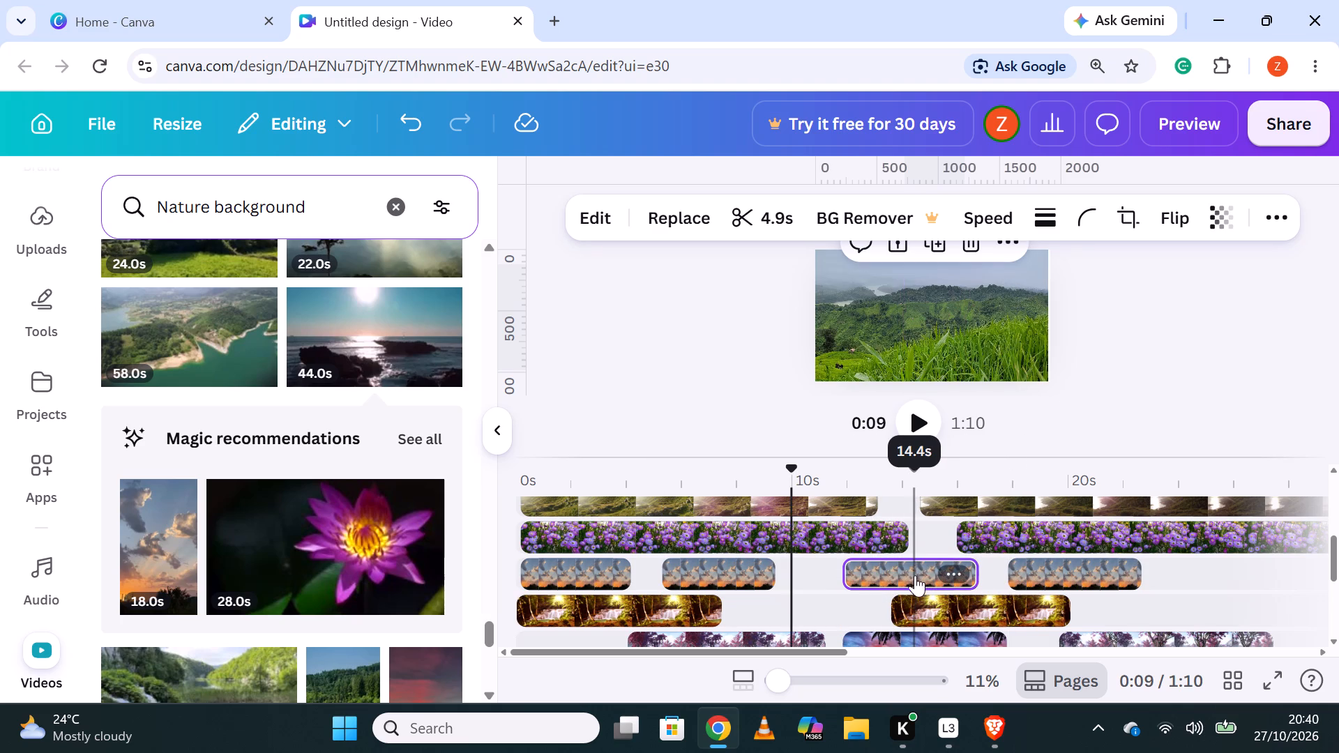
Move the purple mist clip to about 17.8 s and the second misty mountain clip to about 9.4 s on their track.
scroll(917, 589, "up", 3)
scroll(917, 589, "down", 1)
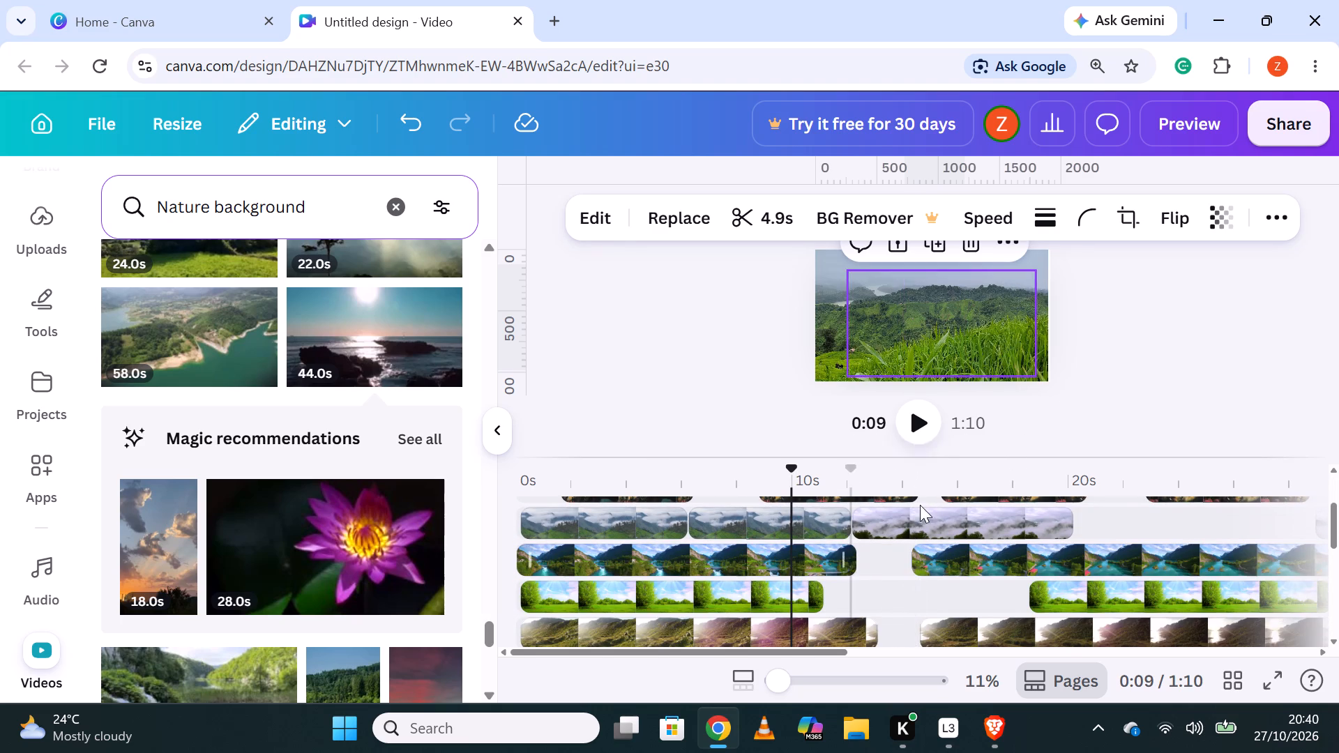
left_click_drag(917, 531, 1066, 523)
left_click(1064, 531)
left_click_drag(779, 515, 858, 499)
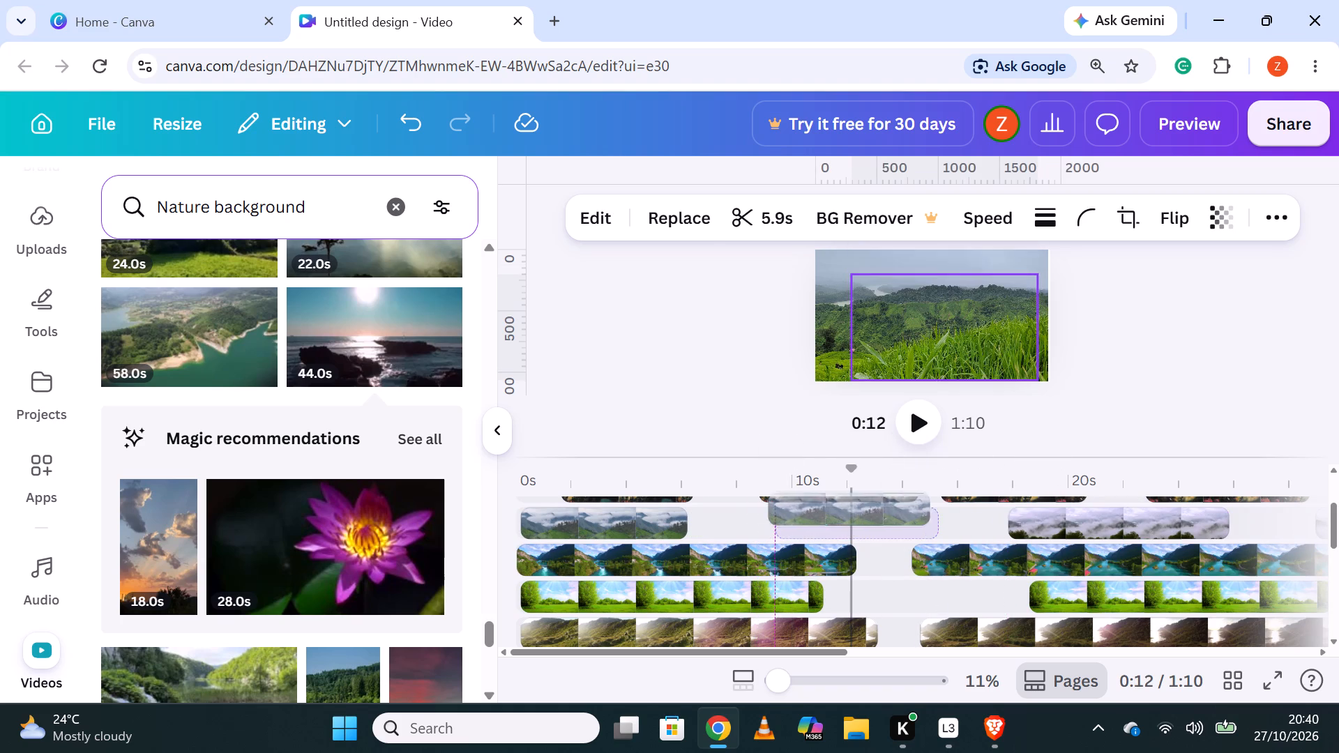
left_click_drag(858, 499, 867, 505)
Move the second bright green meadow clip earlier on its track to start at about 13.1 s.
scroll(872, 524, "down", 1)
scroll(872, 524, "up", 1)
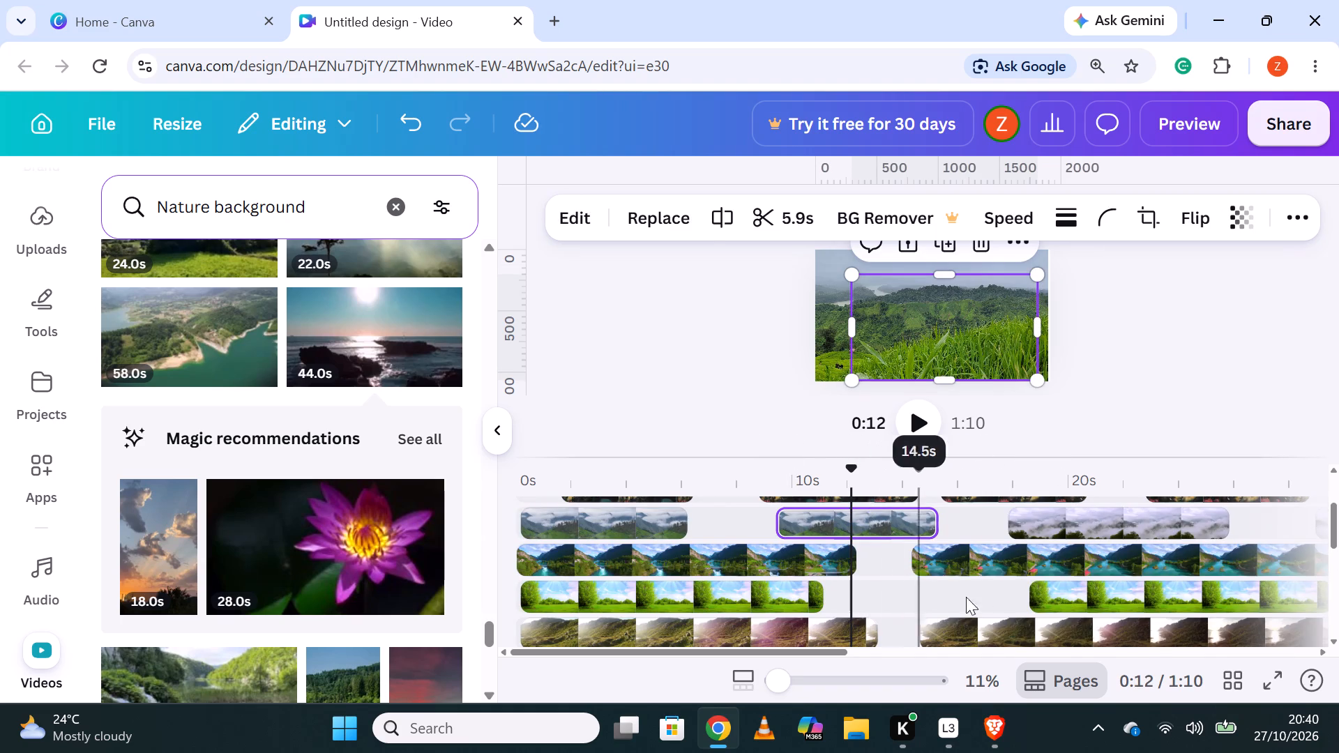
left_click_drag(1084, 595, 931, 597)
Split the 47.6 s mountain lake clip at about 28.9 s and 36.1 s.
scroll(988, 553, "down", 1)
scroll(988, 553, "up", 1)
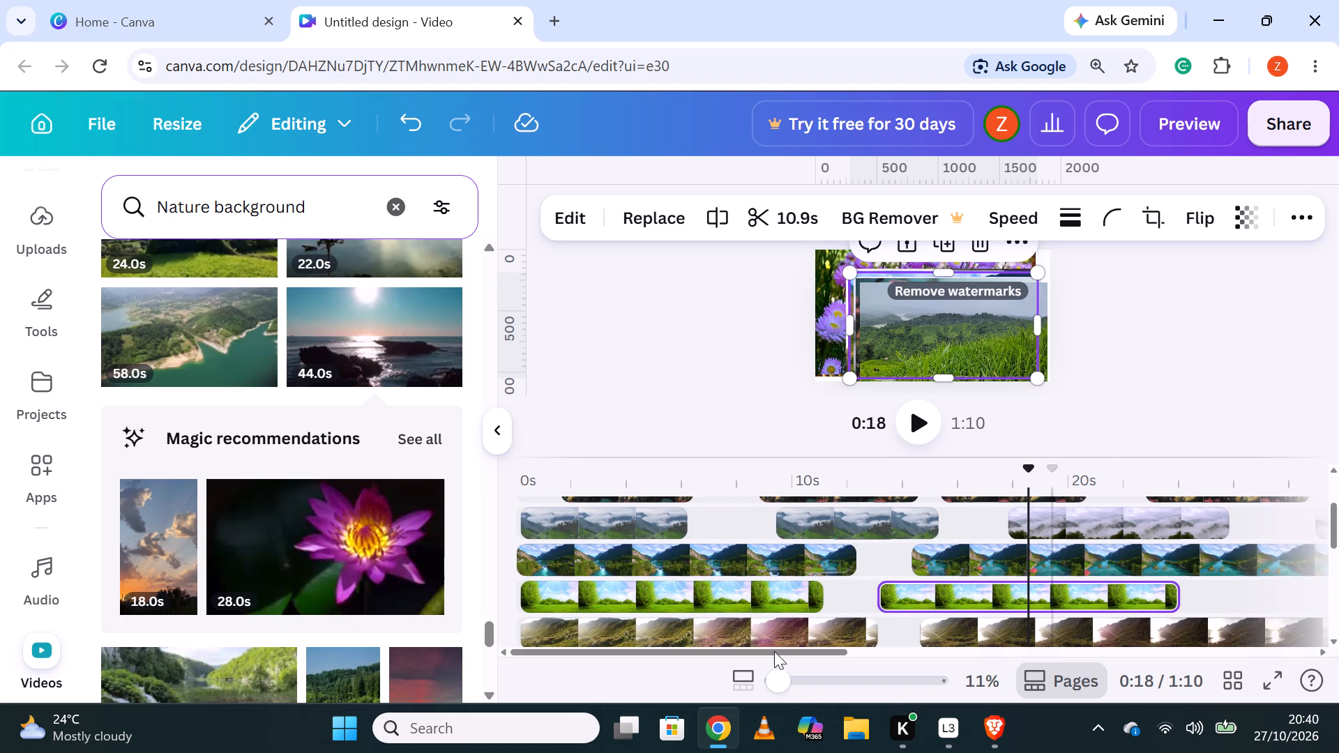
left_click_drag(777, 647, 954, 646)
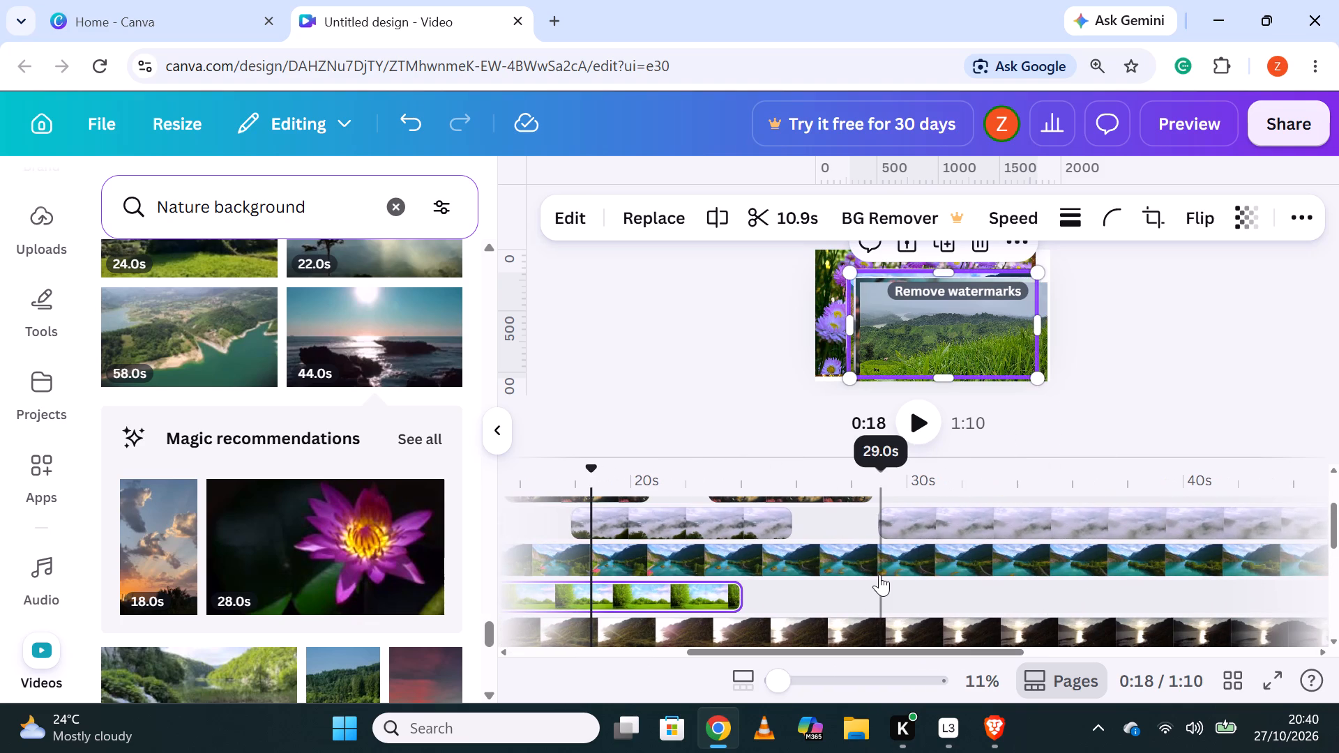
left_click(879, 575)
right_click(880, 573)
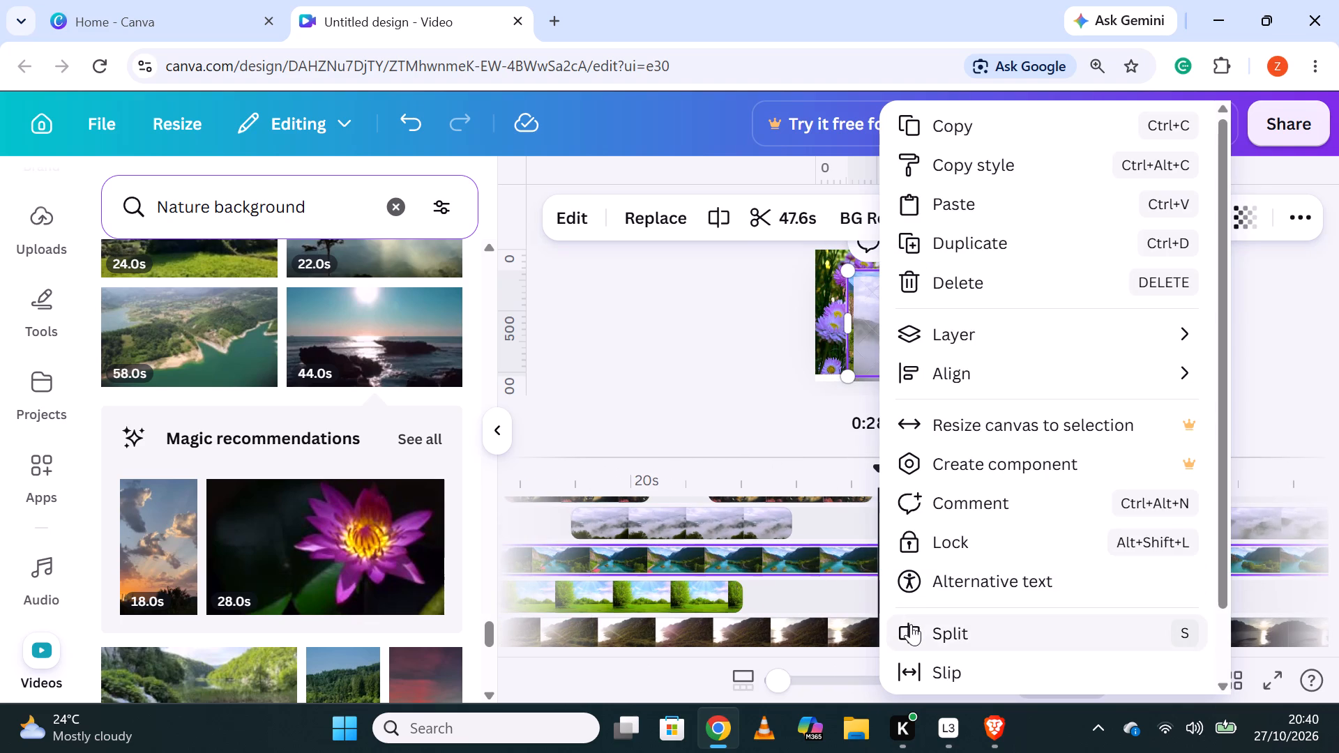
left_click(911, 625)
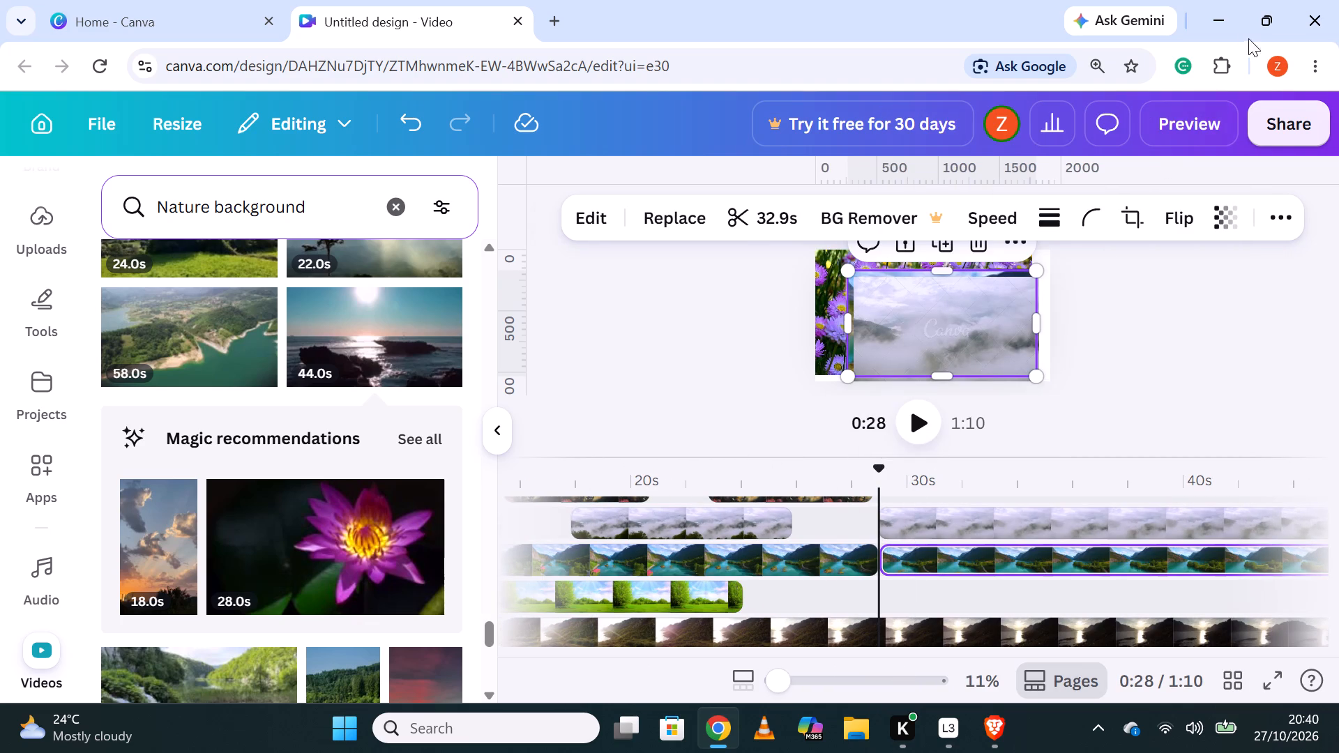
left_click(1076, 564)
right_click(1077, 563)
left_click(1059, 634)
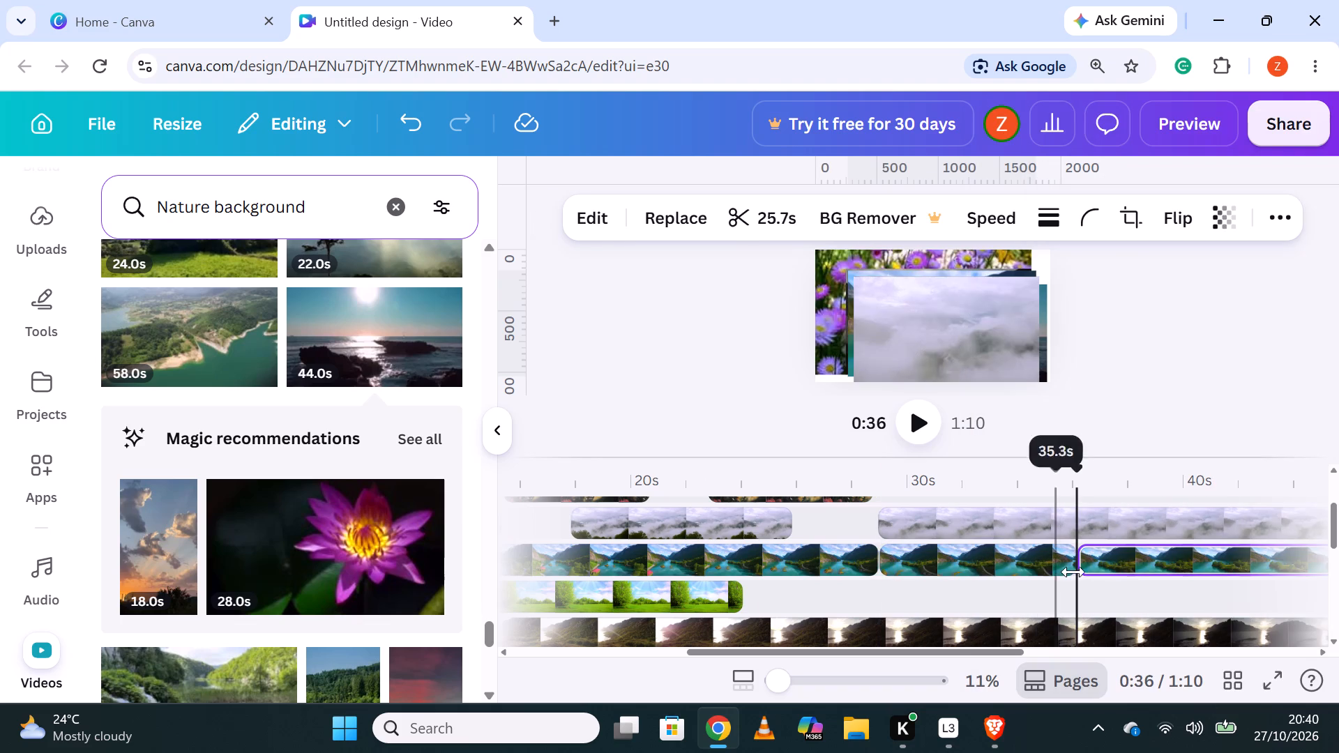
Split the remaining 25.7 s mountain lake piece at about 43.7 s and 49.5 s.
left_click_drag(925, 651, 1047, 648)
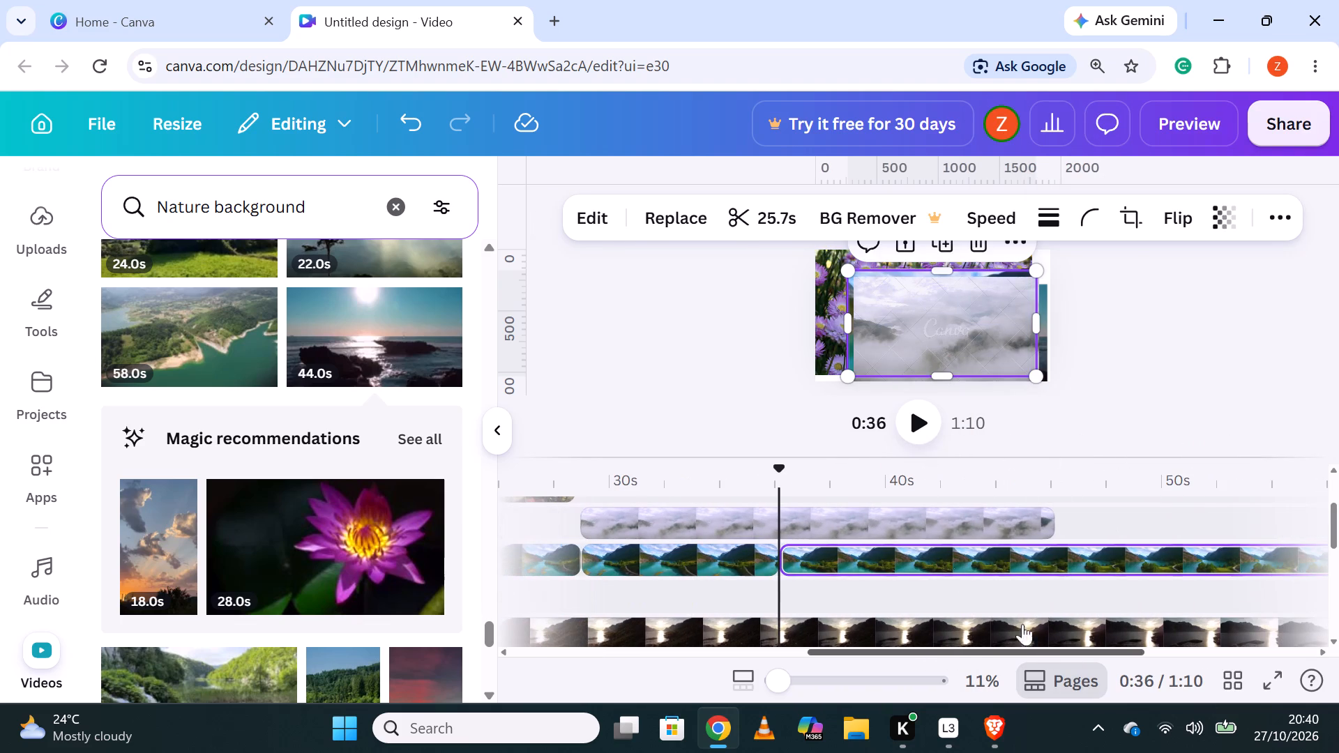
left_click(992, 570)
right_click(991, 570)
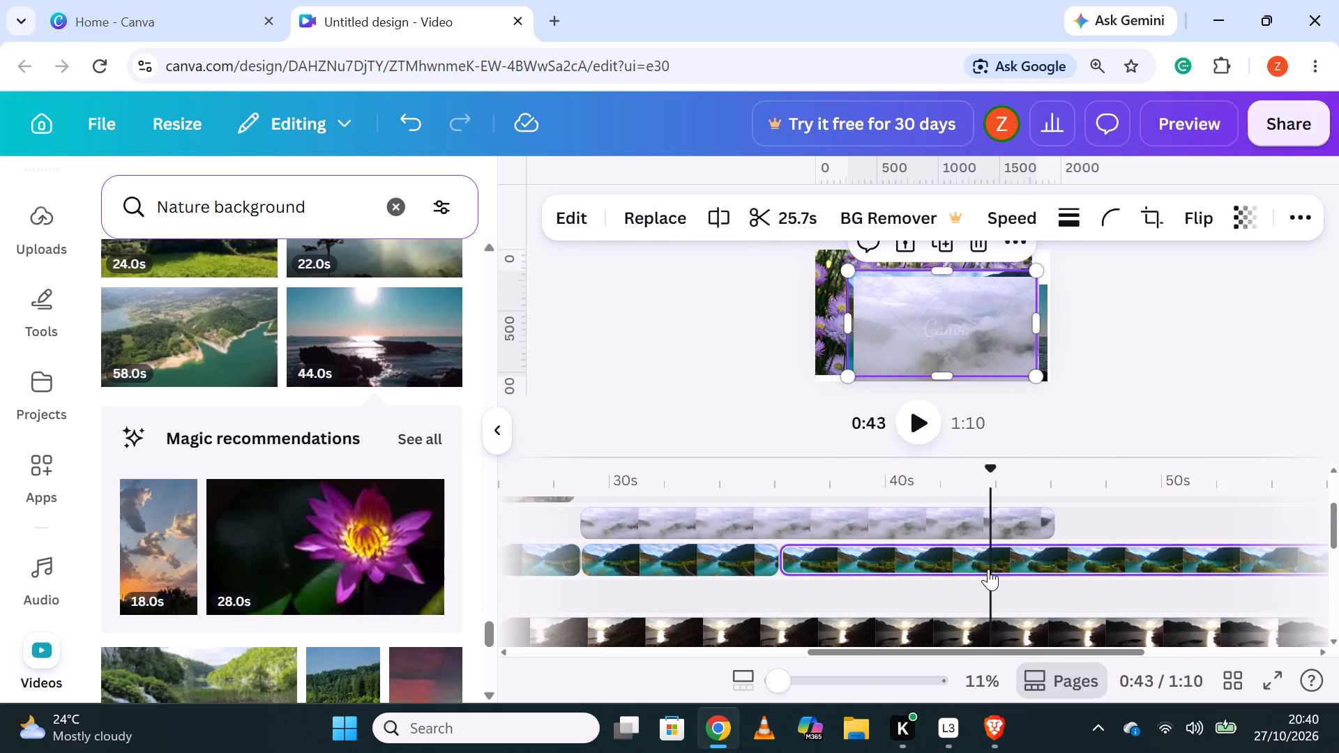
left_click(1013, 627)
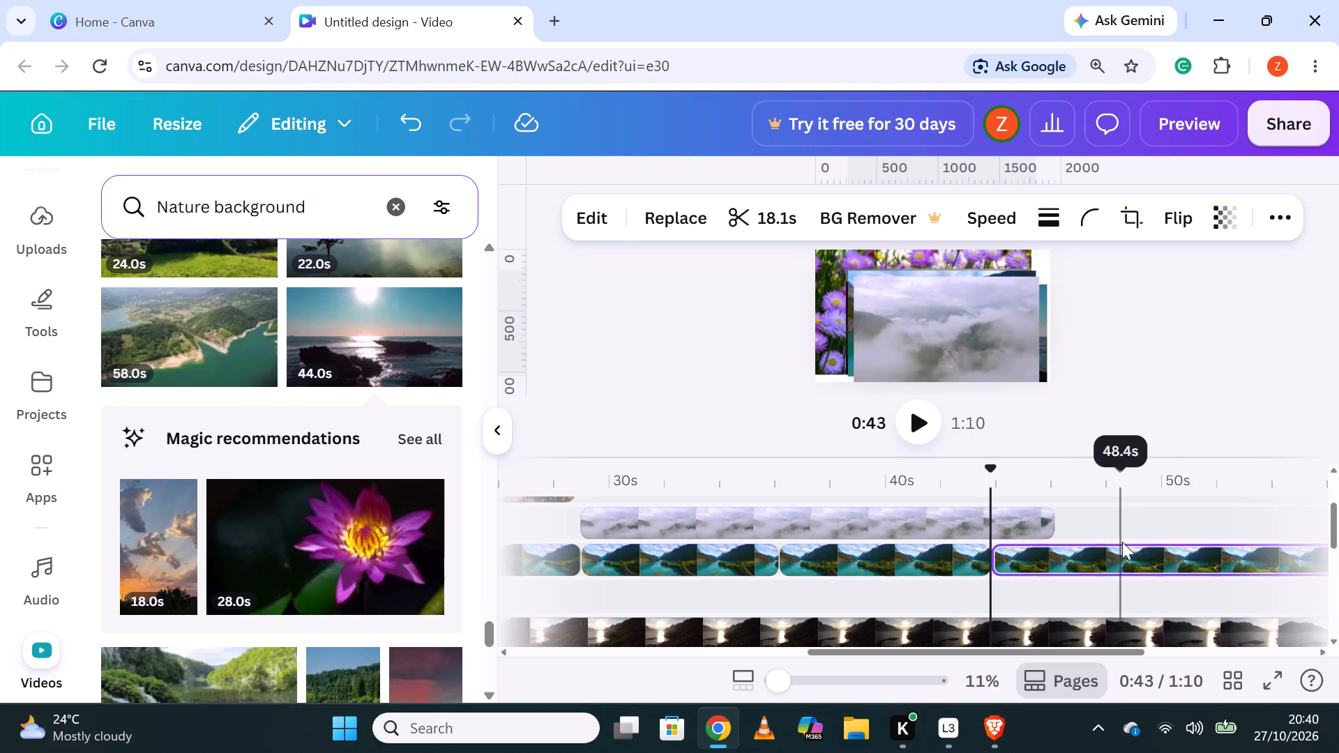
left_click(1149, 547)
right_click(1149, 547)
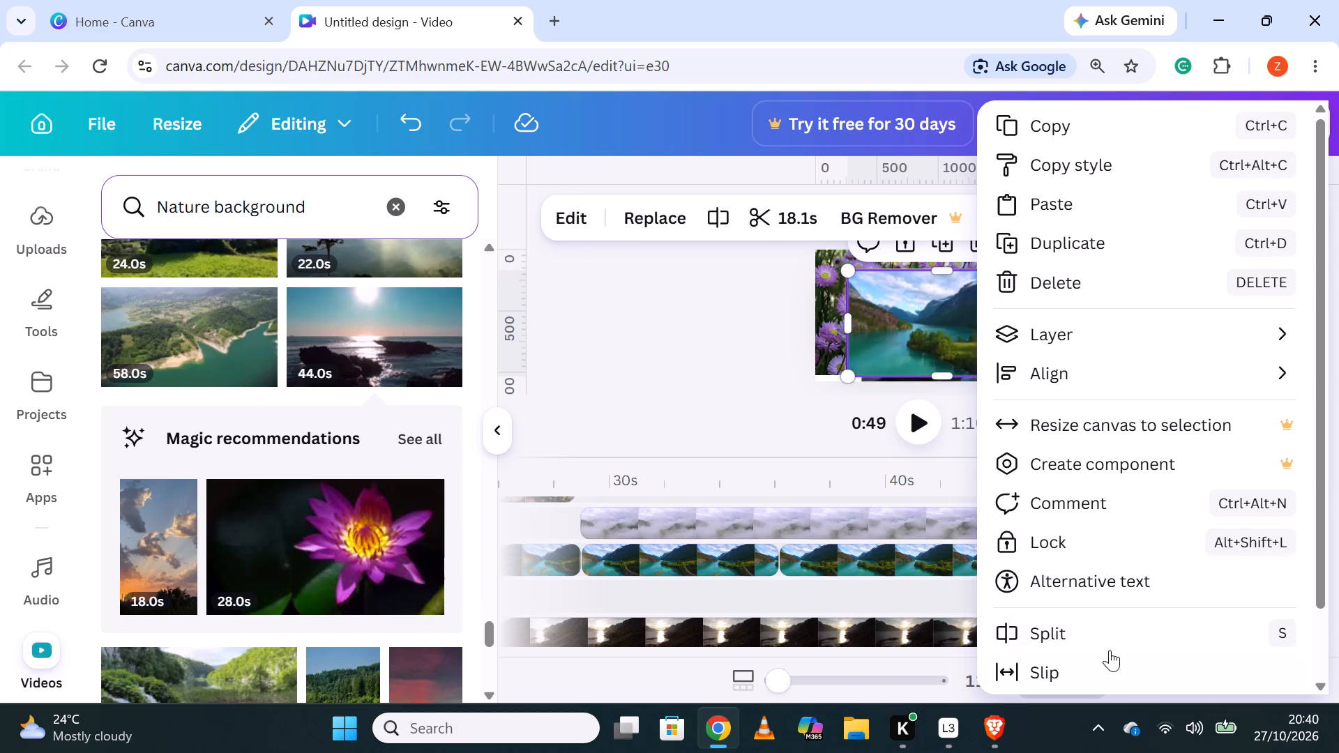
left_click(1100, 639)
left_click_drag(1118, 648, 1200, 664)
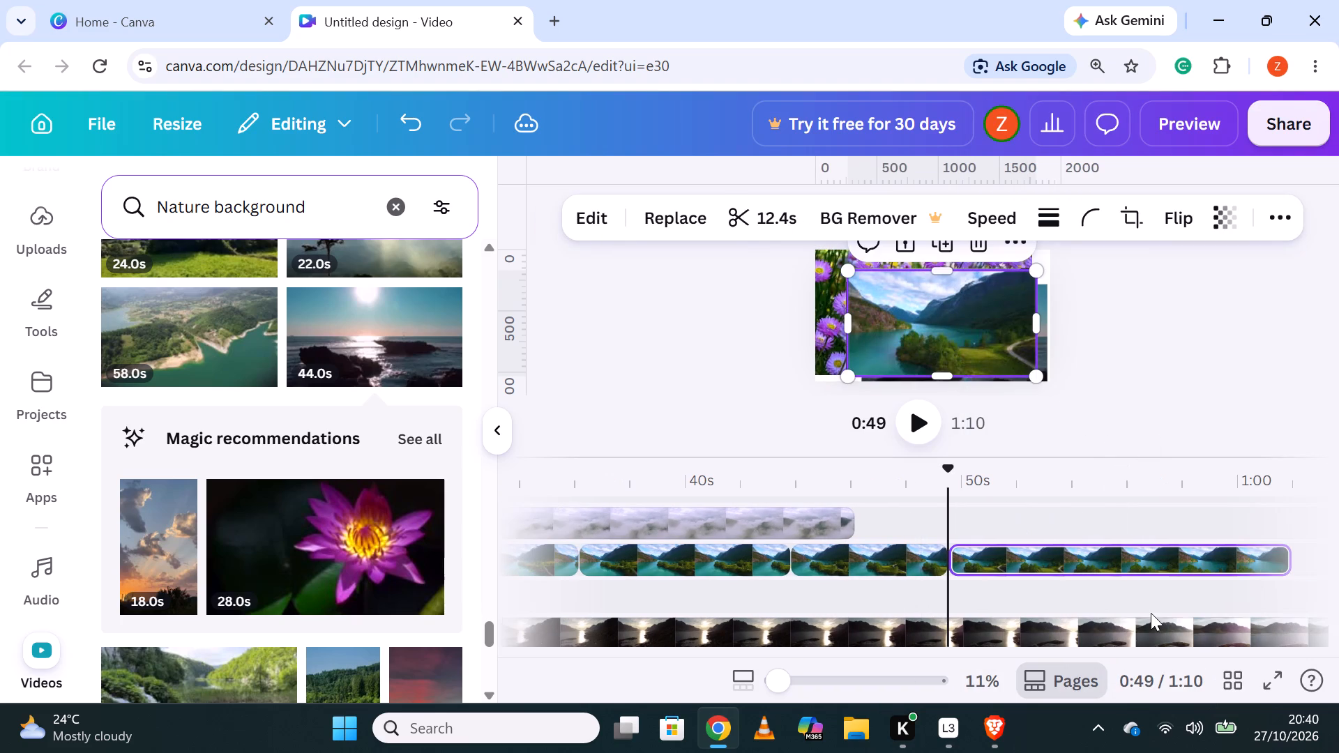
Split the remaining 12.4 s mountain lake piece at about 56 s.
left_click(1139, 573)
right_click(1135, 567)
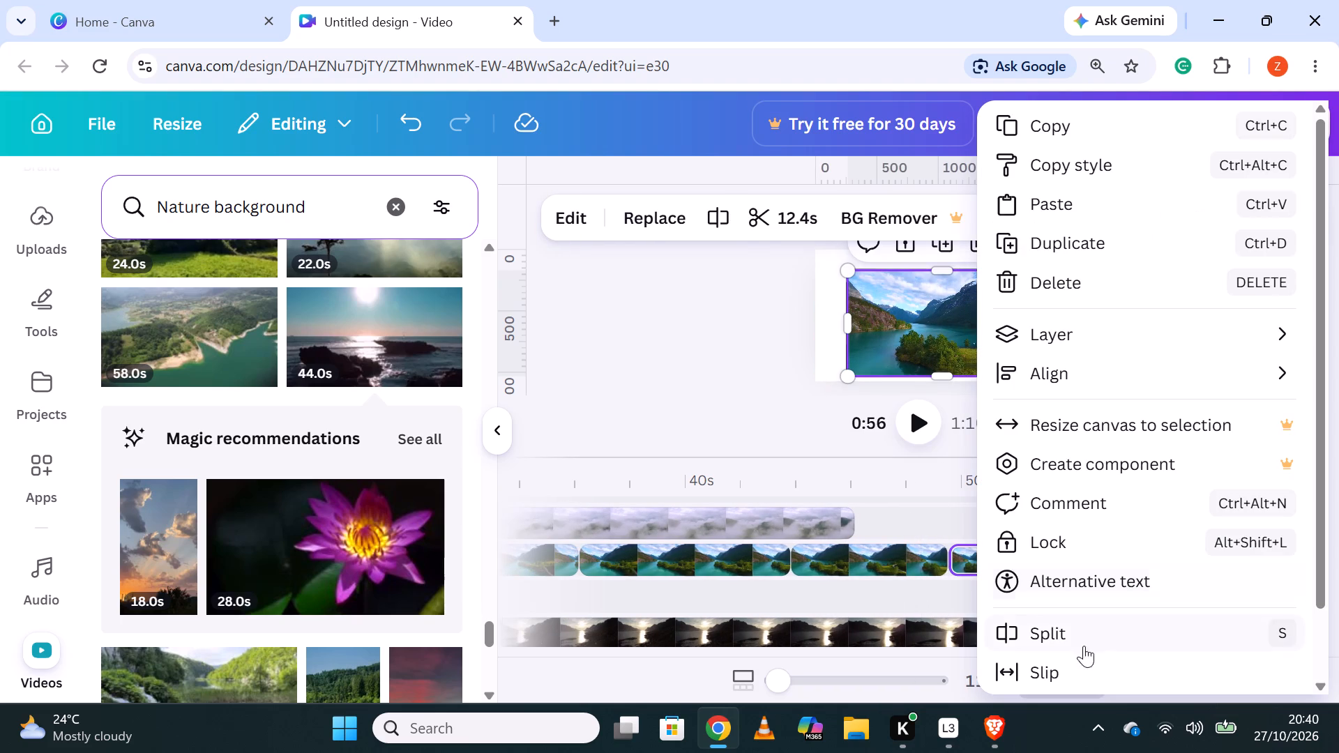
left_click(1081, 639)
Review the clip arrangement on all timeline tracks, from the end of the video back to its start.
left_click_drag(1084, 655, 1099, 653)
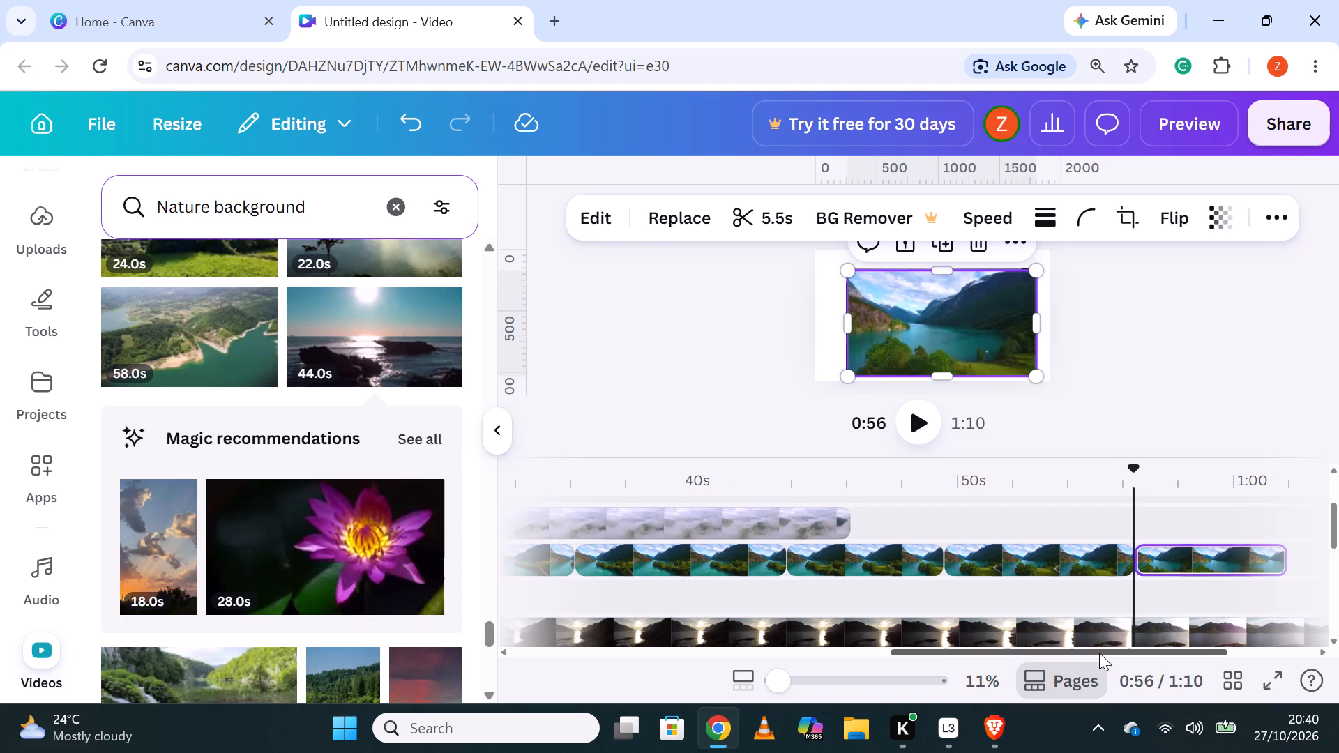
left_click_drag(1099, 653, 1164, 668)
left_click_drag(1076, 648, 1061, 655)
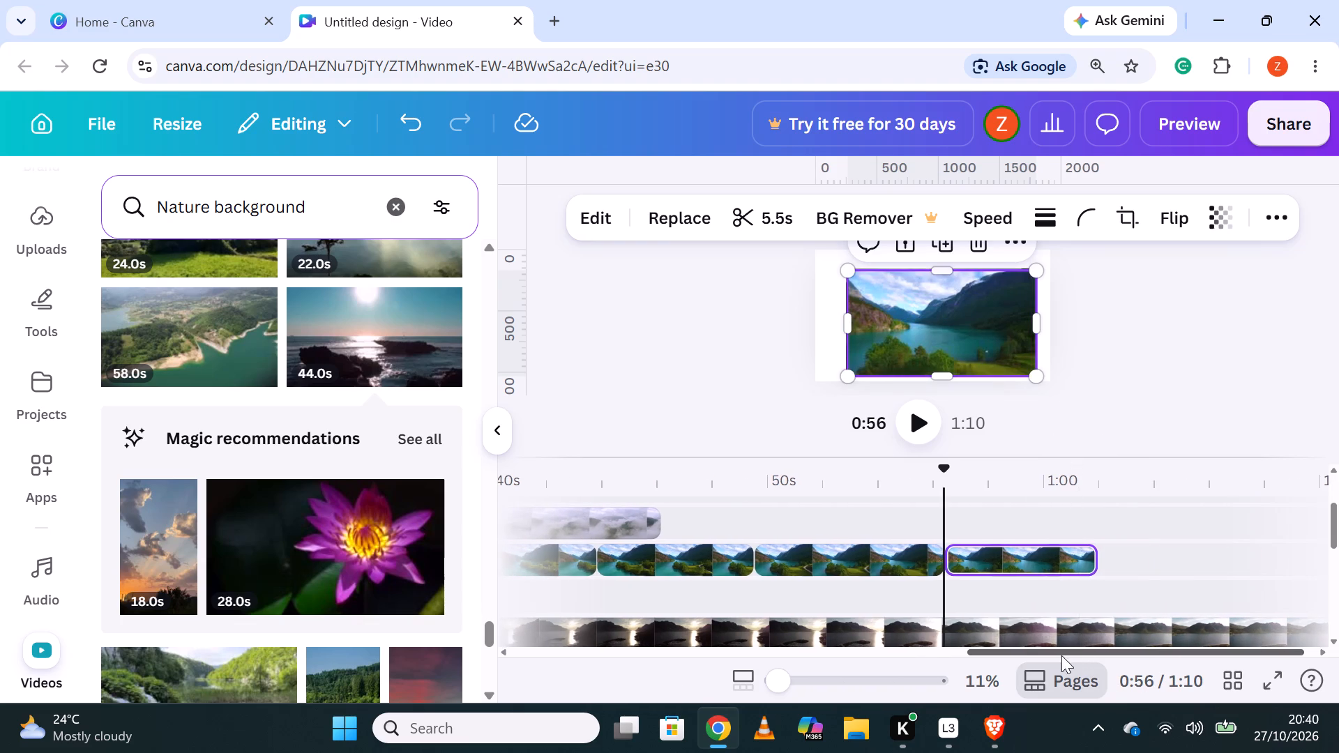
left_click_drag(1061, 655, 897, 668)
left_click_drag(781, 657, 619, 657)
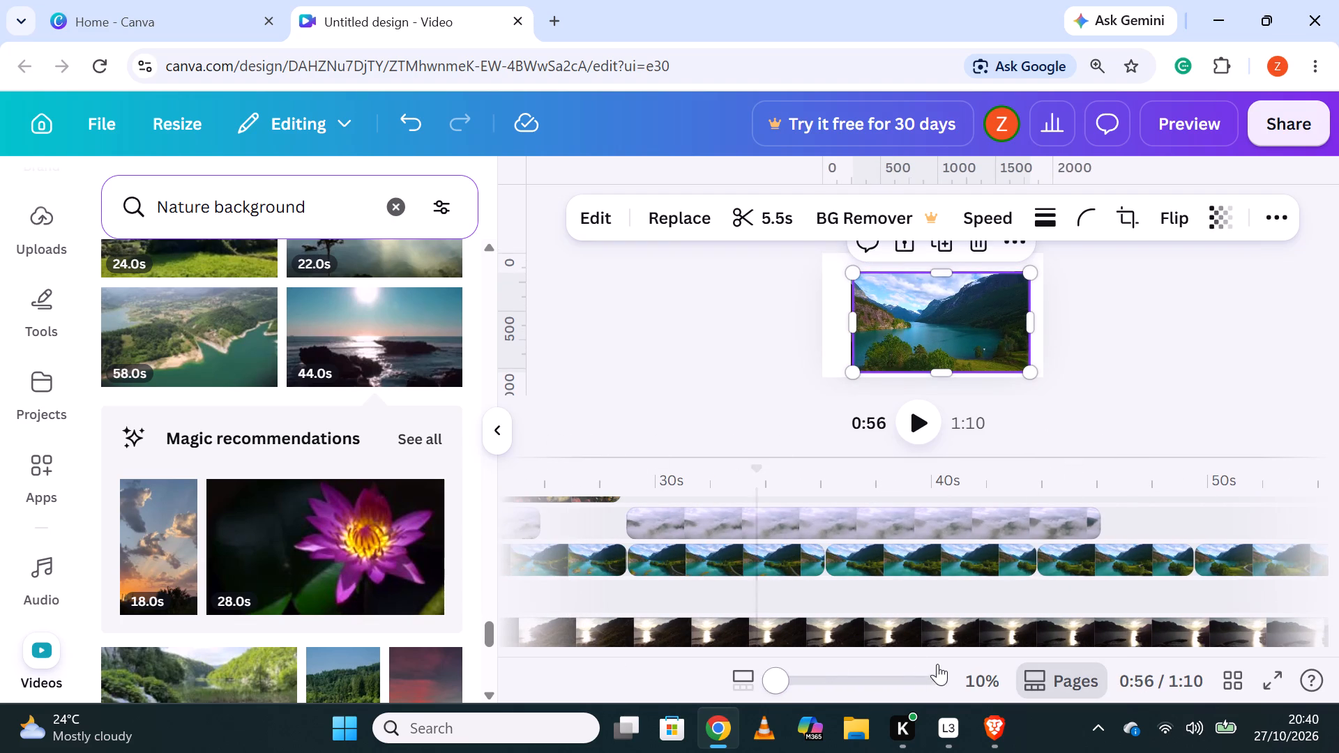
left_click_drag(914, 651, 670, 667)
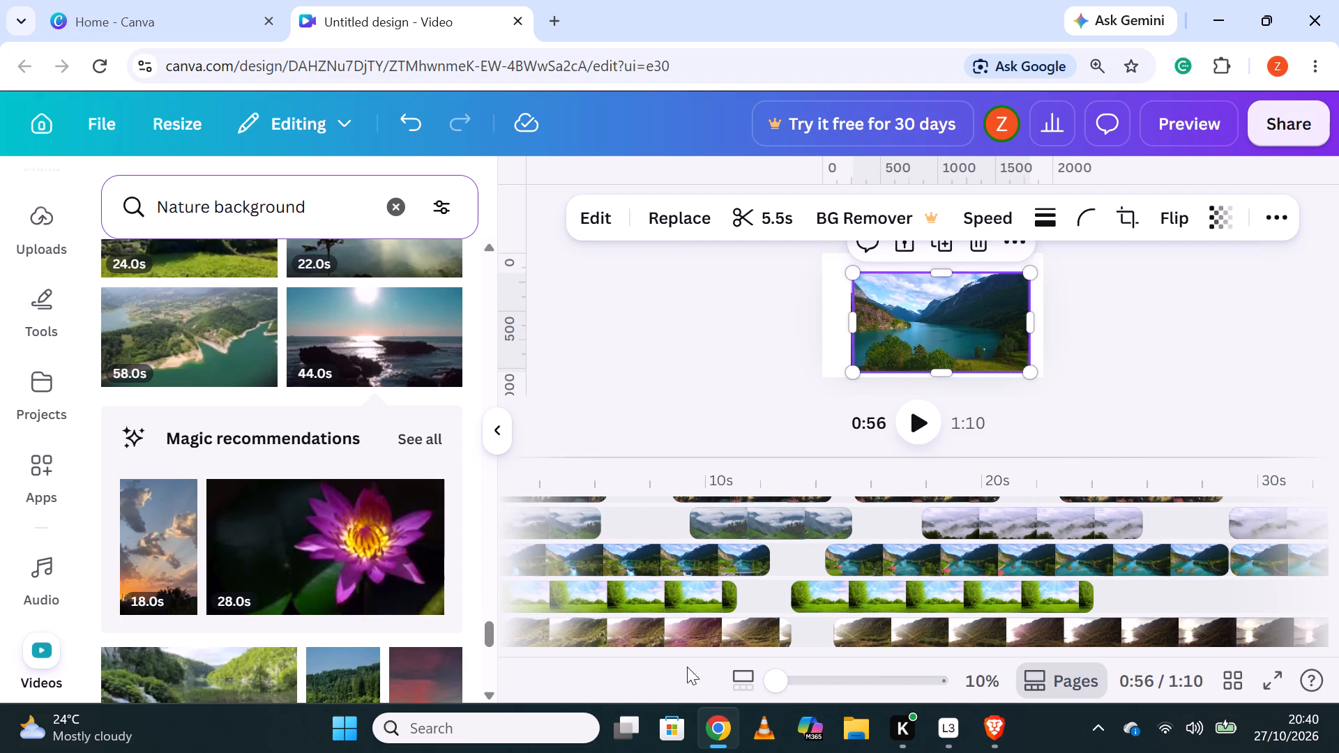
left_click_drag(714, 646, 676, 652)
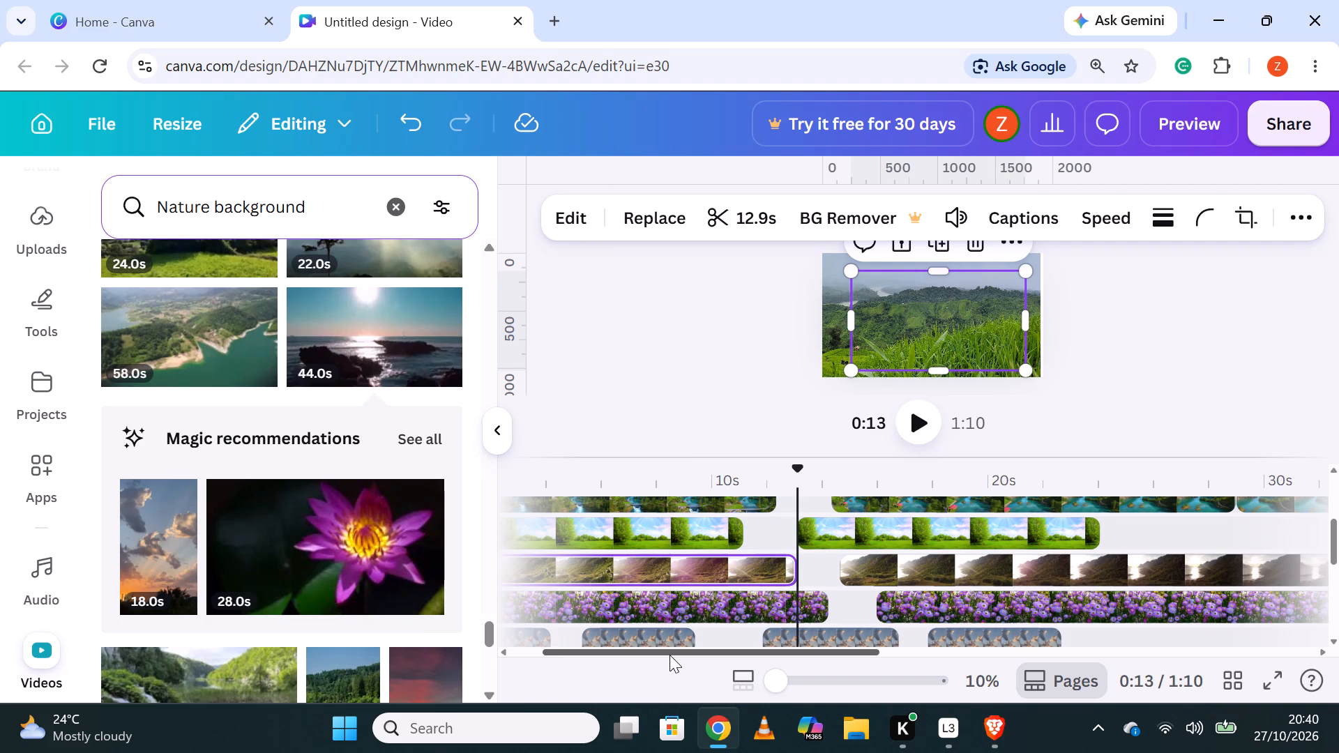
left_click_drag(709, 651, 1059, 687)
scroll(1065, 609, "up", 2)
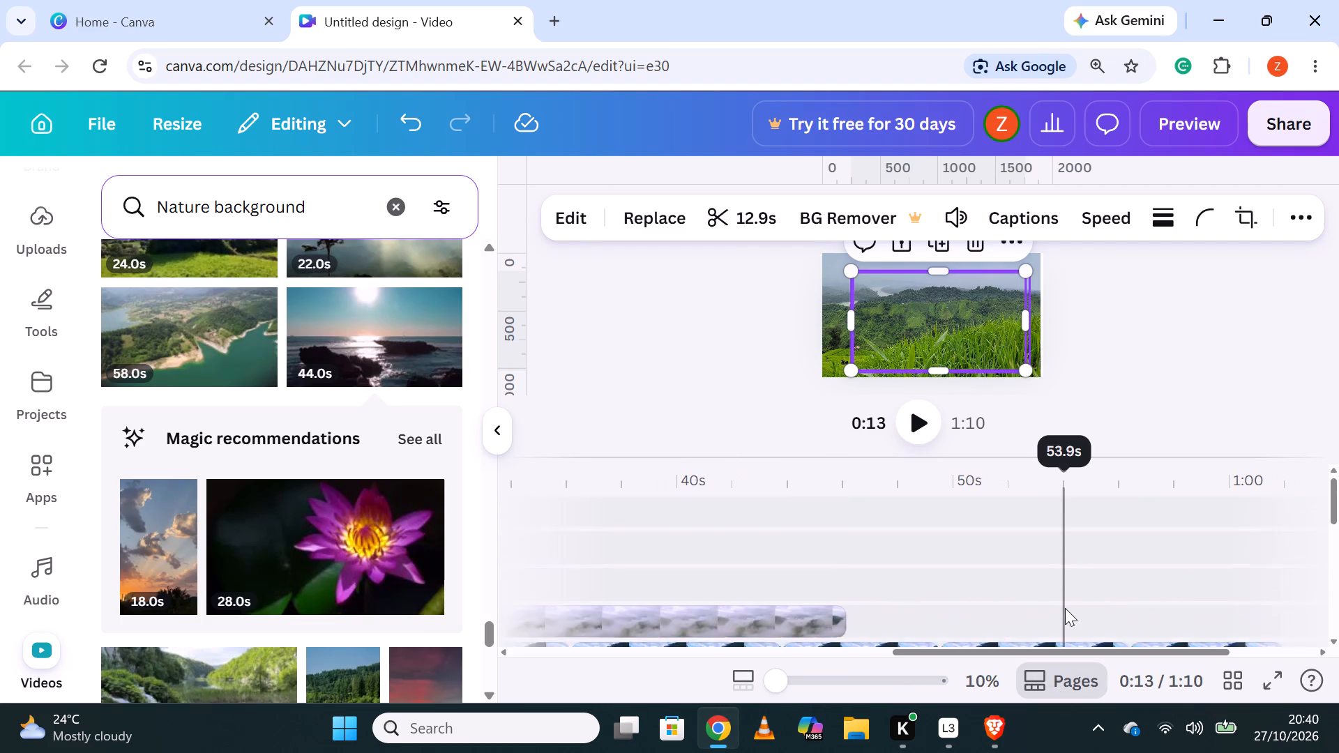
scroll(1065, 608, "up", 1)
scroll(1065, 608, "down", 2)
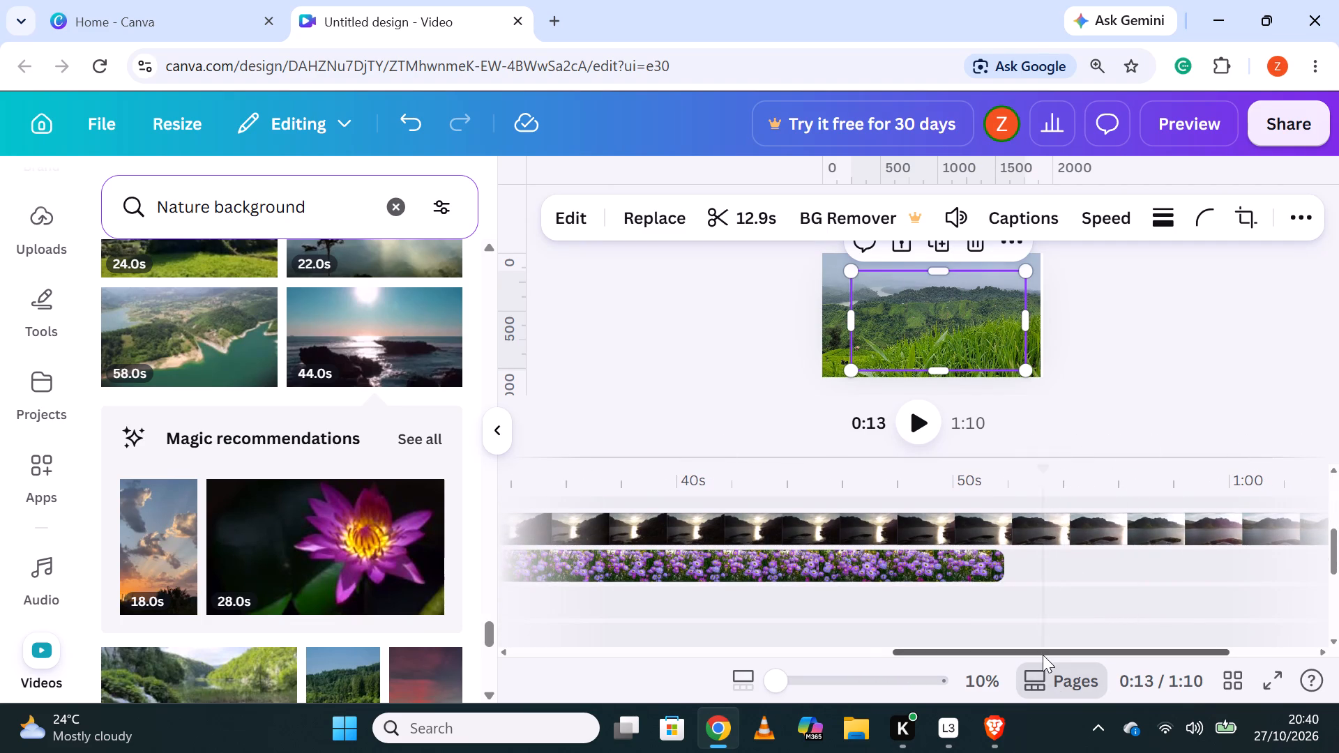
left_click_drag(1040, 648, 736, 648)
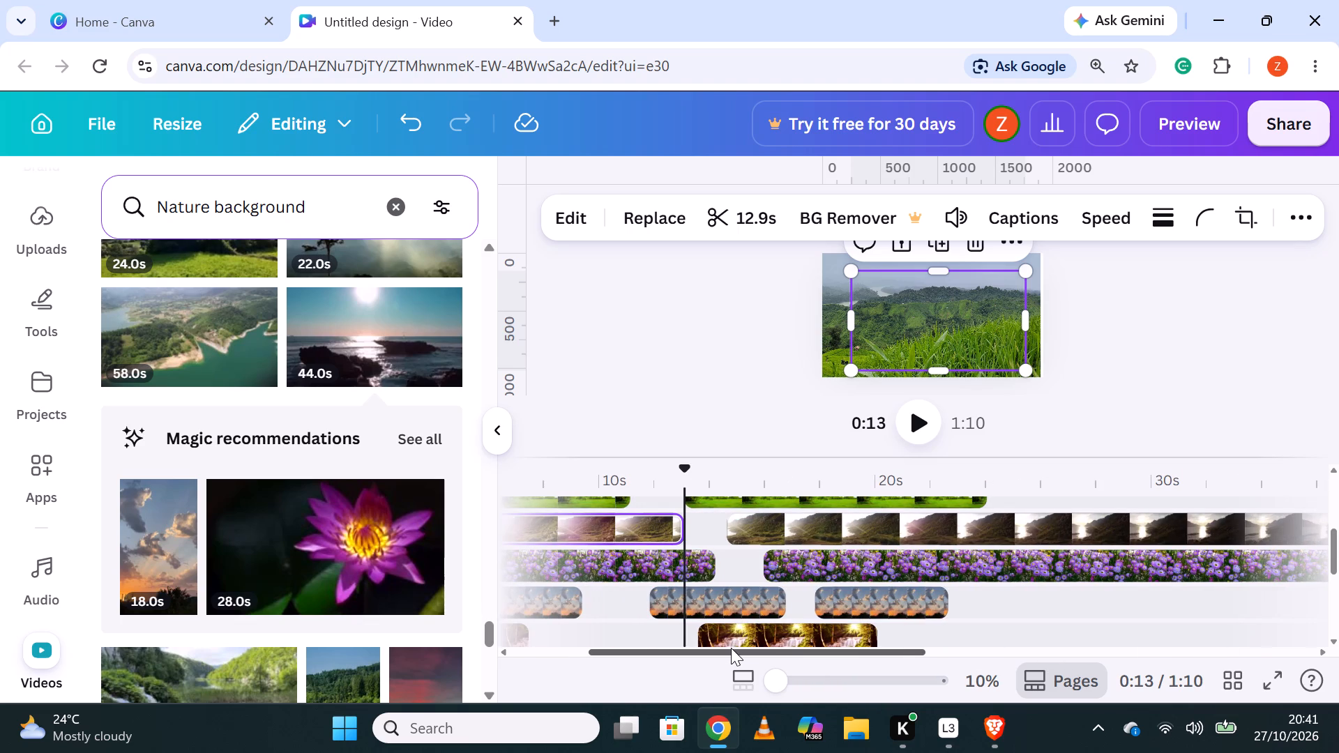
left_click_drag(787, 650, 660, 640)
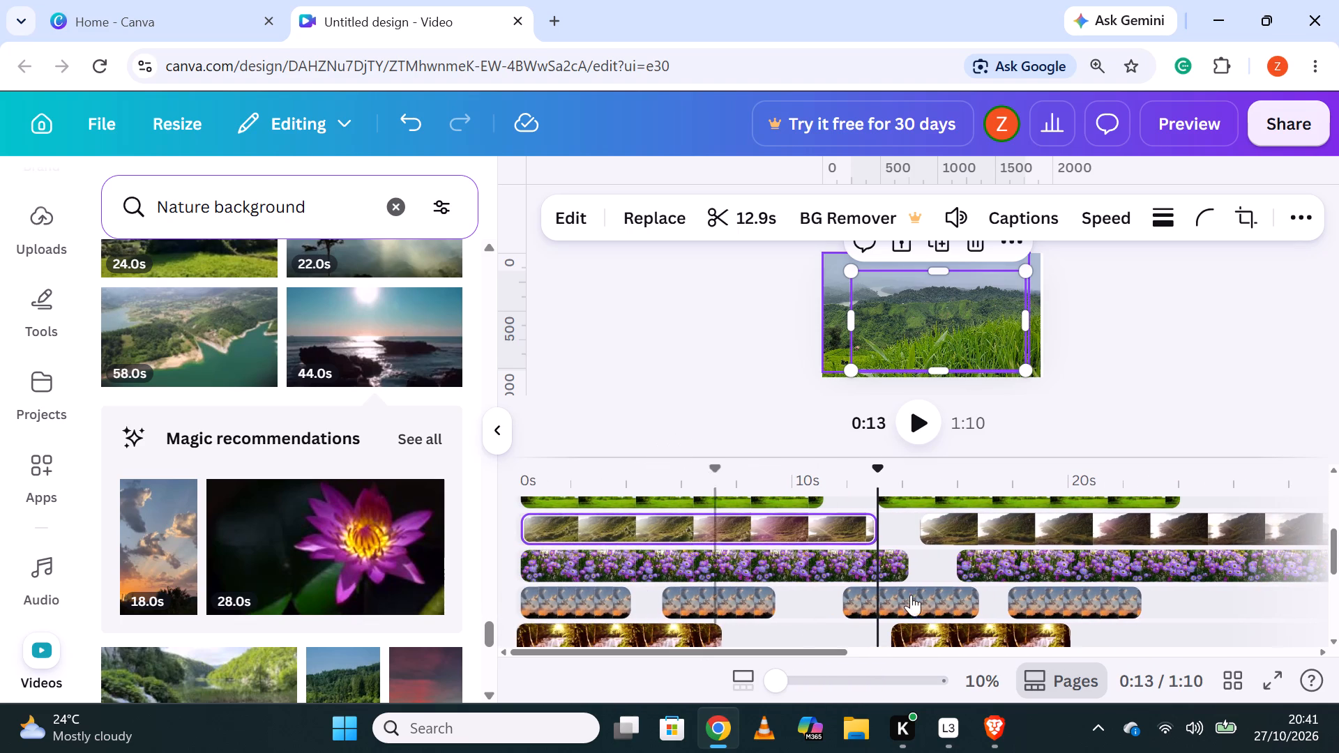
scroll(925, 589, "up", 3)
scroll(829, 546, "down", 1)
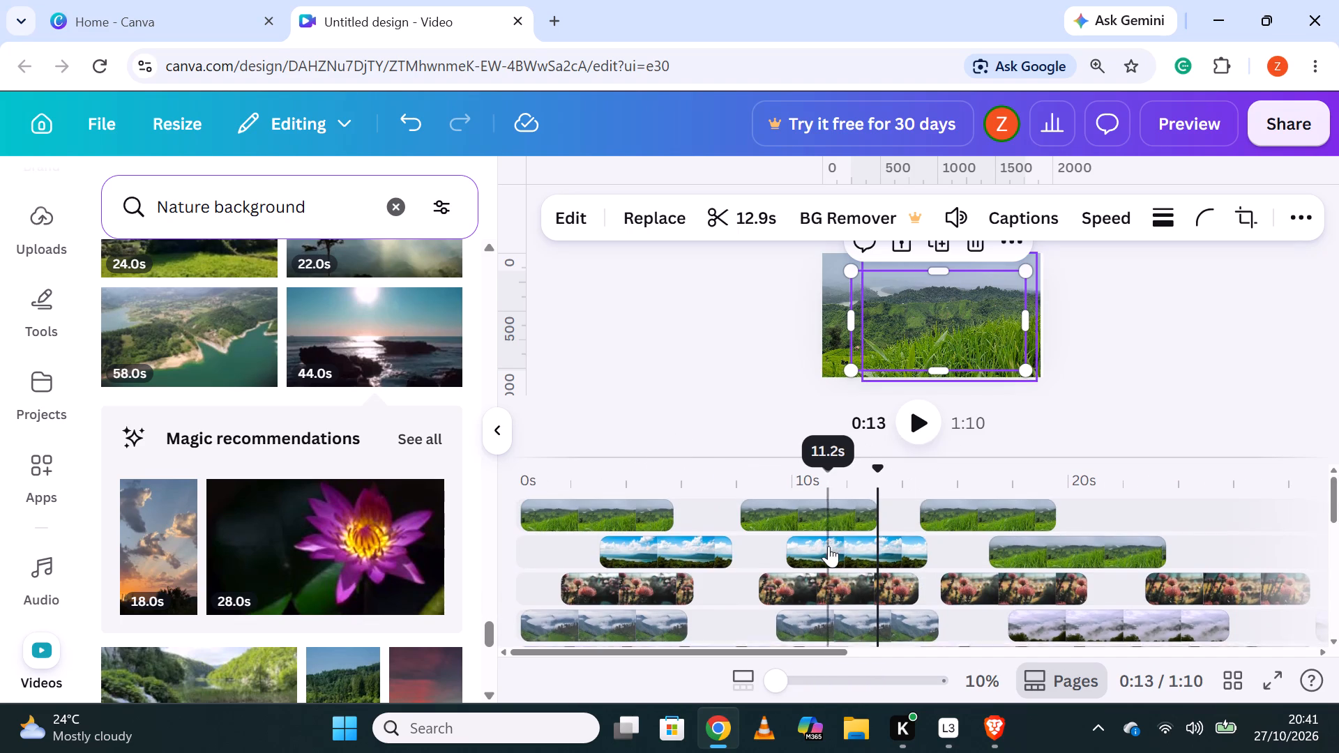
scroll(829, 549, "down", 1)
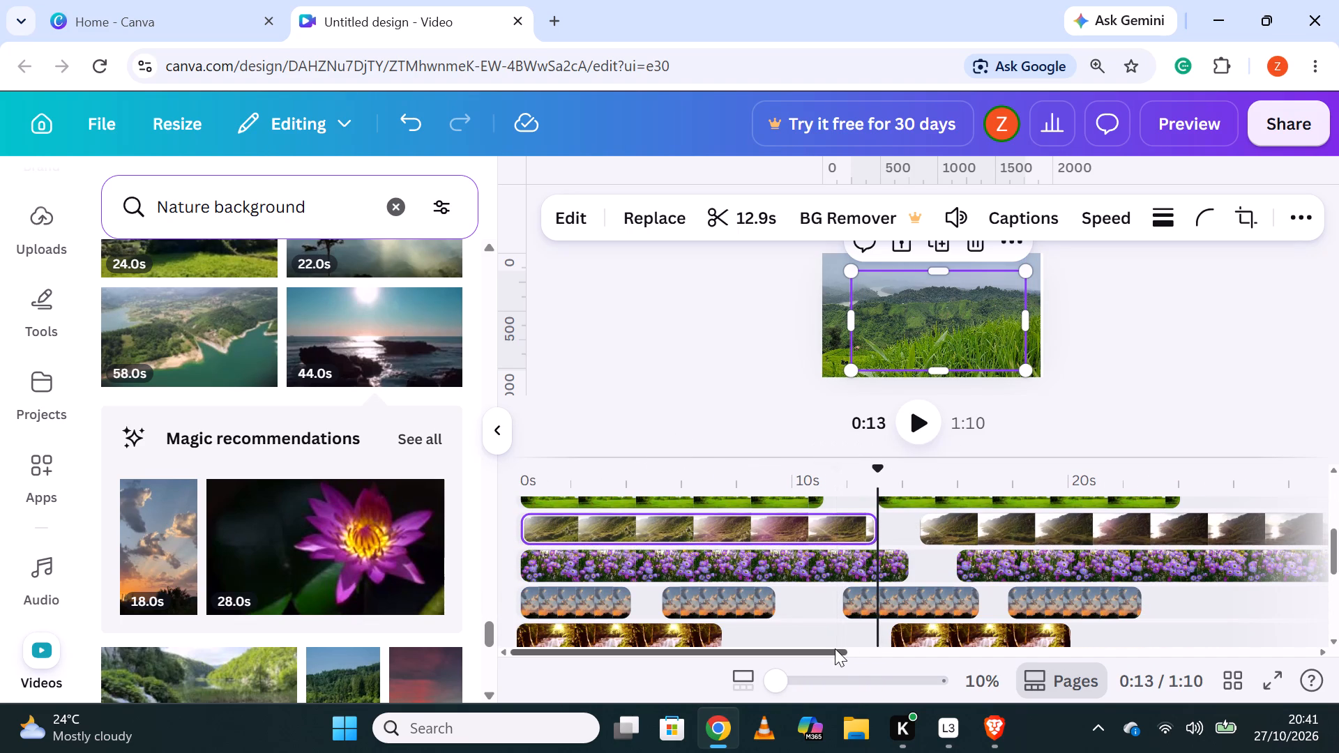
left_click_drag(835, 648, 807, 644)
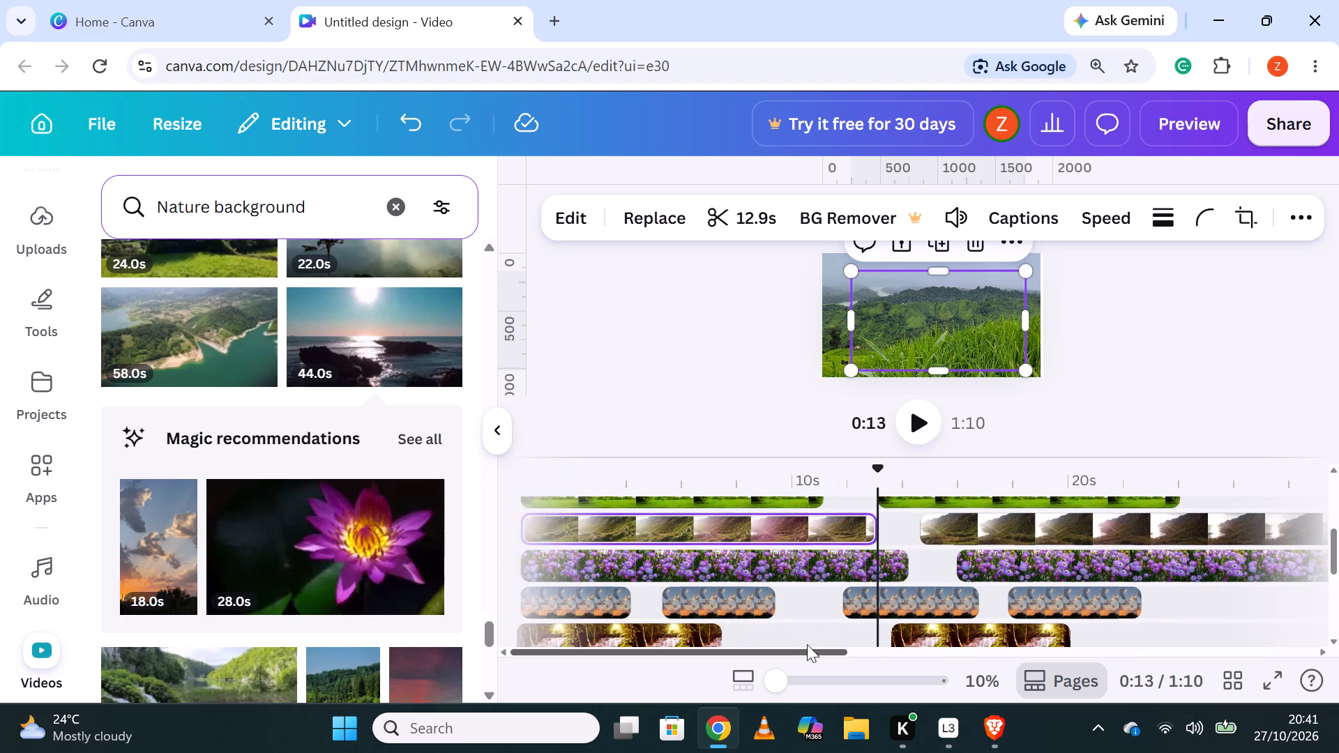
left_click_drag(807, 644, 805, 644)
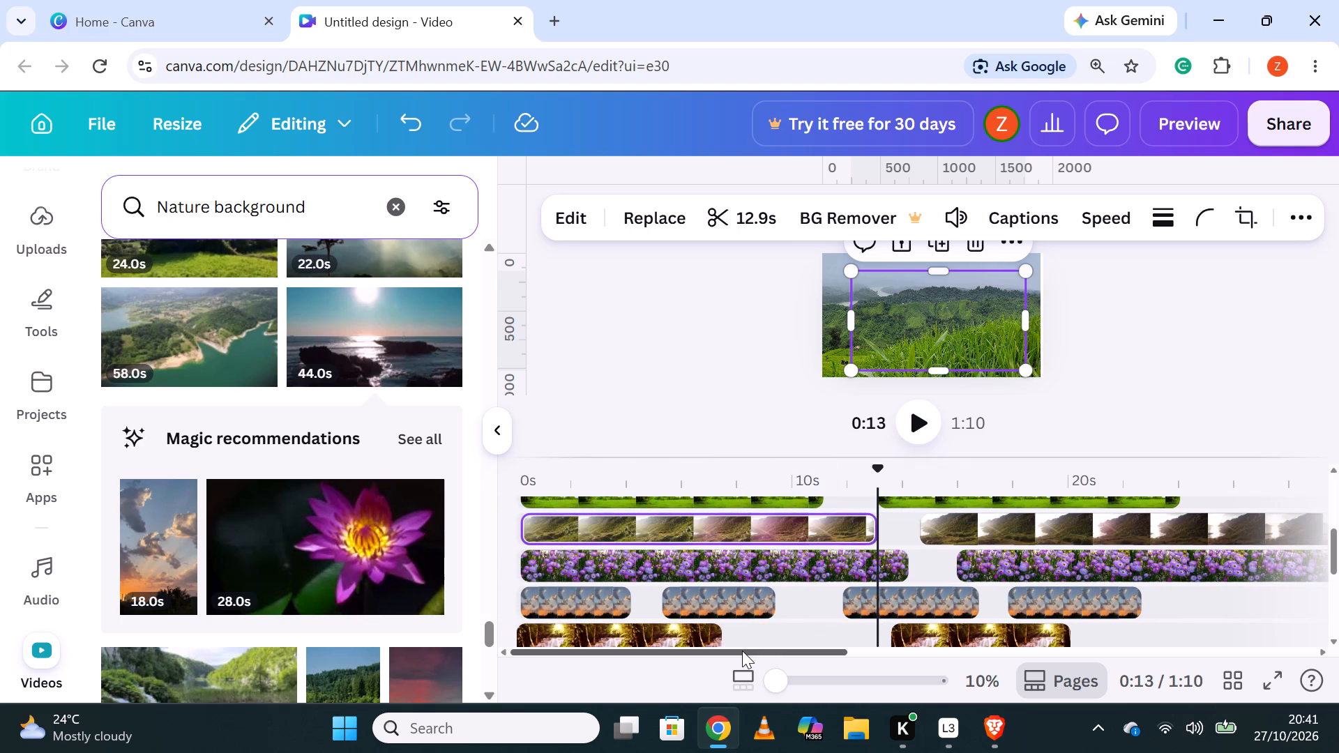
Split the 35.6 s purple flower clip at about 25.7 s and 34 s.
left_click_drag(742, 651, 855, 621)
left_click(950, 545)
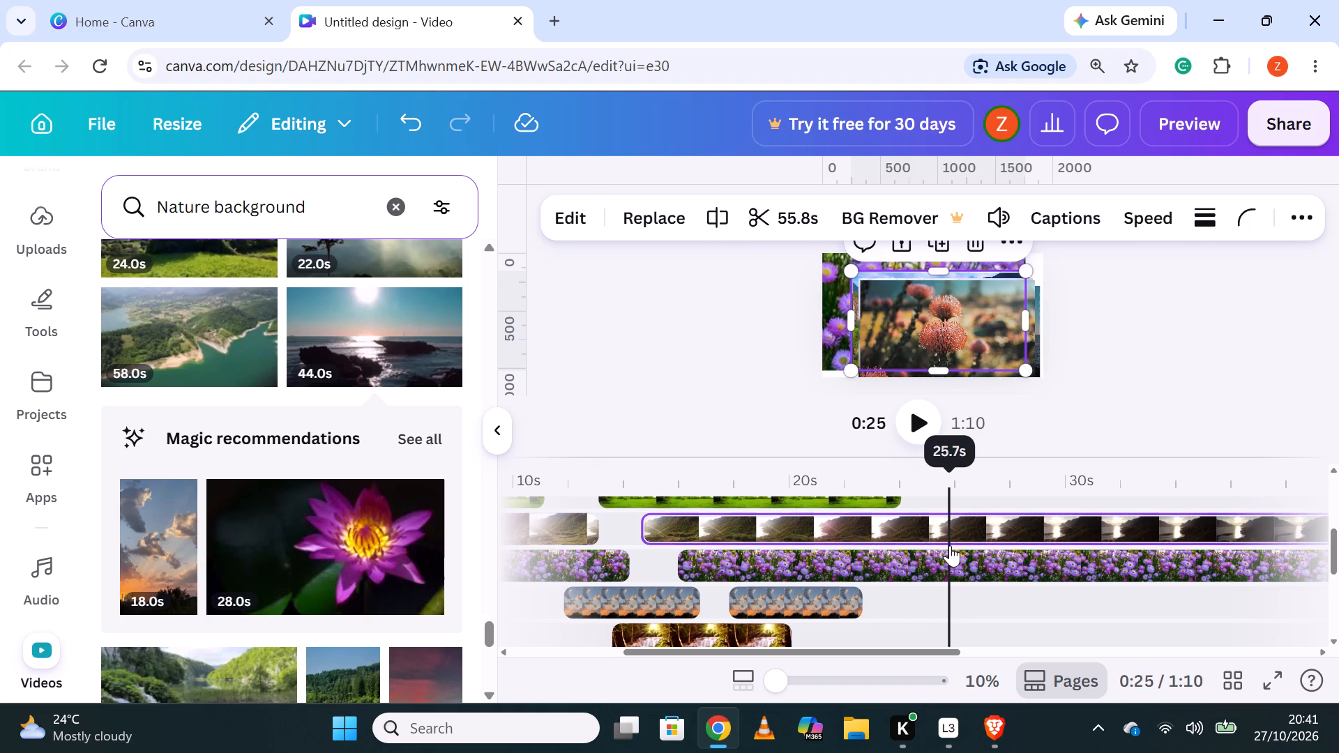
left_click(950, 551)
right_click(950, 551)
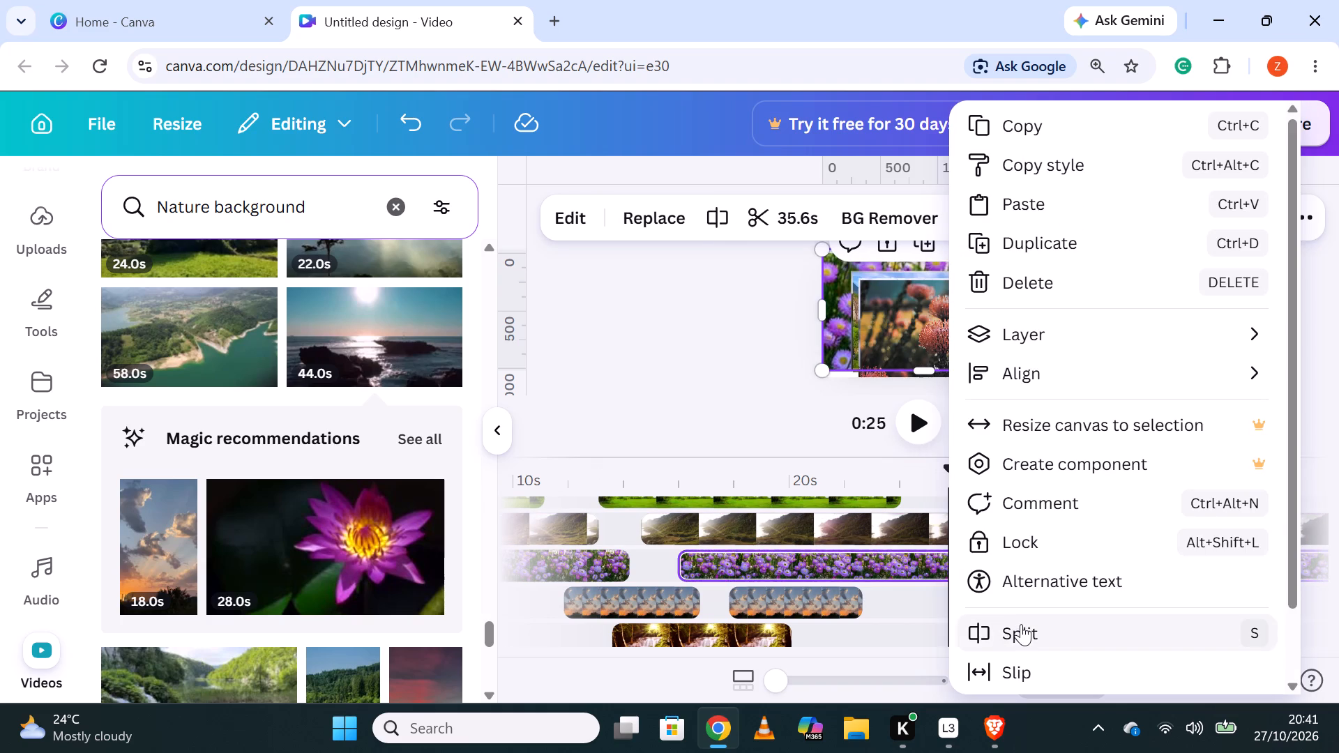
left_click(1021, 624)
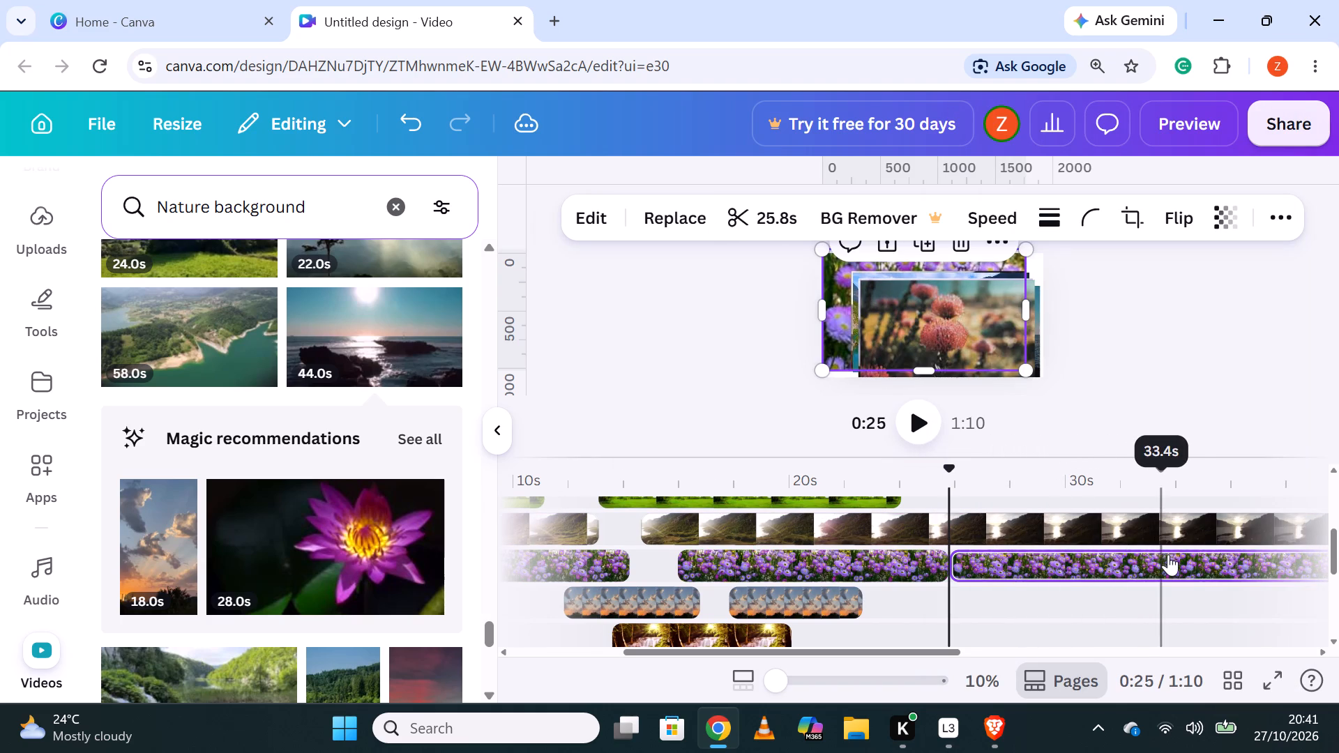
left_click(1178, 554)
right_click(1178, 554)
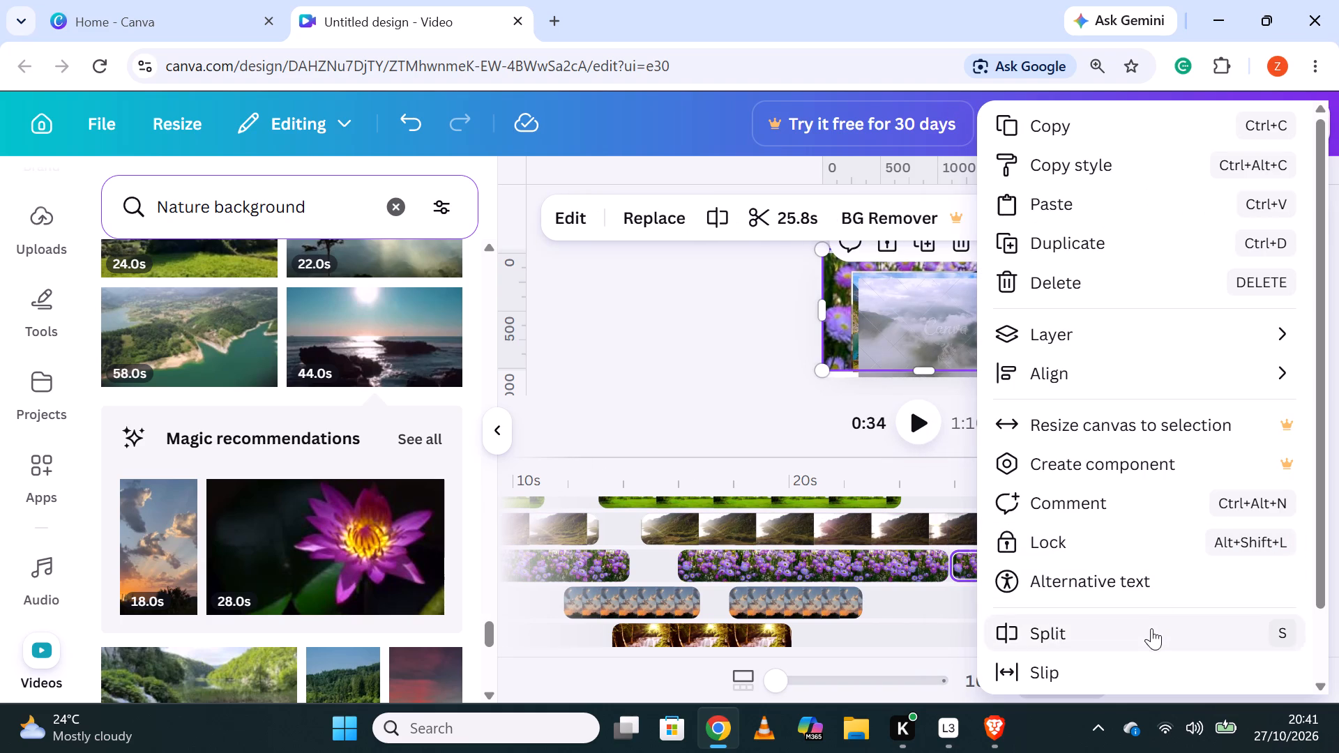
left_click(1151, 628)
Split the remaining 17.5 s purple flower piece at about 41.5 s and 47.5 s.
left_click_drag(754, 650, 756, 649)
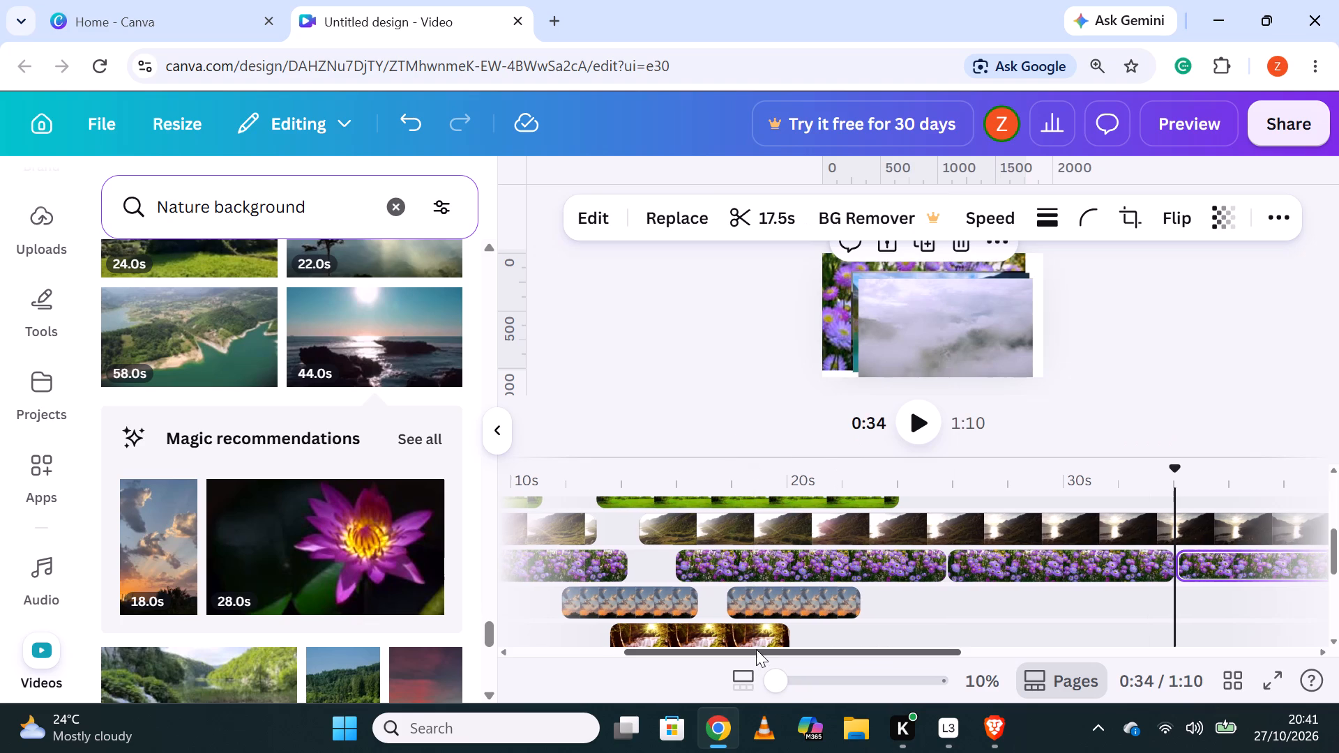
left_click_drag(756, 649, 880, 659)
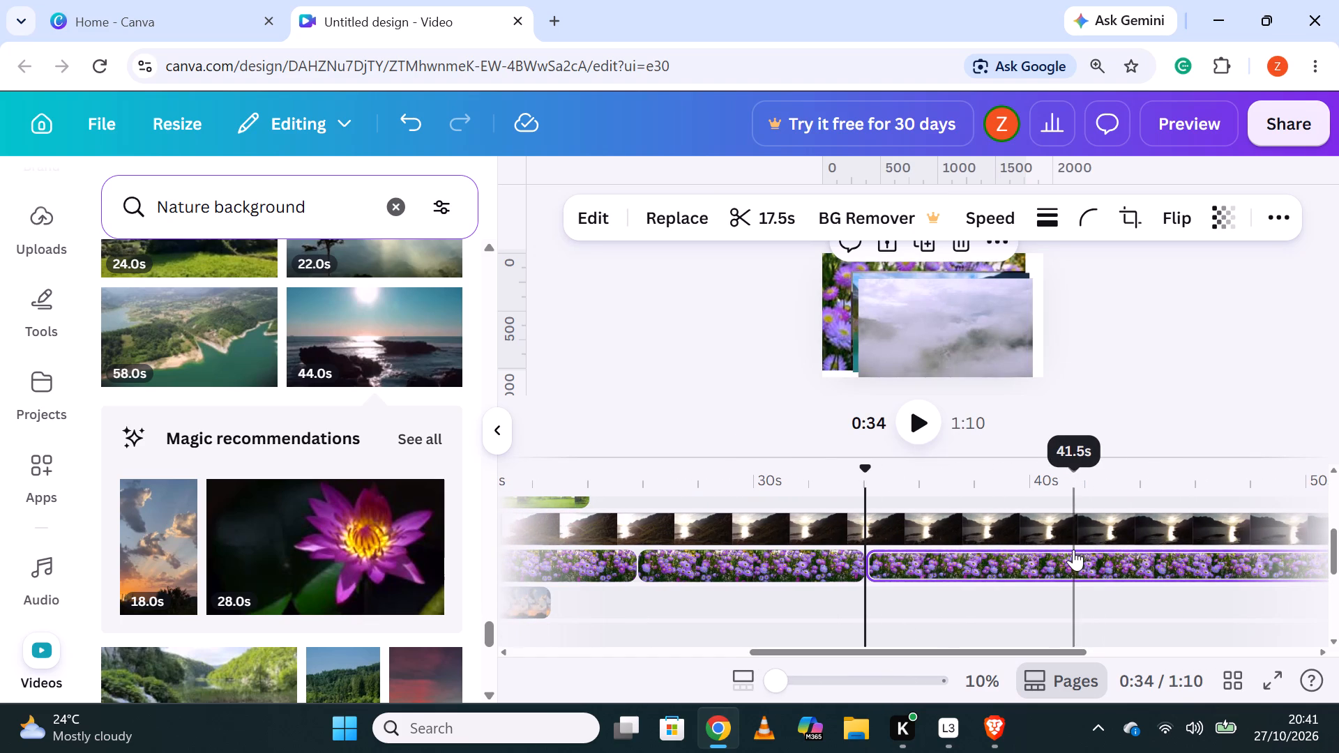
left_click(1073, 549)
right_click(1070, 549)
left_click(1049, 641)
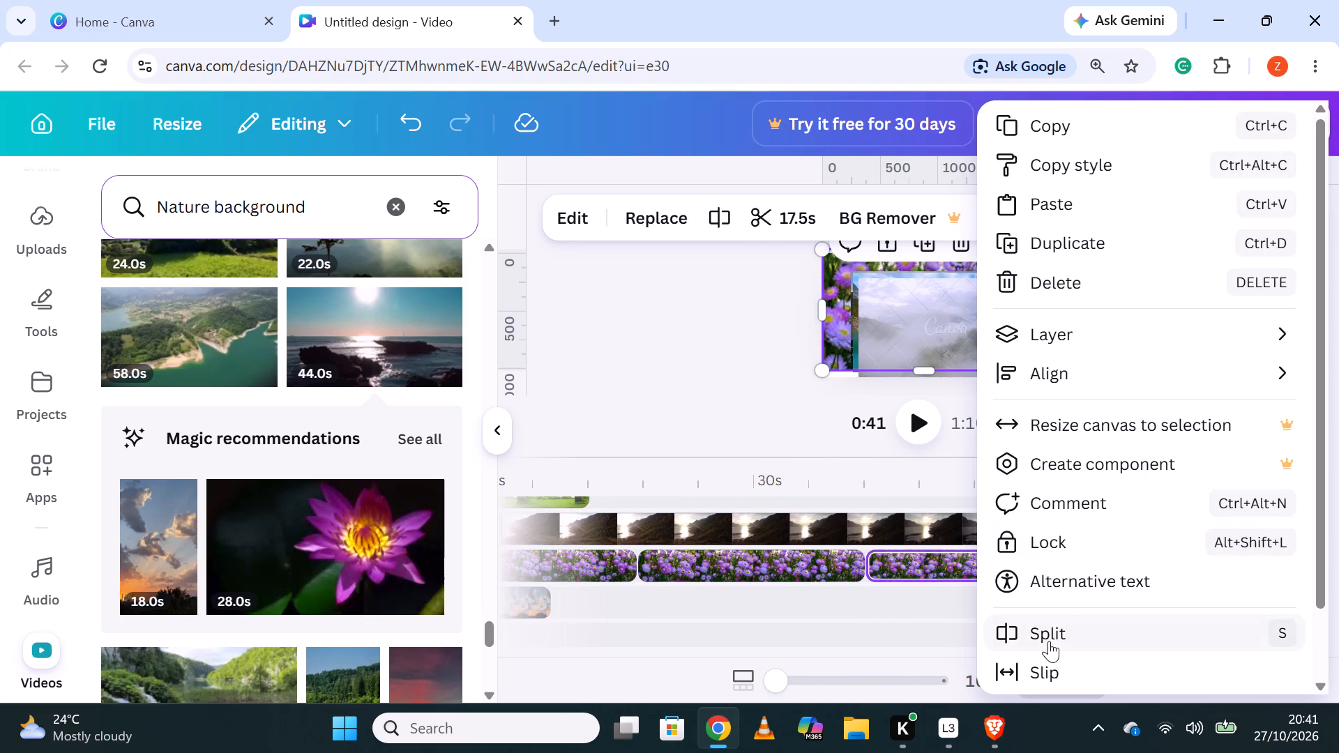
left_click_drag(920, 649, 997, 653)
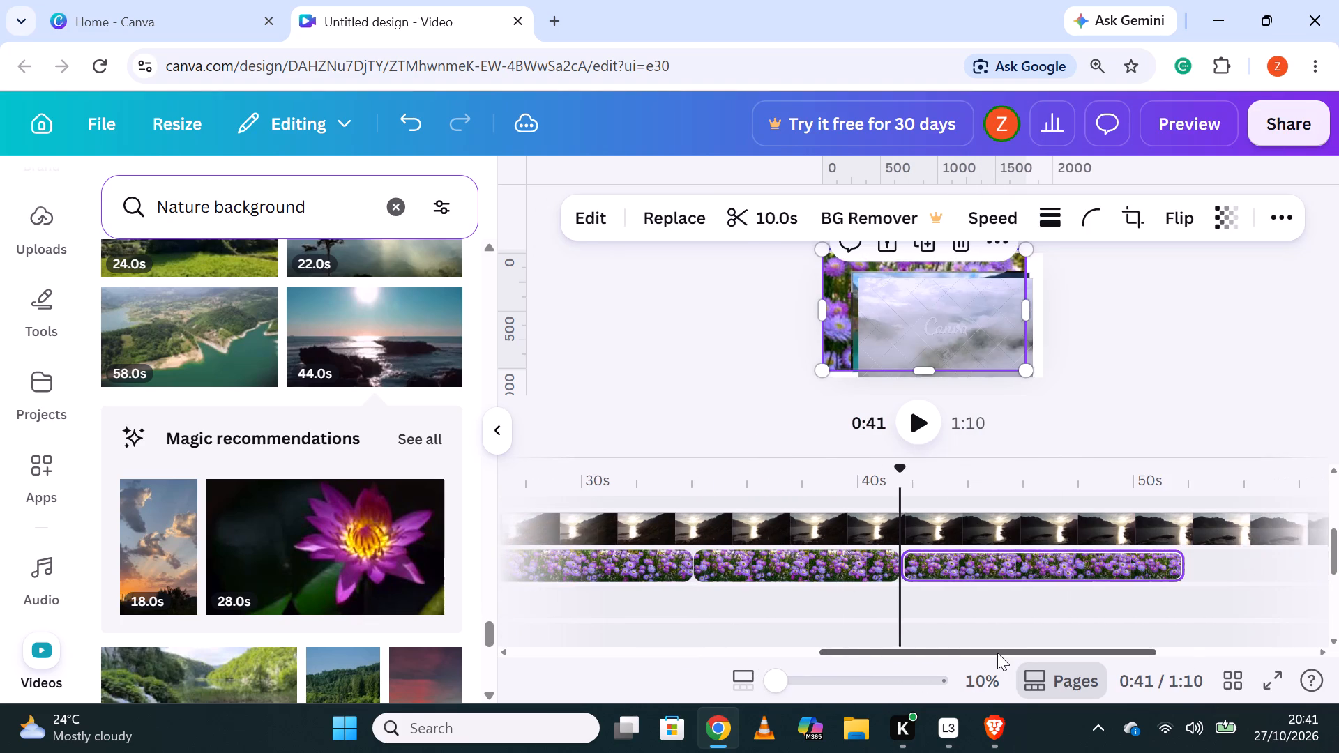
left_click_drag(997, 653, 1027, 651)
left_click(977, 561)
right_click(978, 561)
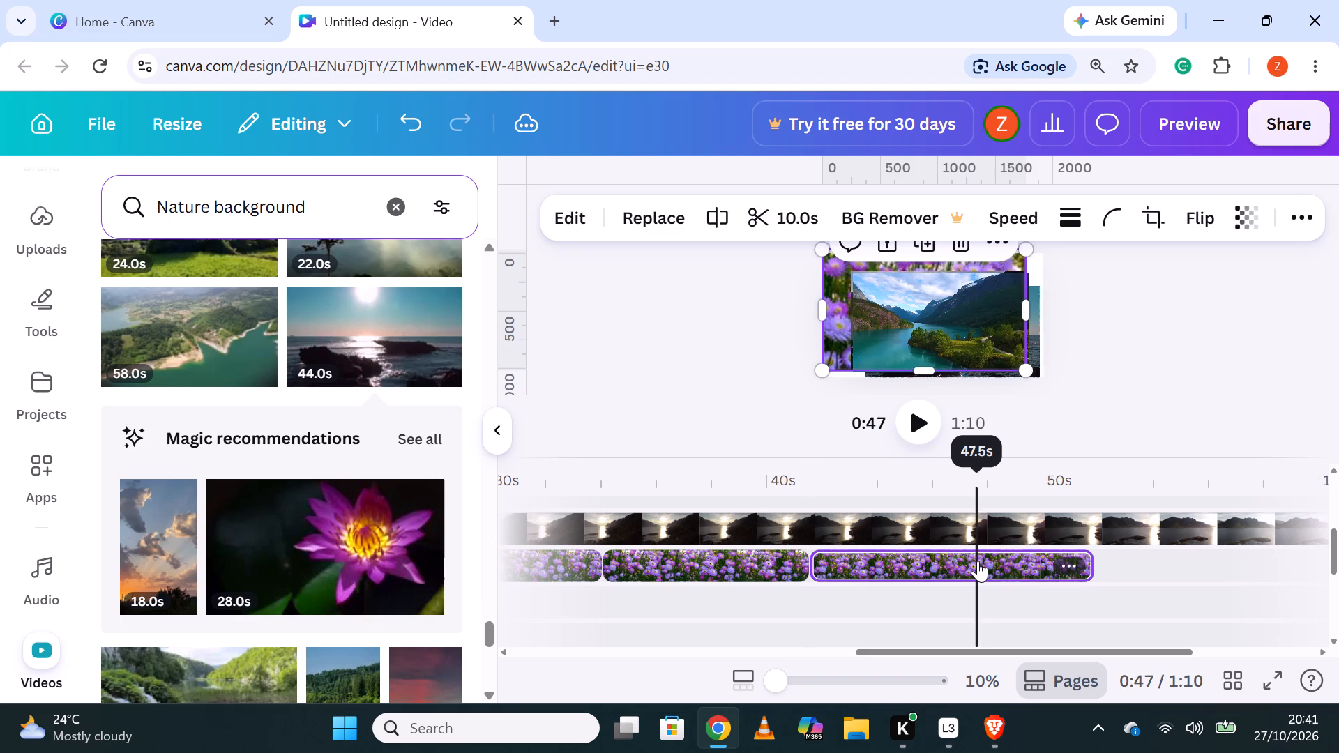
left_click(1021, 627)
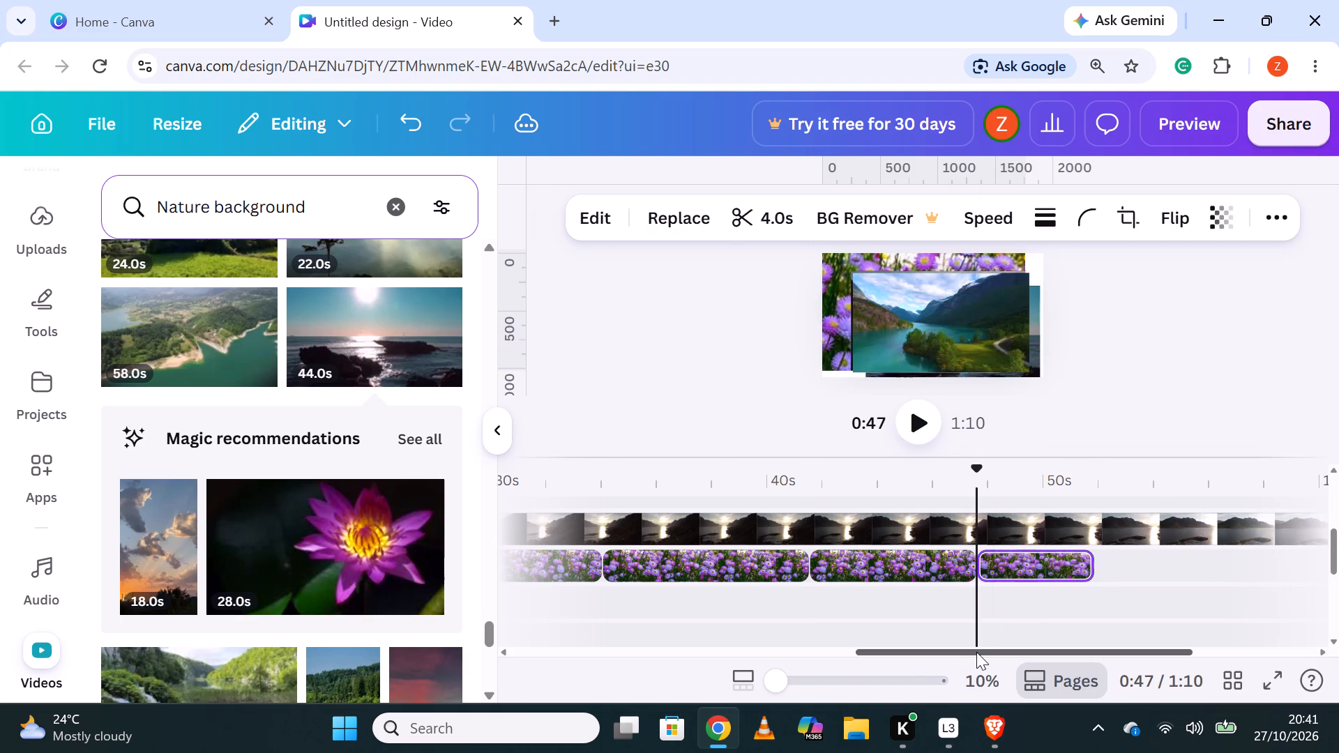
Split the 55.8 s sunset hills clip, on the track above the purple flowers, at about 23 s and 29.6 s.
left_click_drag(976, 644, 893, 639)
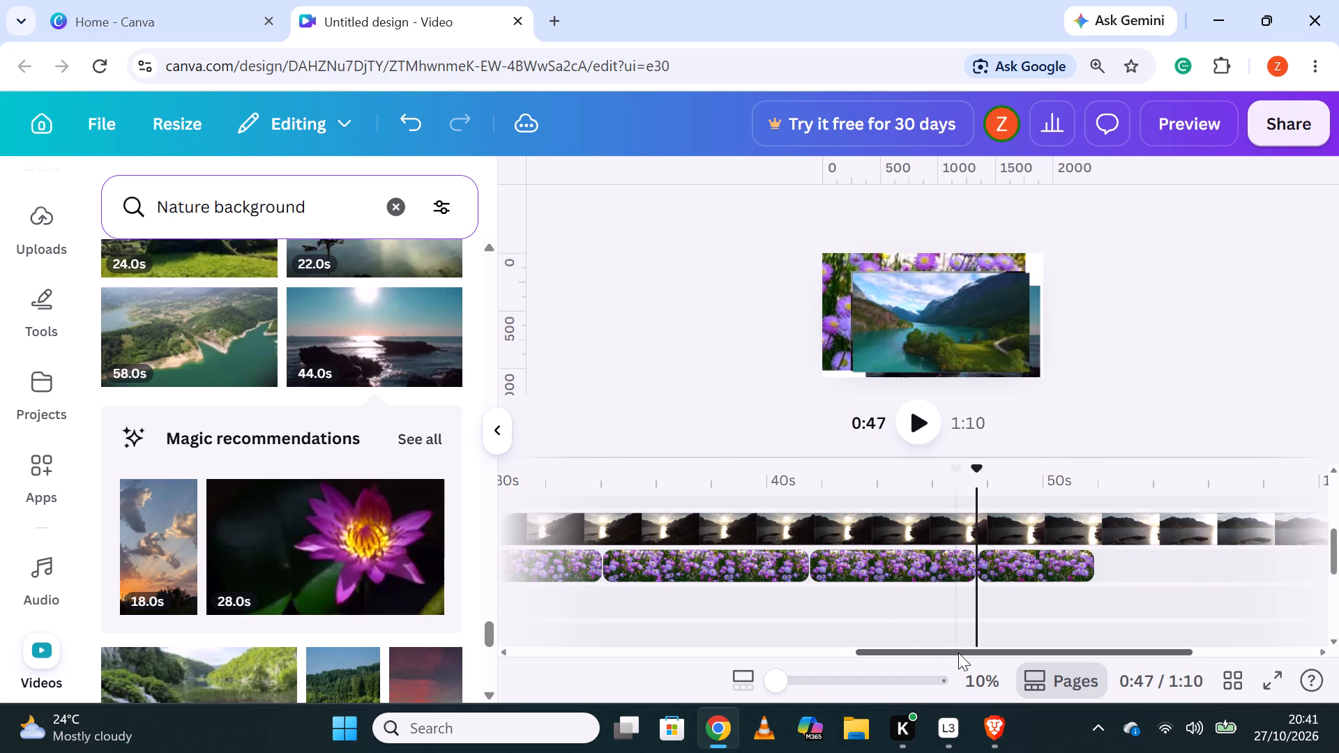
left_click_drag(958, 653, 823, 653)
left_click(822, 652)
left_click_drag(851, 647, 782, 644)
left_click(818, 526)
right_click(818, 526)
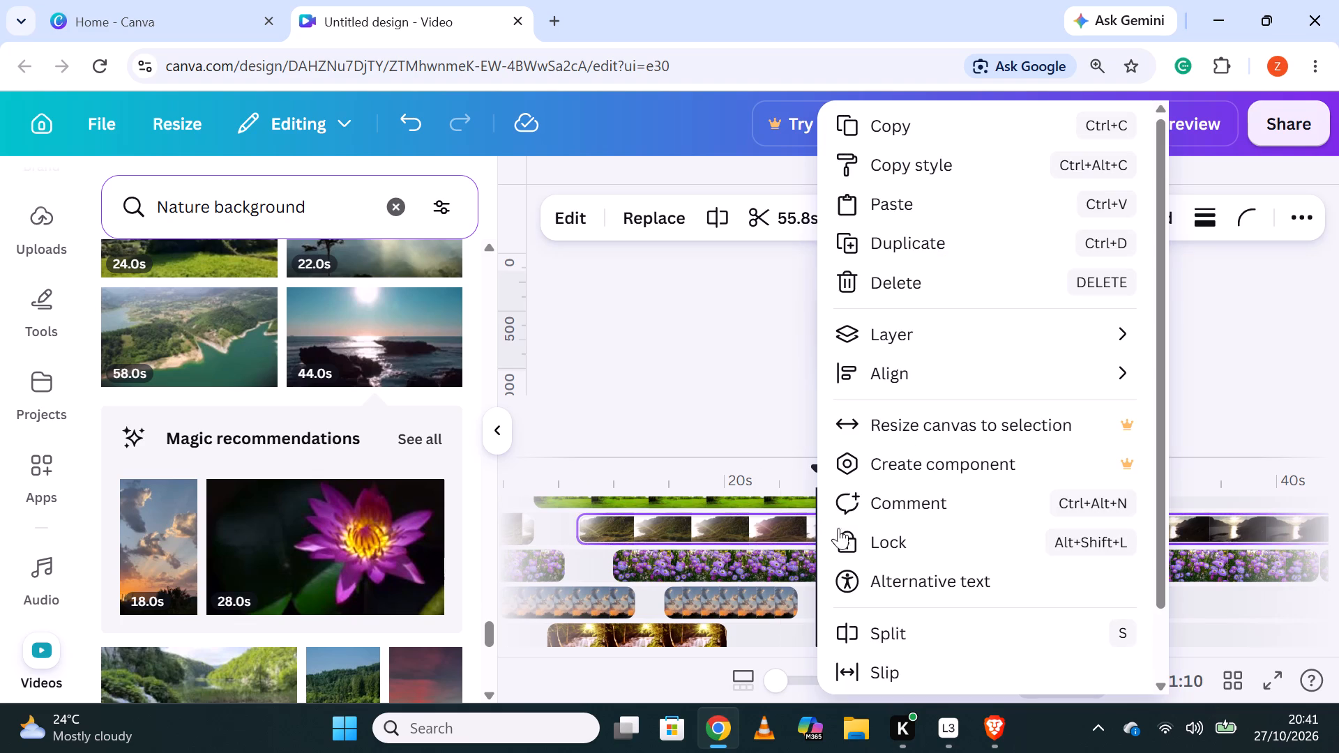
left_click(877, 632)
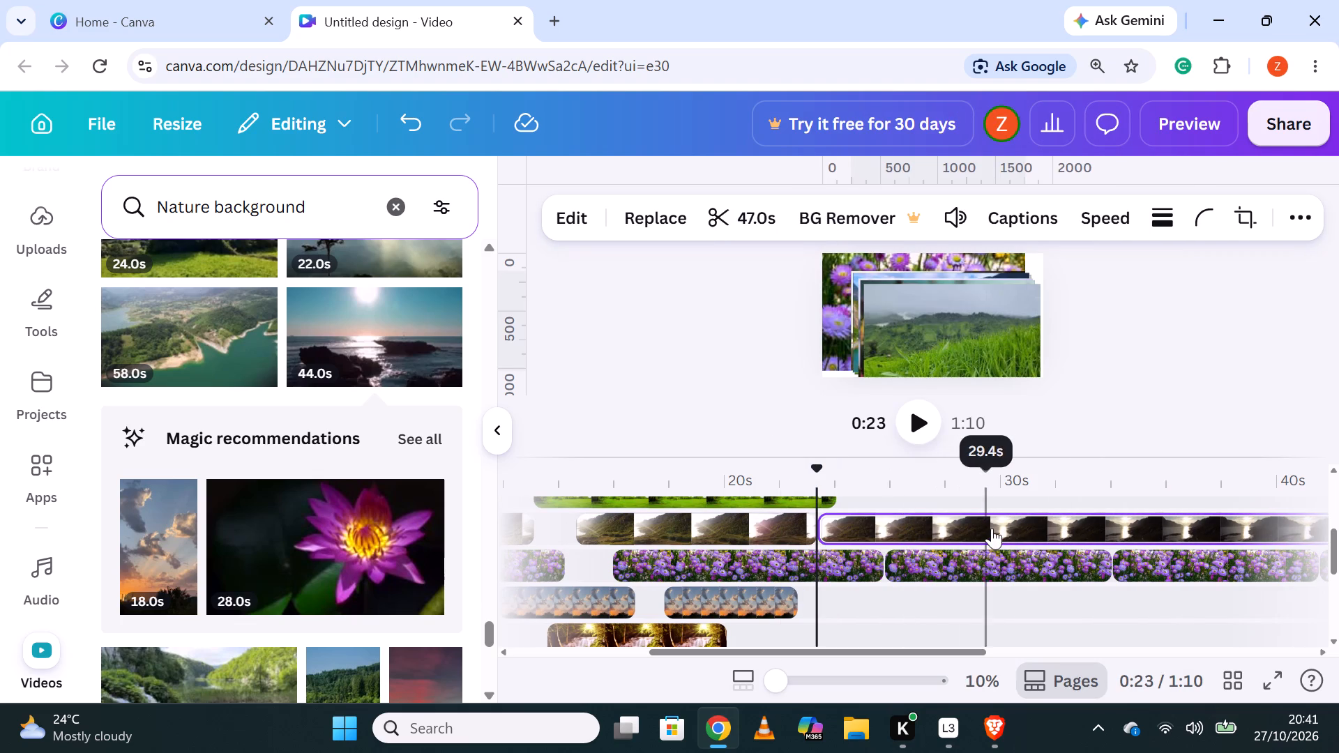
left_click(992, 527)
right_click(993, 526)
left_click(1020, 631)
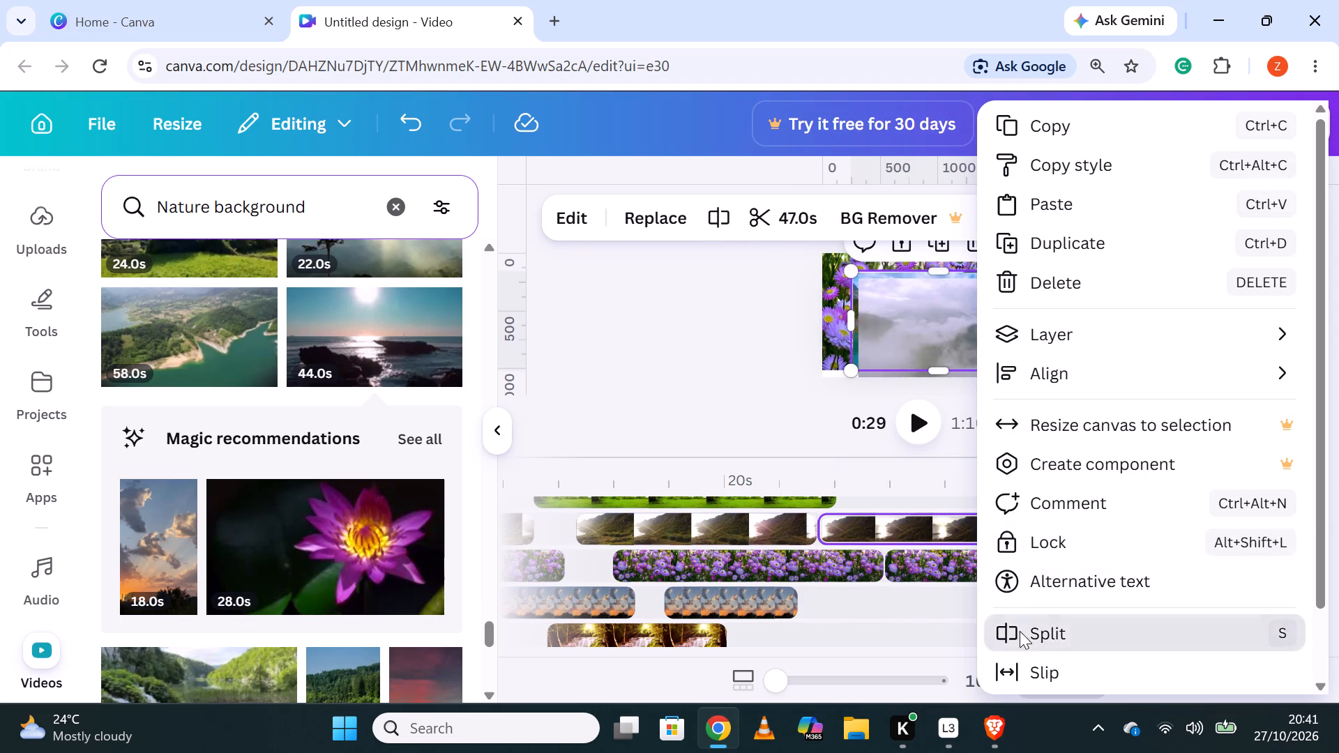
Split the remaining 40.6 s sunset hills piece at about 36.5 s and 42 s.
left_click_drag(922, 651, 992, 644)
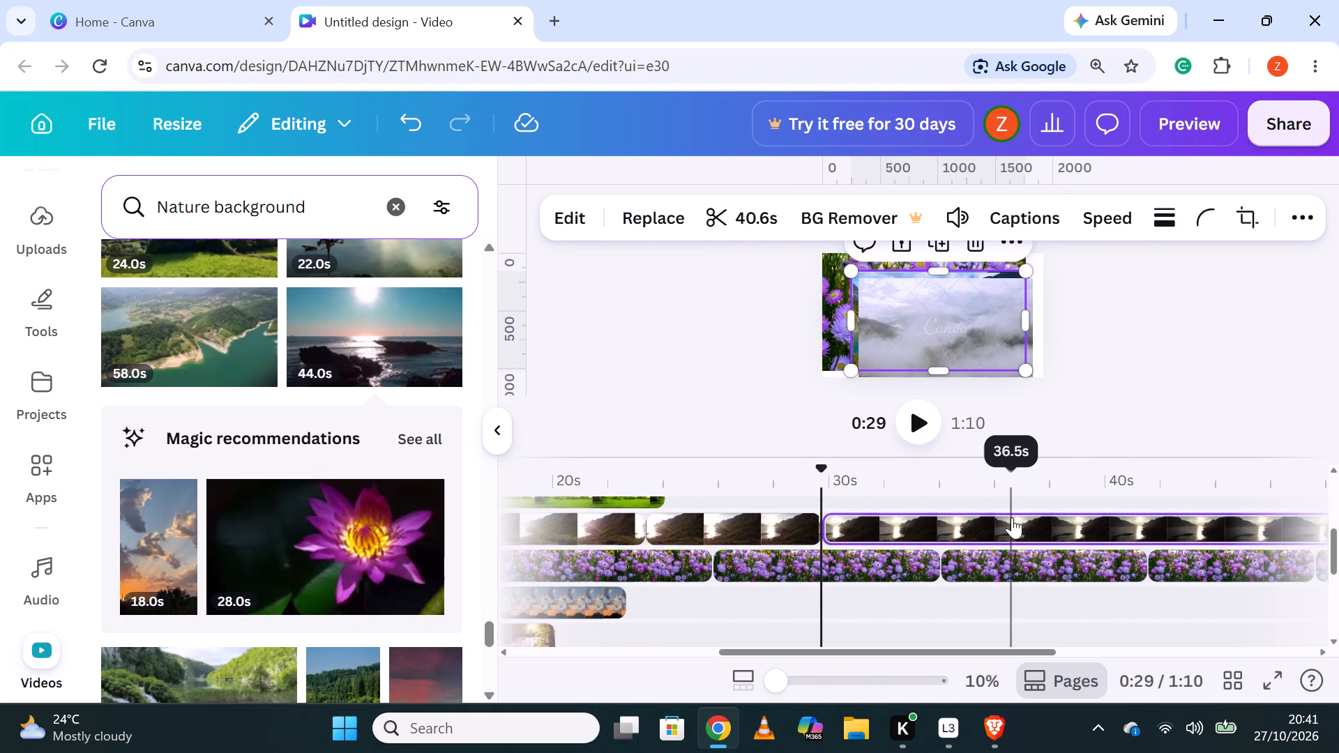
left_click(1012, 517)
right_click(1012, 517)
left_click(1034, 622)
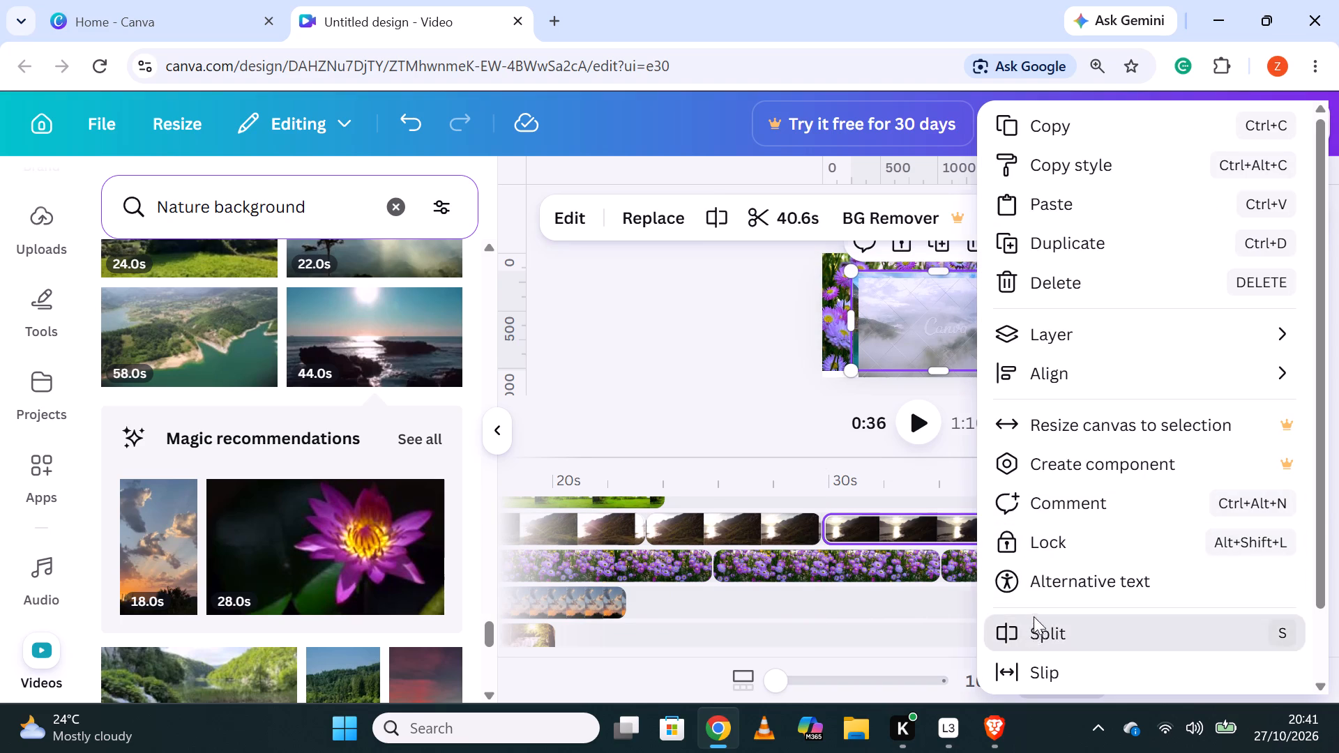
left_click(1168, 513)
right_click(1168, 513)
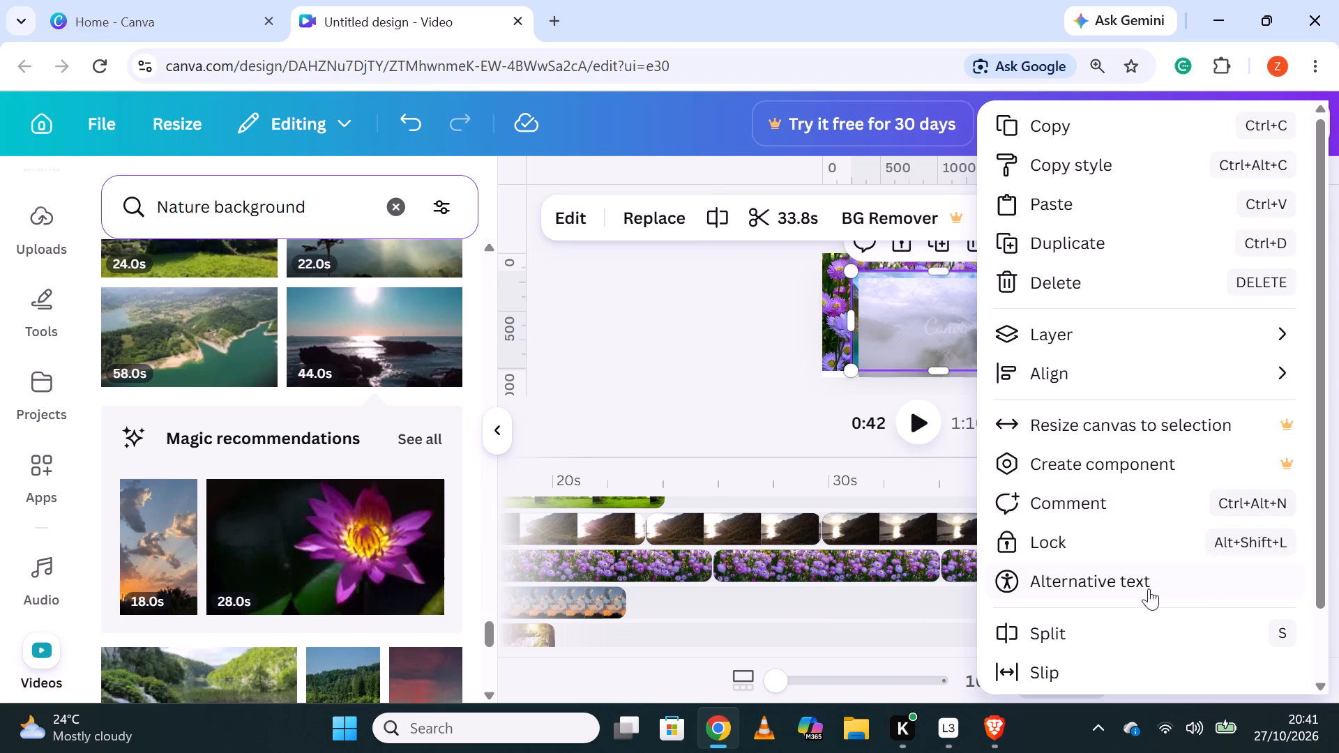
left_click(1135, 629)
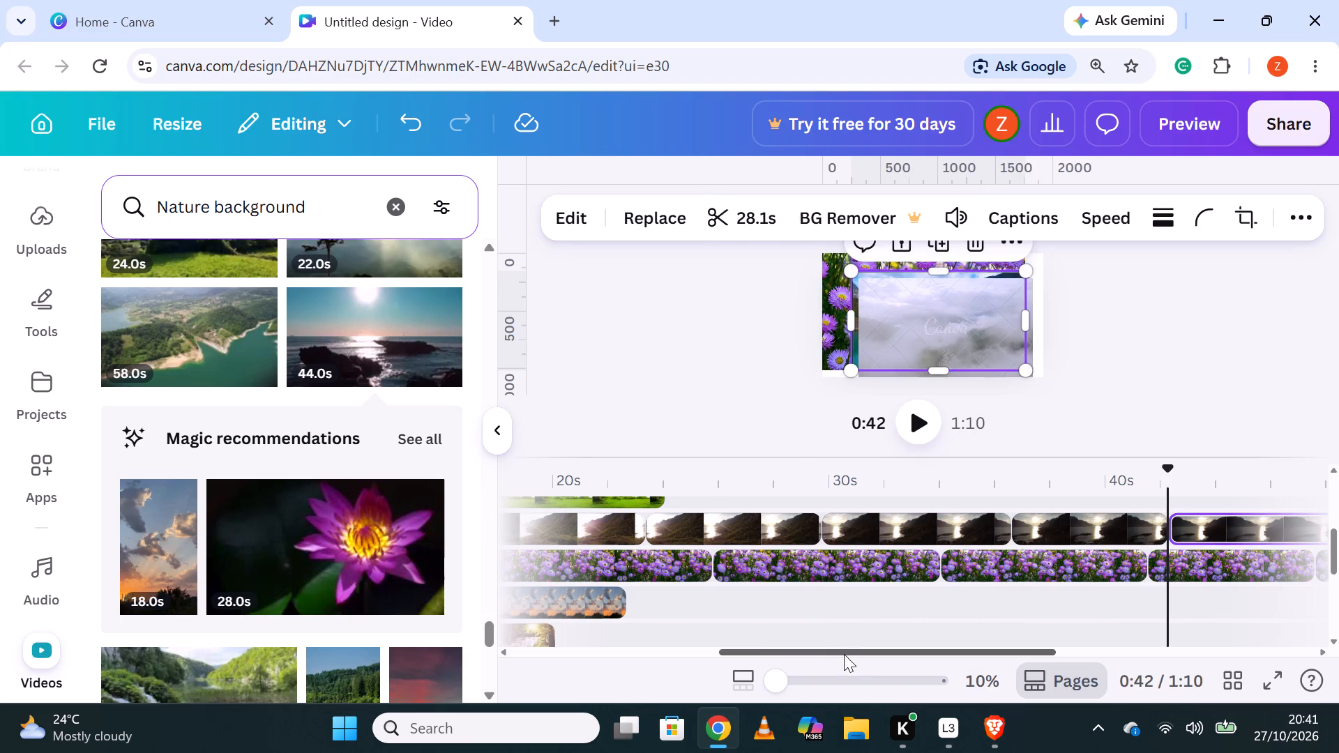
Split the remaining 28.1 s sunset hills piece at about 49.5 s.
left_click_drag(845, 646, 884, 653)
left_click_drag(884, 653, 1014, 655)
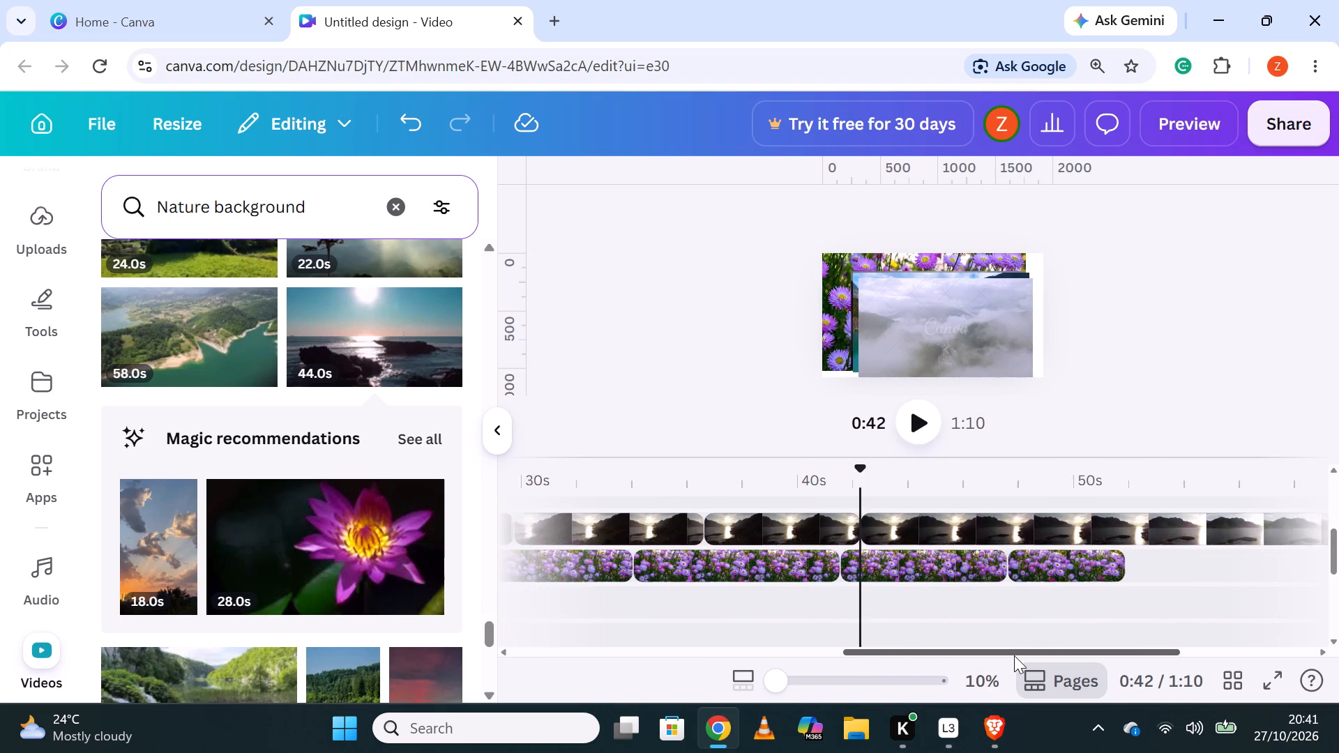
left_click_drag(1014, 655, 1103, 655)
left_click(829, 519)
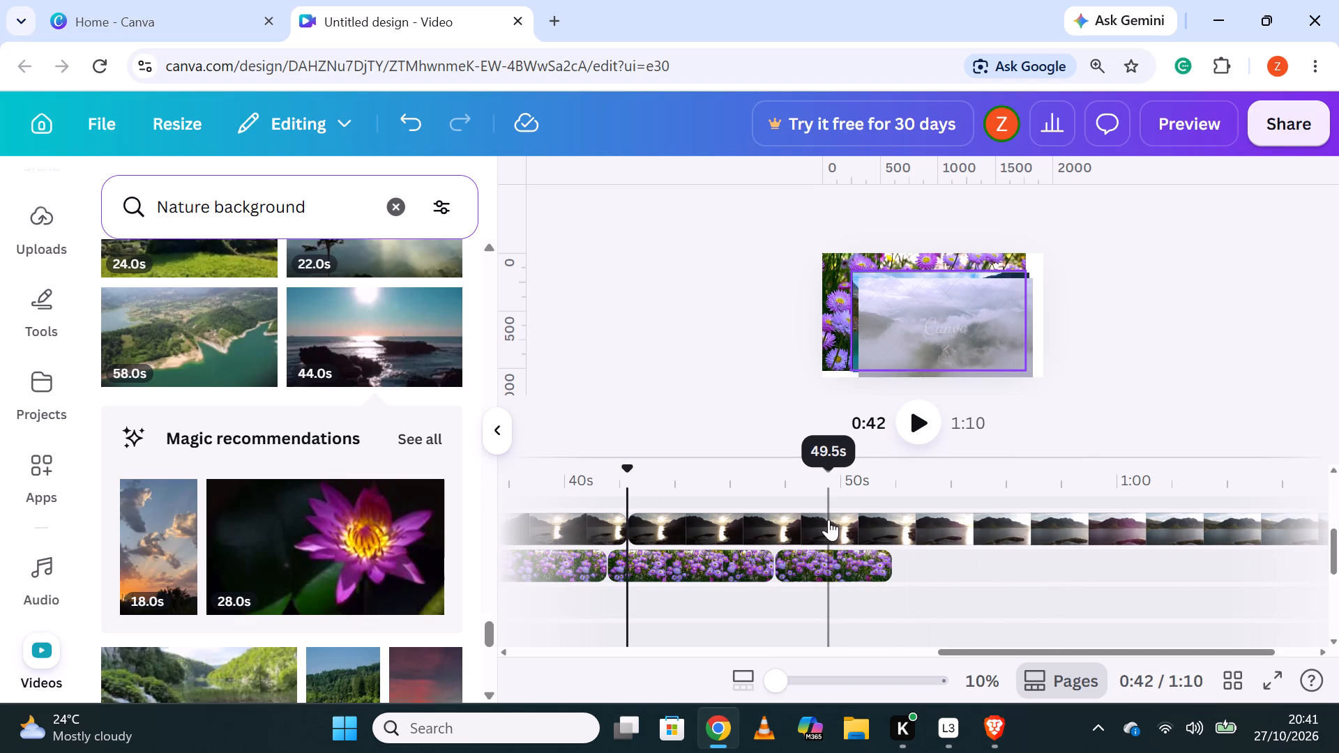
right_click(828, 519)
left_click(890, 621)
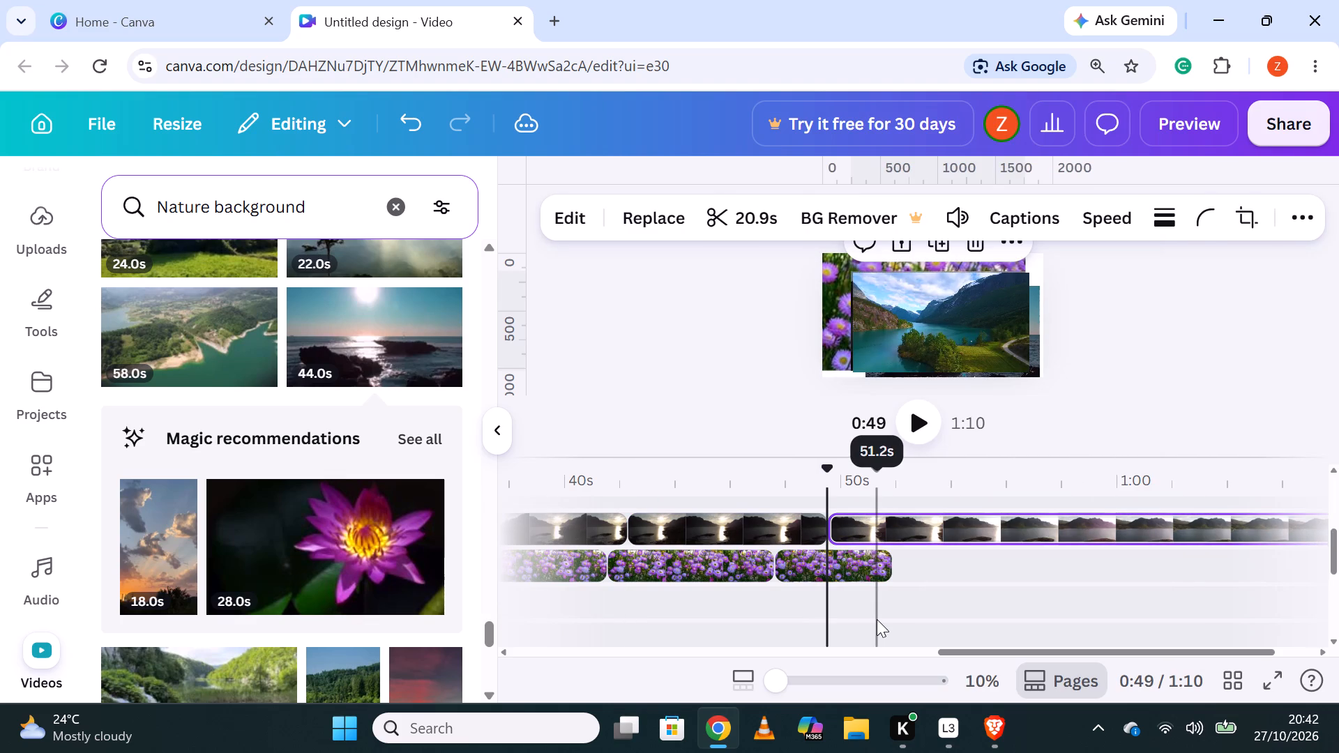
Split the remaining 20.9 s sunset hills piece at about 55 s and 1:00.1.
left_click(984, 528)
right_click(984, 528)
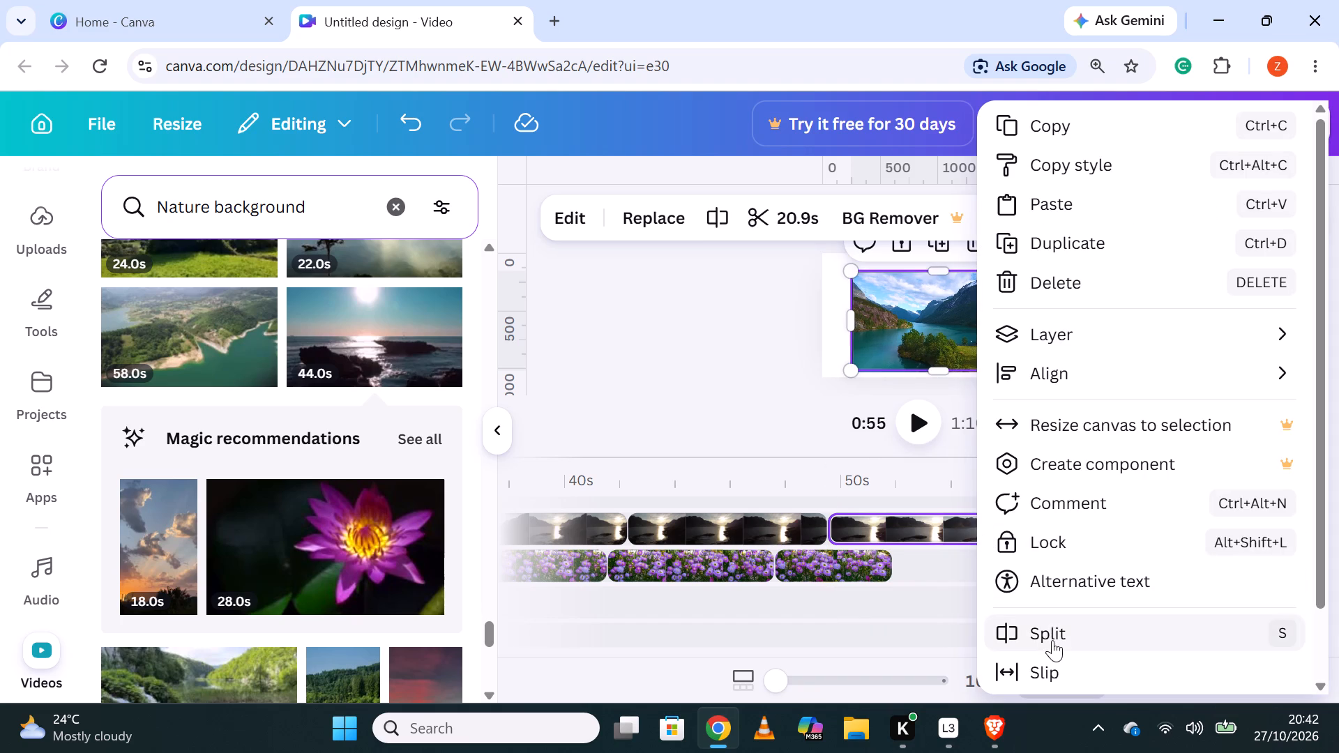
left_click(1050, 641)
left_click(1121, 529)
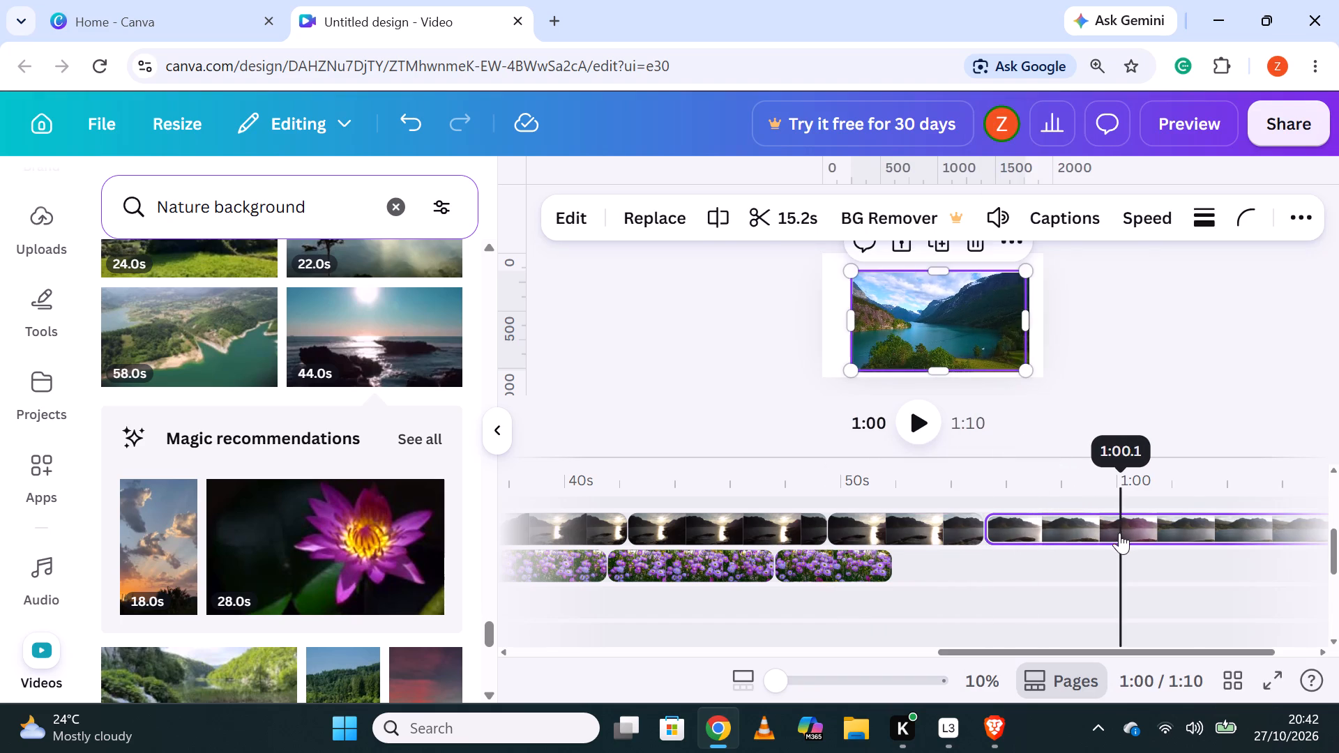
right_click(1118, 533)
left_click(1027, 640)
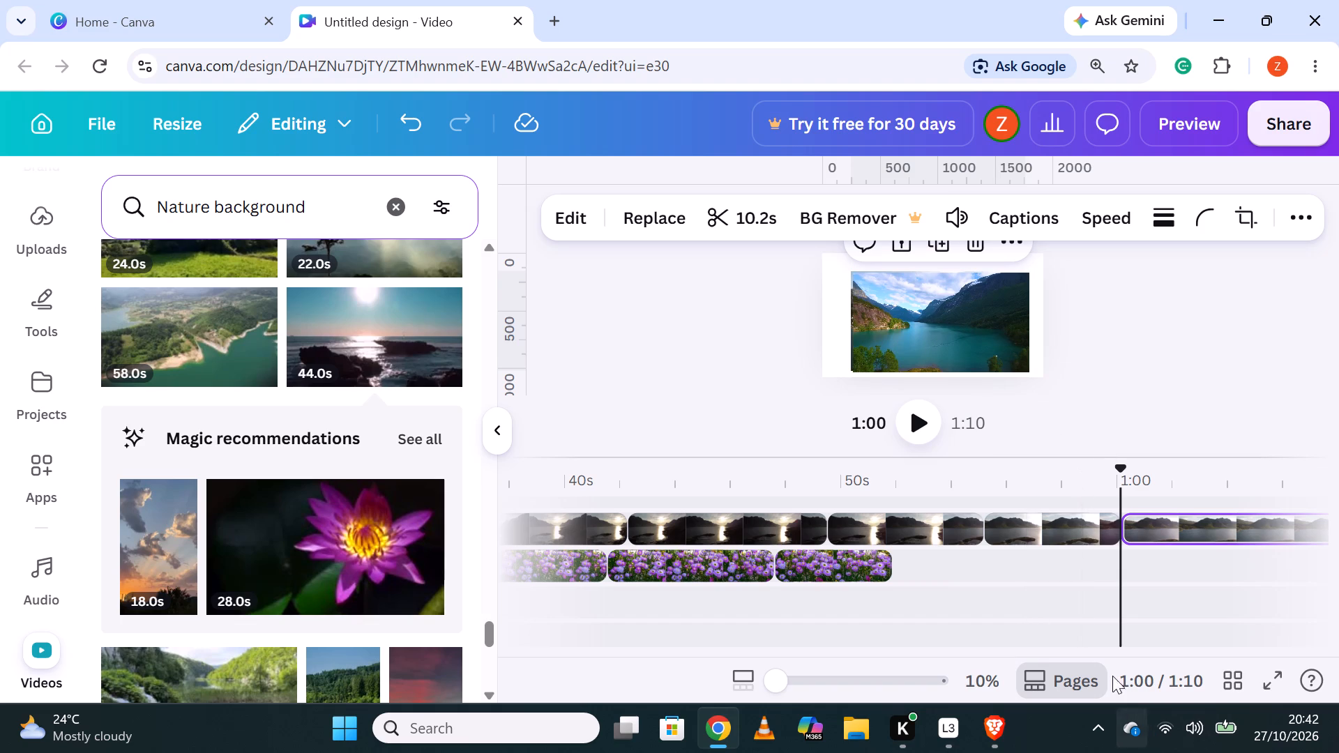
Split the remaining 10.2 s sunset hills piece at about 1:04 and 1:08.6.
left_click_drag(1058, 648, 1138, 647)
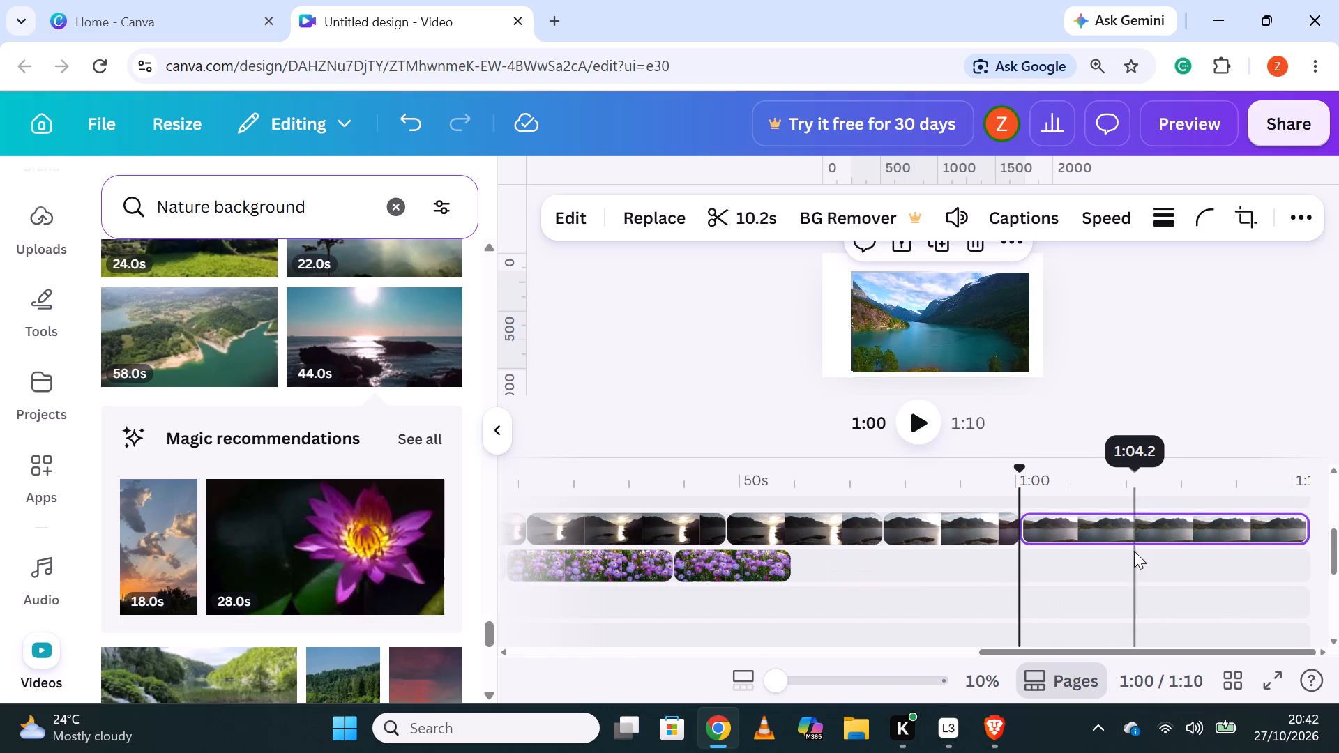
left_click(1138, 527)
right_click(1138, 527)
left_click(1115, 625)
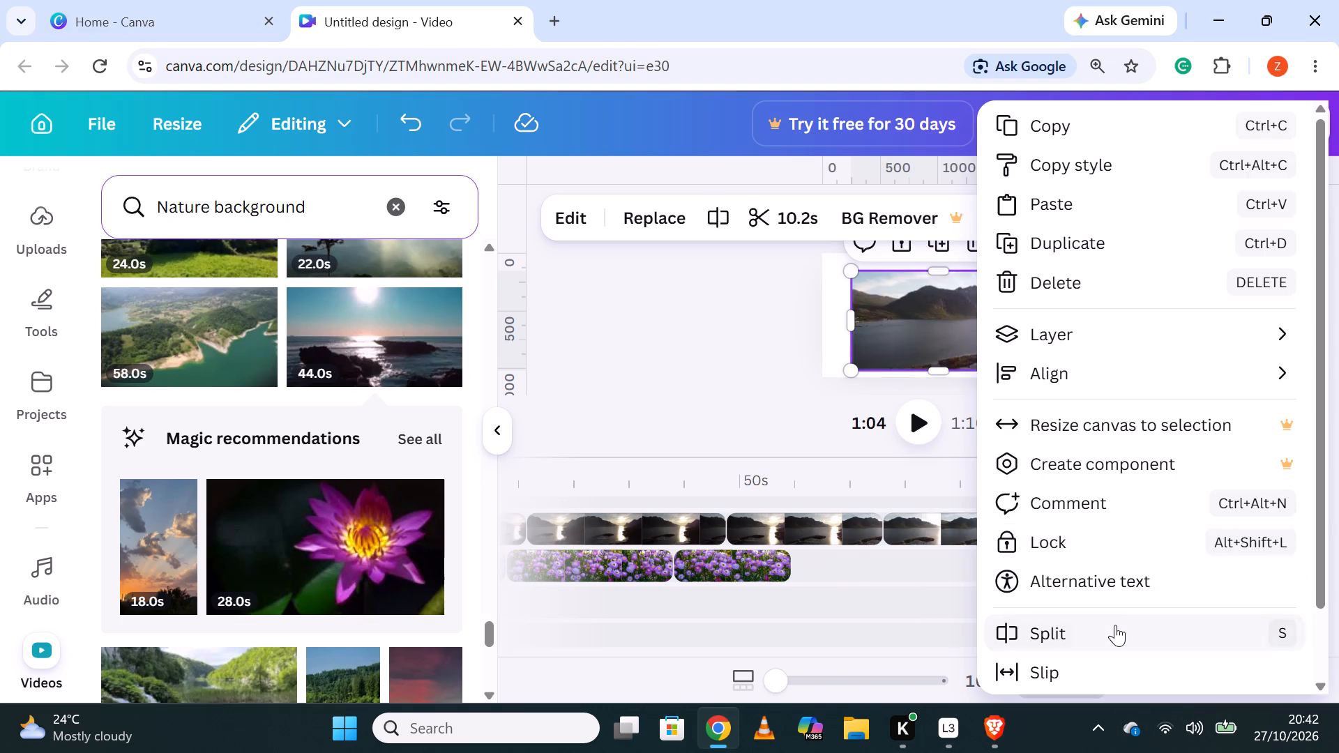
left_click(1255, 522)
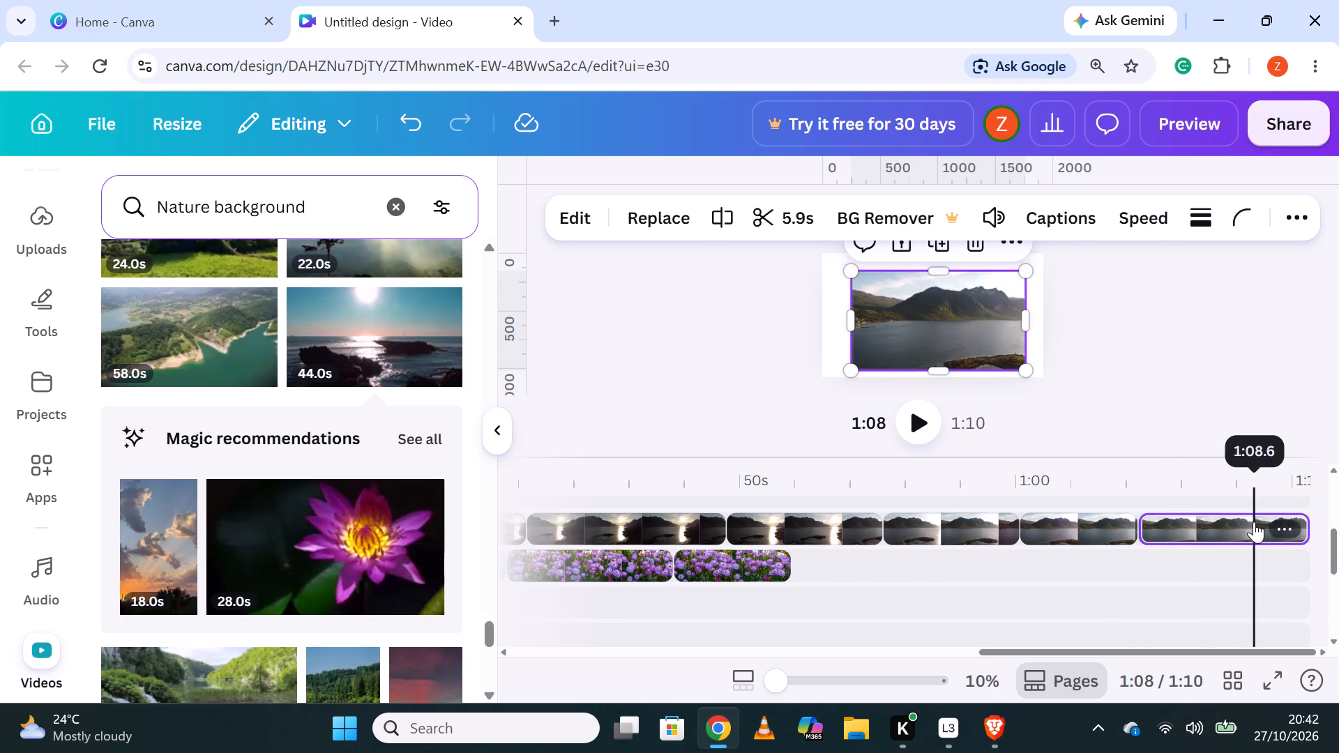
right_click(1254, 522)
left_click(1091, 633)
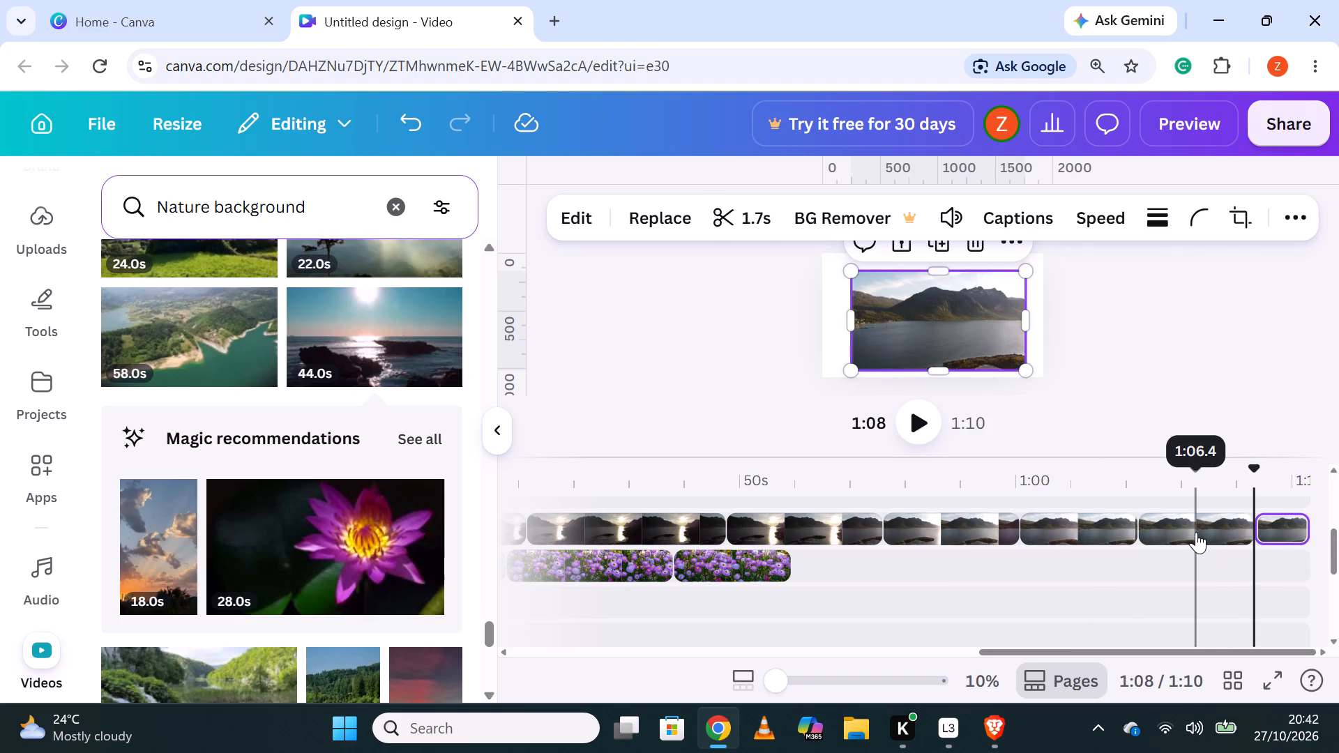
Split the 4.2 s sunset hills piece at about 1:06.4 and delete its first part.
left_click(1196, 532)
right_click(1196, 532)
left_click(1112, 634)
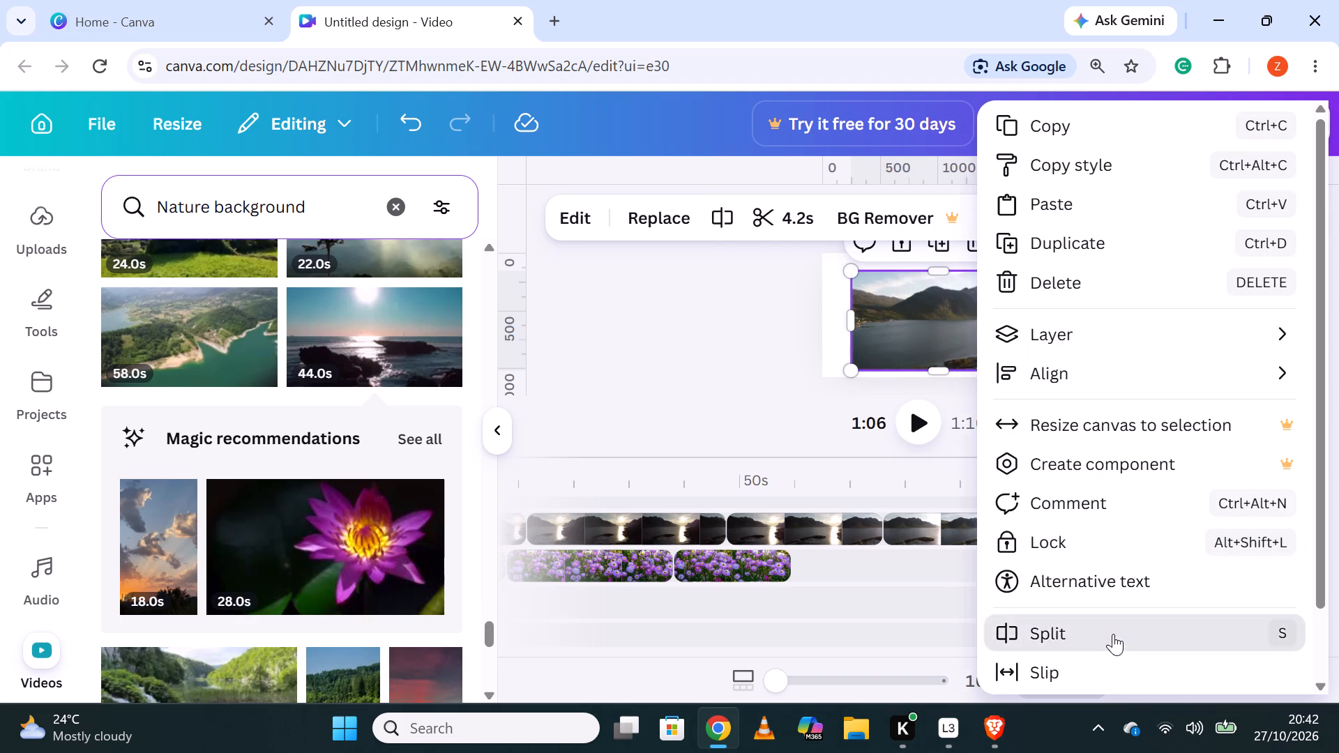
right_click(1168, 525)
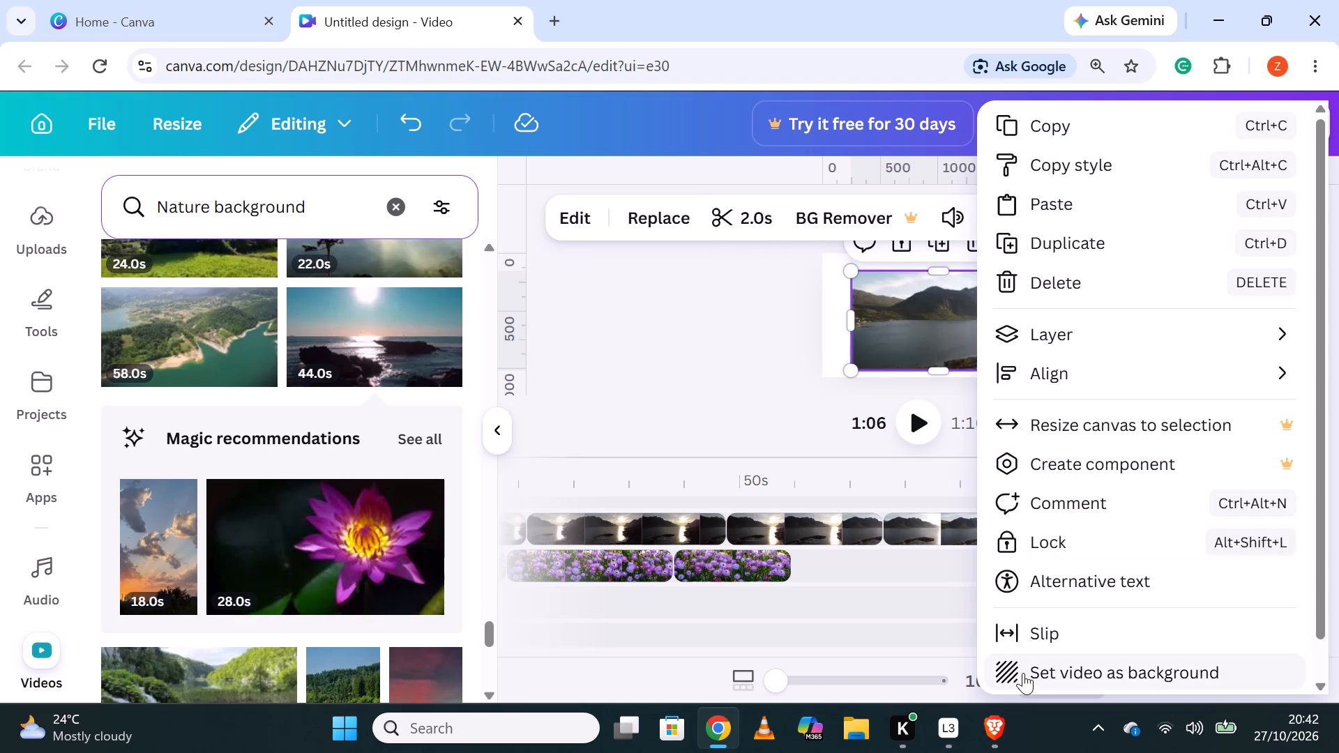
left_click(1087, 265)
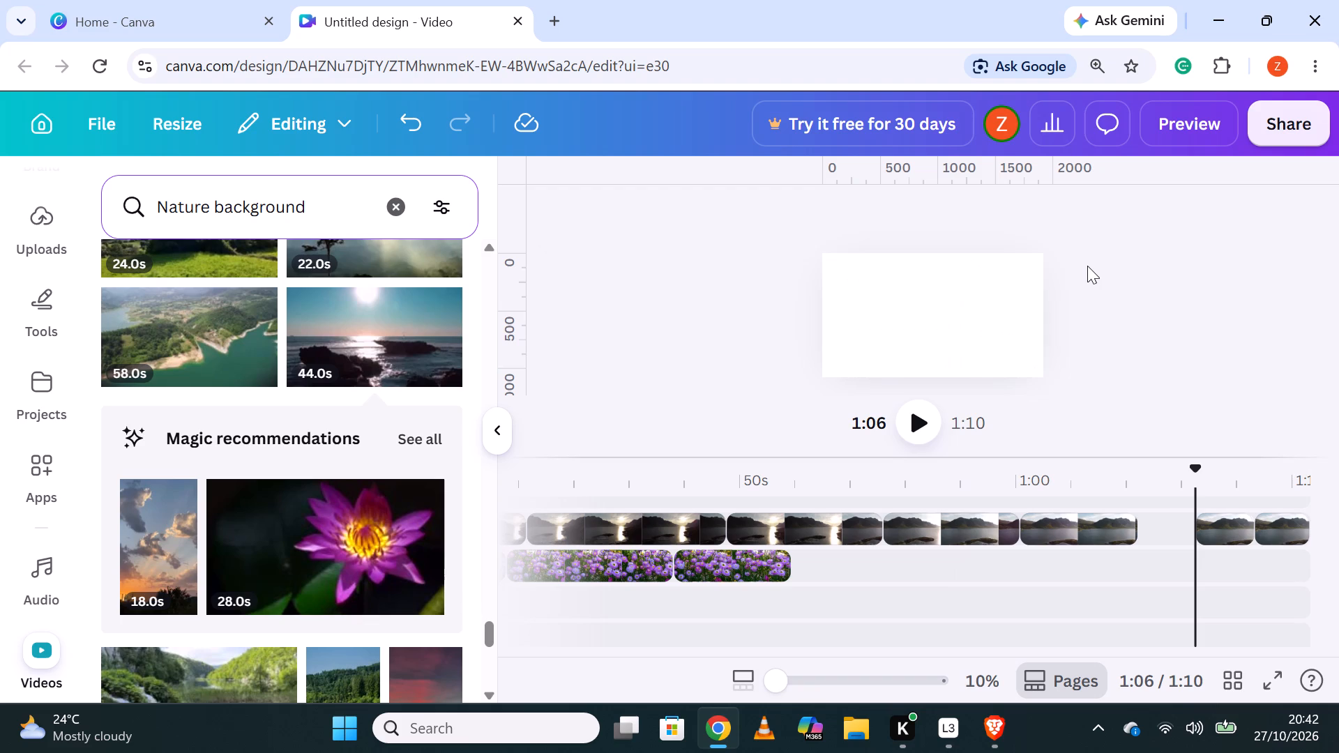
Delete the sunset hills piece between about 55 s and 1:00.
left_click(976, 531)
right_click(976, 530)
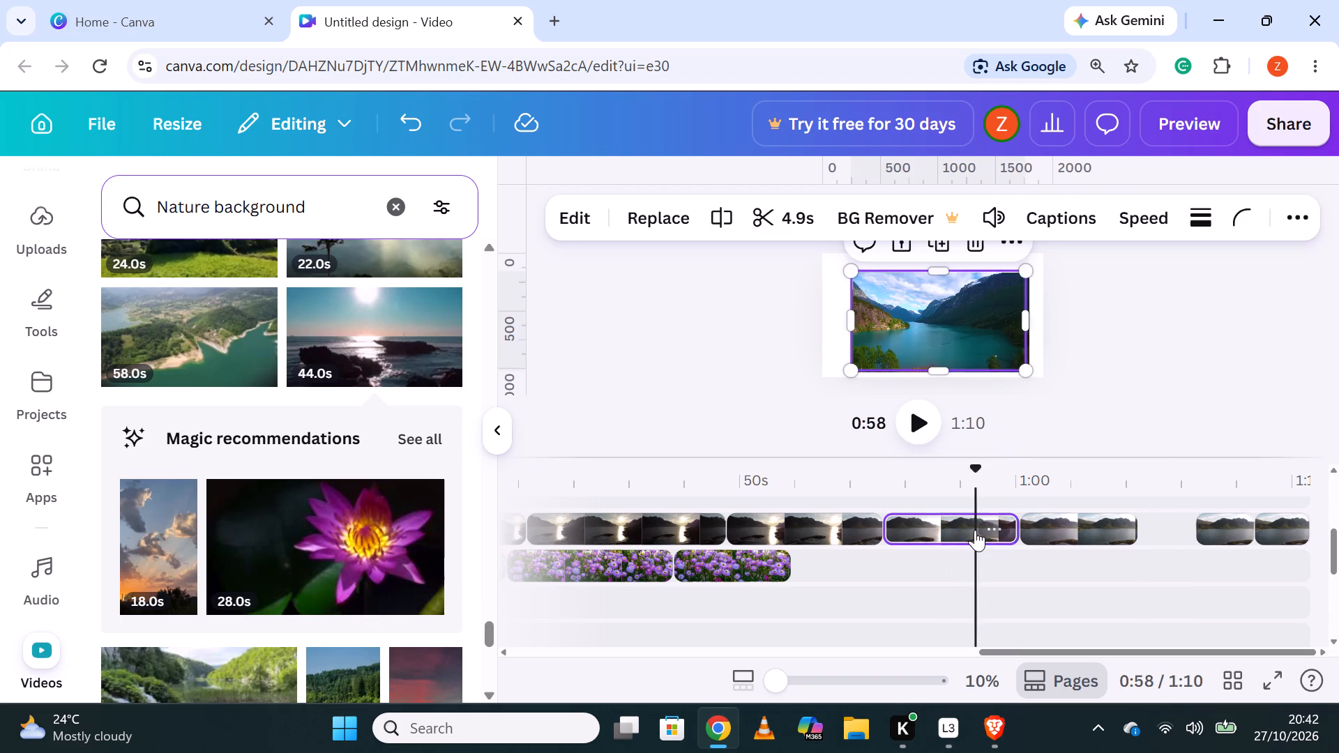
left_click(1087, 289)
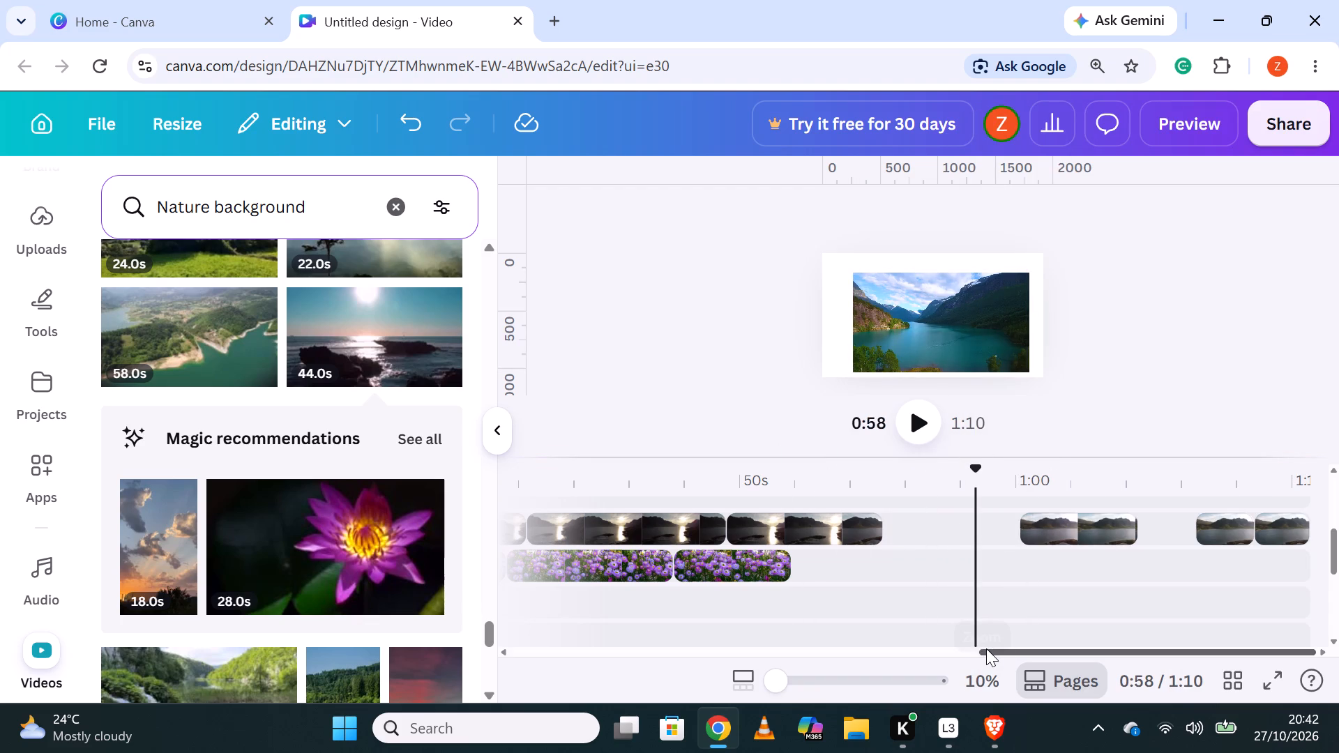
Split the 7.2 s sunset hills piece at about 45.6 s and delete its first part.
left_click_drag(986, 648, 870, 641)
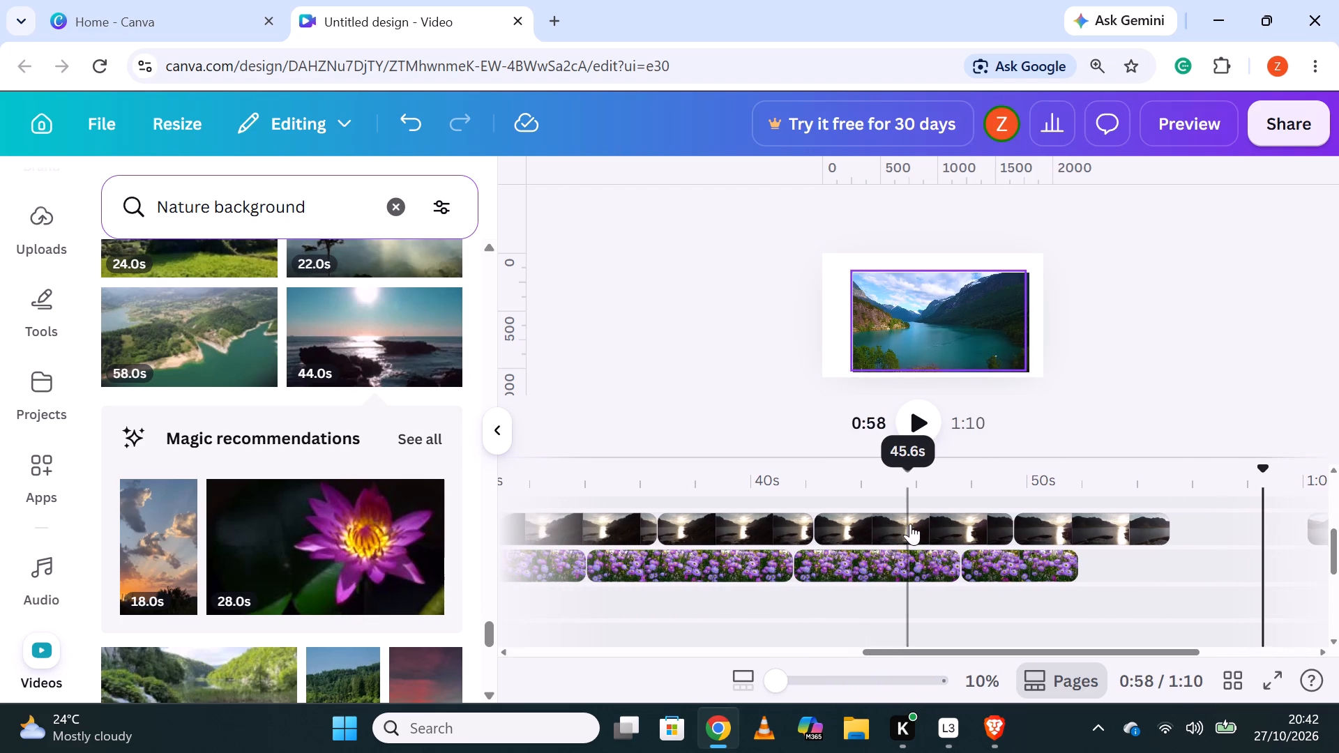
left_click(910, 523)
right_click(910, 522)
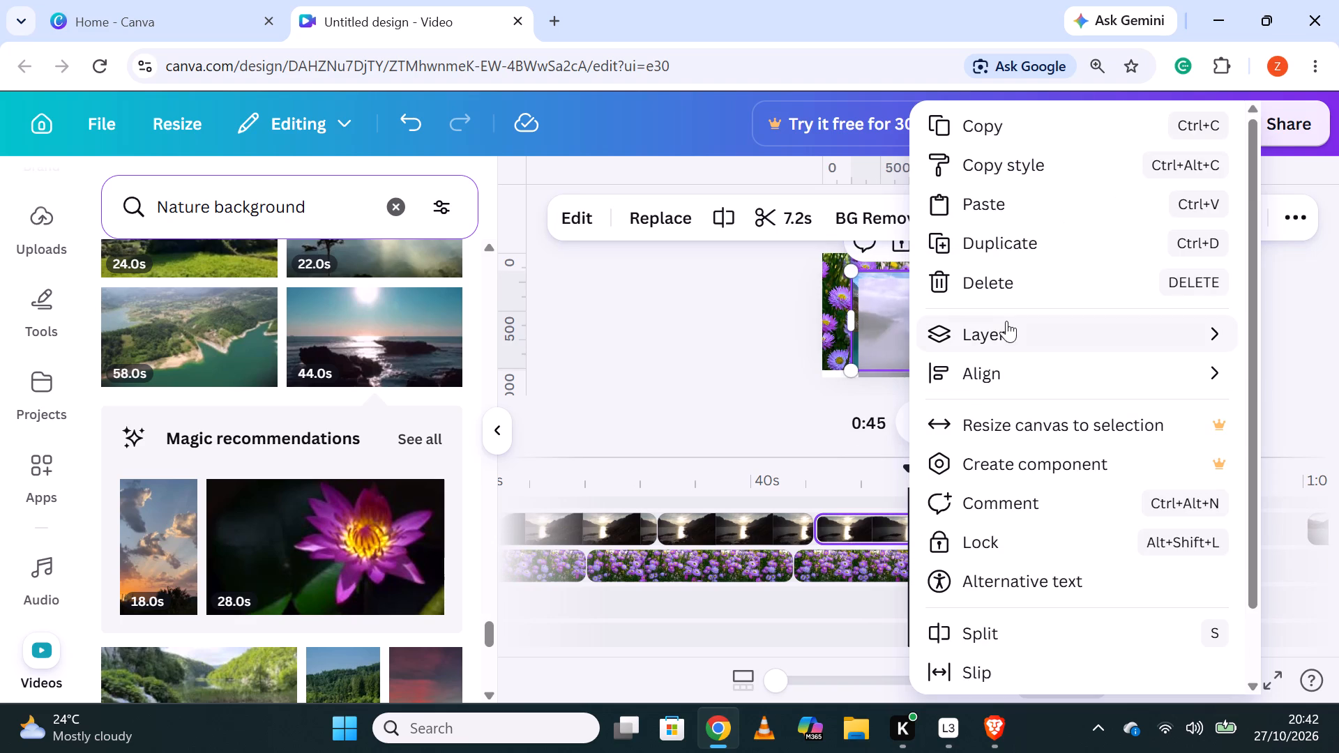
left_click(994, 623)
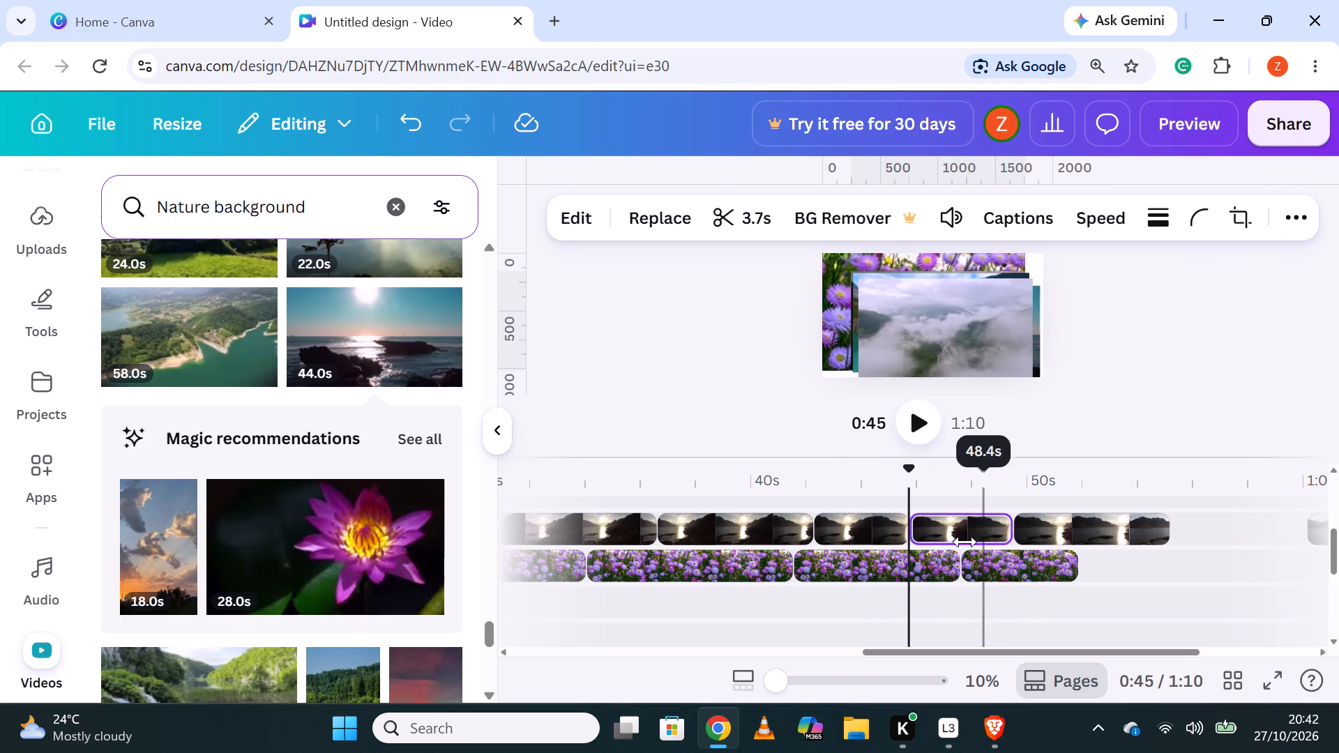
left_click(866, 520)
right_click(866, 520)
left_click(976, 291)
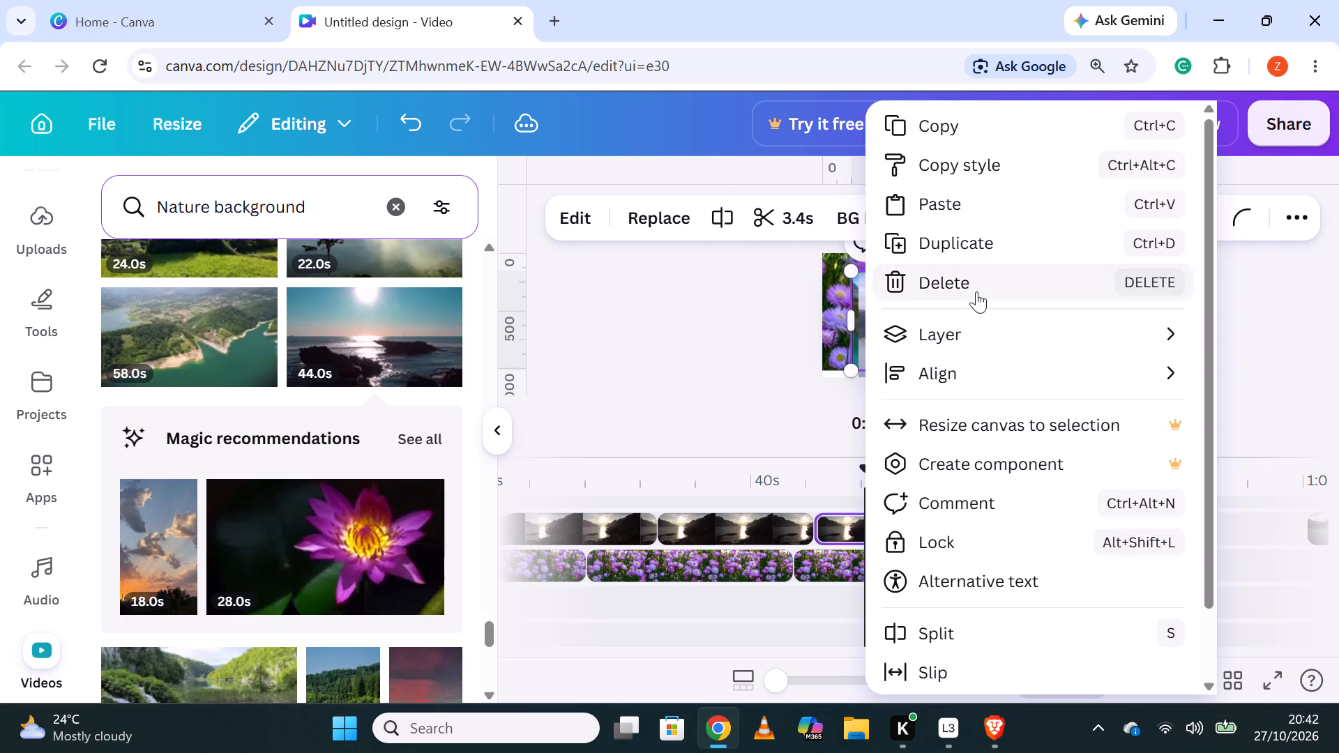
Split the 6.8 s sunset hills piece at about 33 s and delete its first part.
left_click_drag(907, 652, 719, 655)
left_click(1021, 519)
right_click(1021, 519)
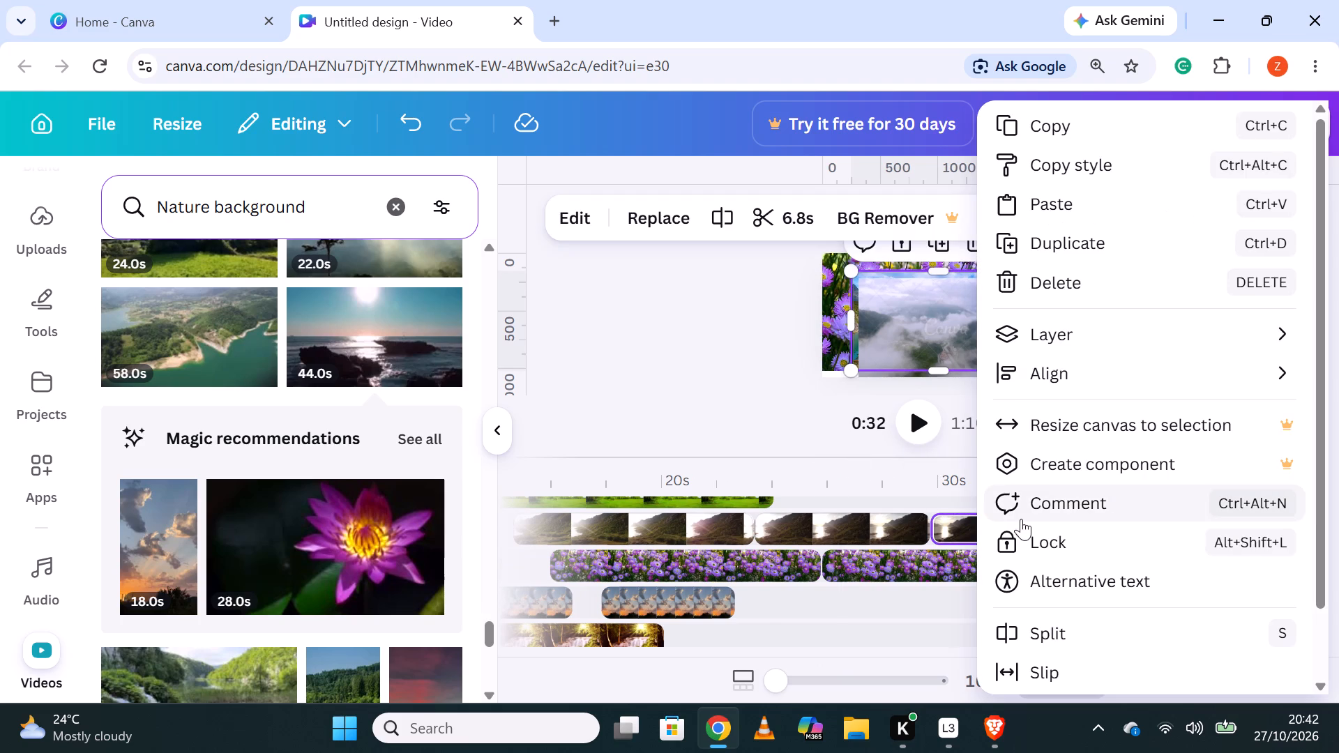
left_click(1031, 618)
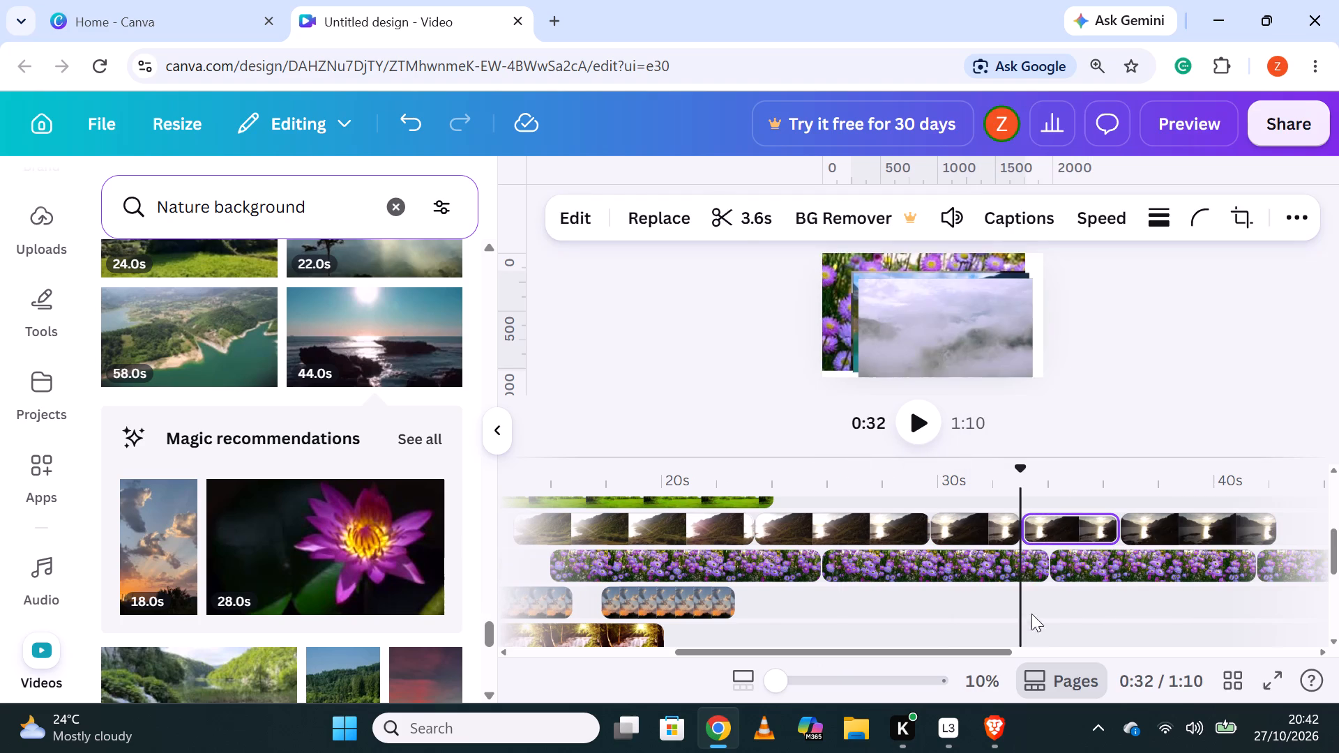
left_click(981, 529)
right_click(981, 529)
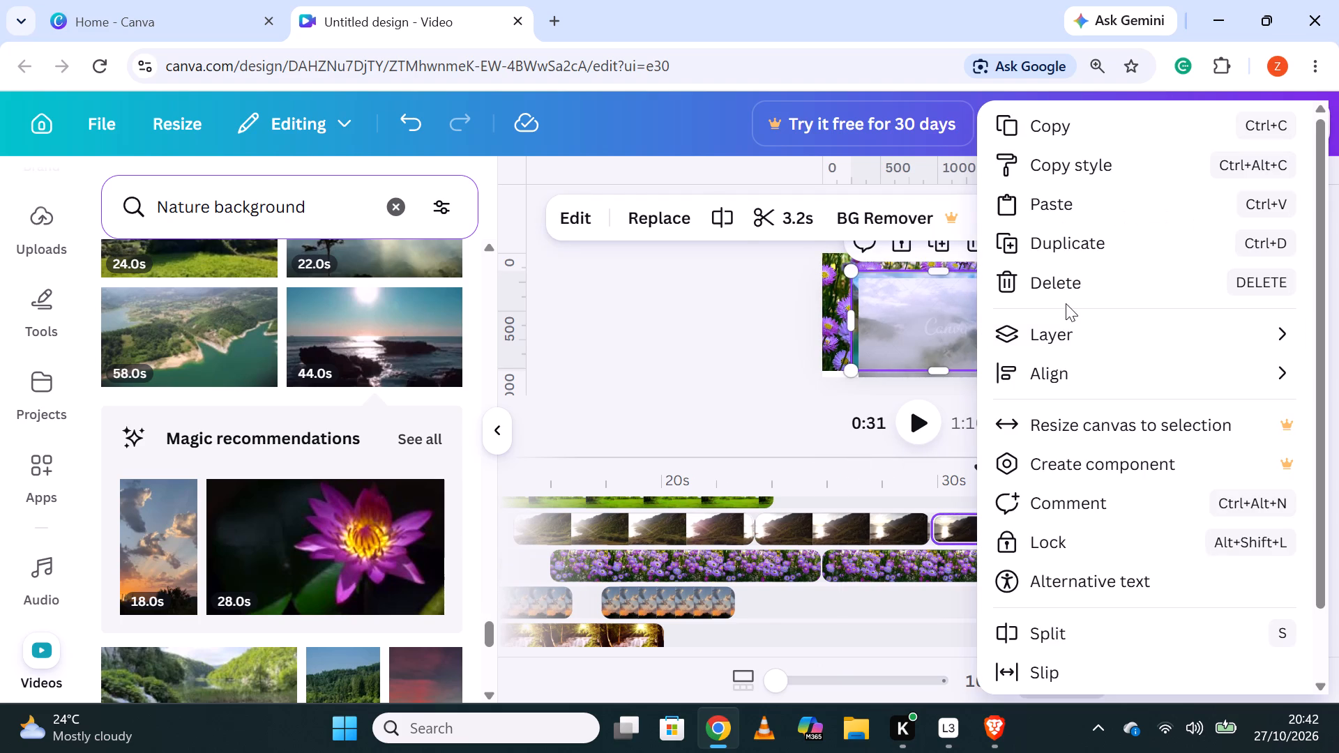
left_click(1072, 293)
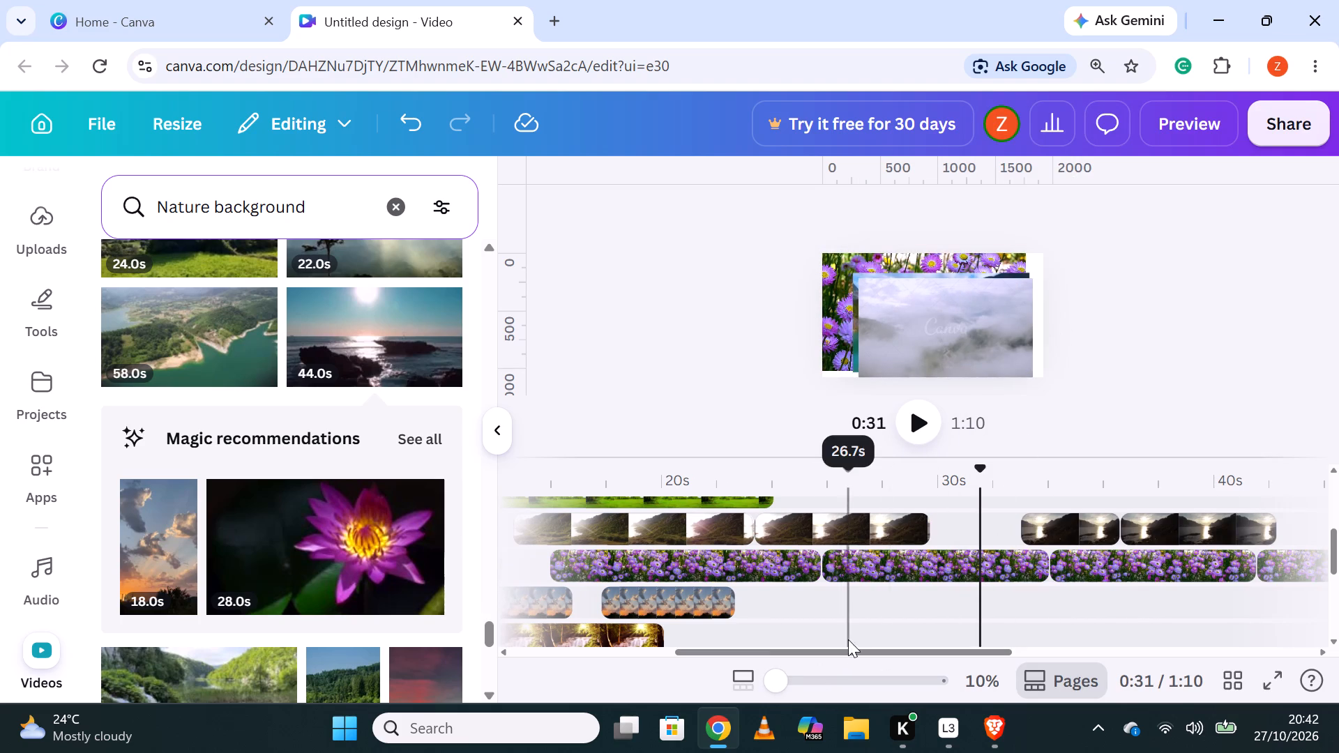
Split the 6.3 s sunset hills piece at about 26 s and delete its first part.
left_click_drag(848, 649, 768, 670)
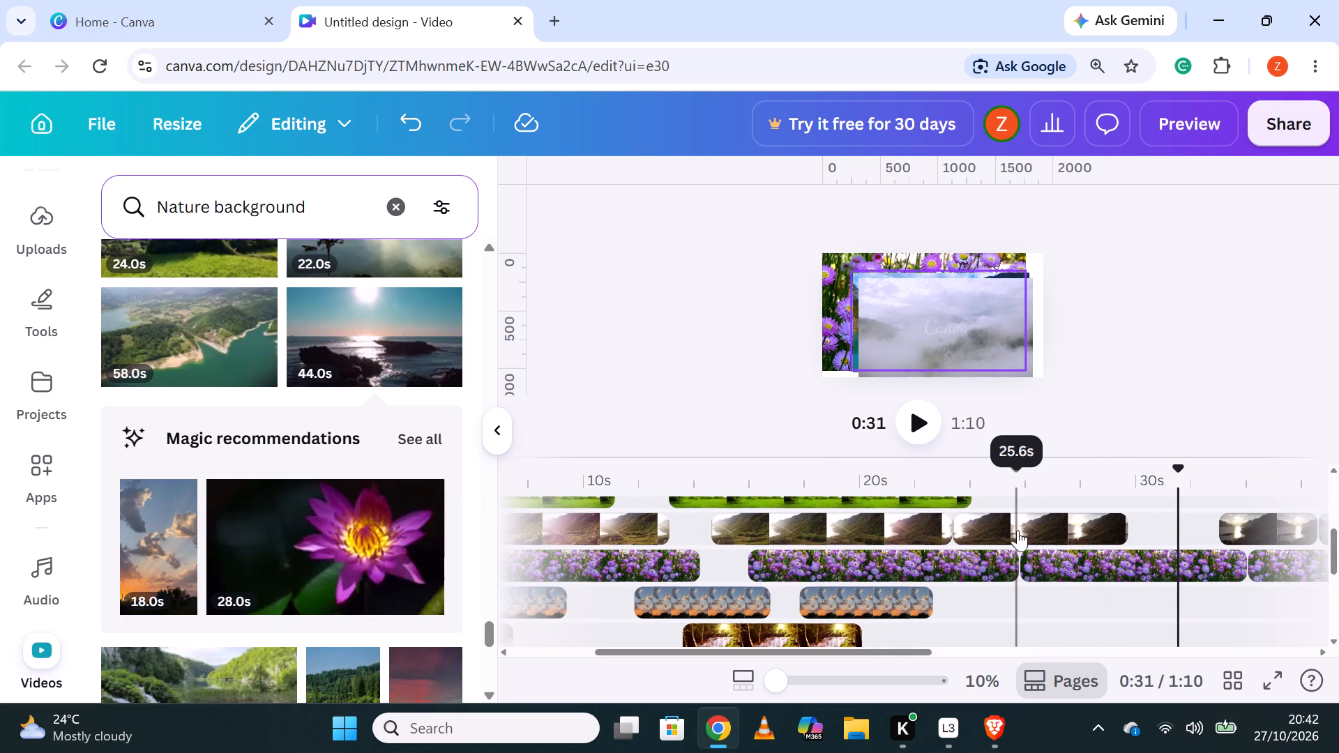
left_click(1038, 524)
right_click(1038, 524)
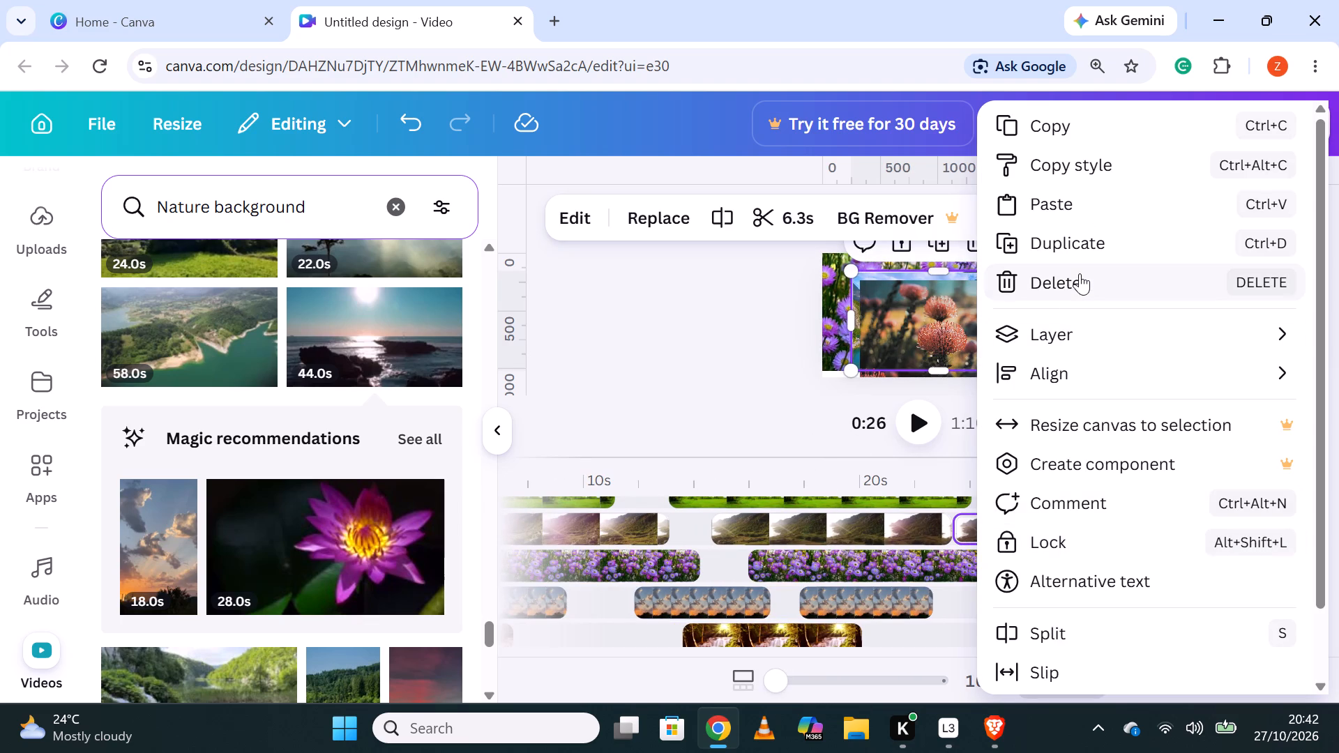
left_click(1082, 632)
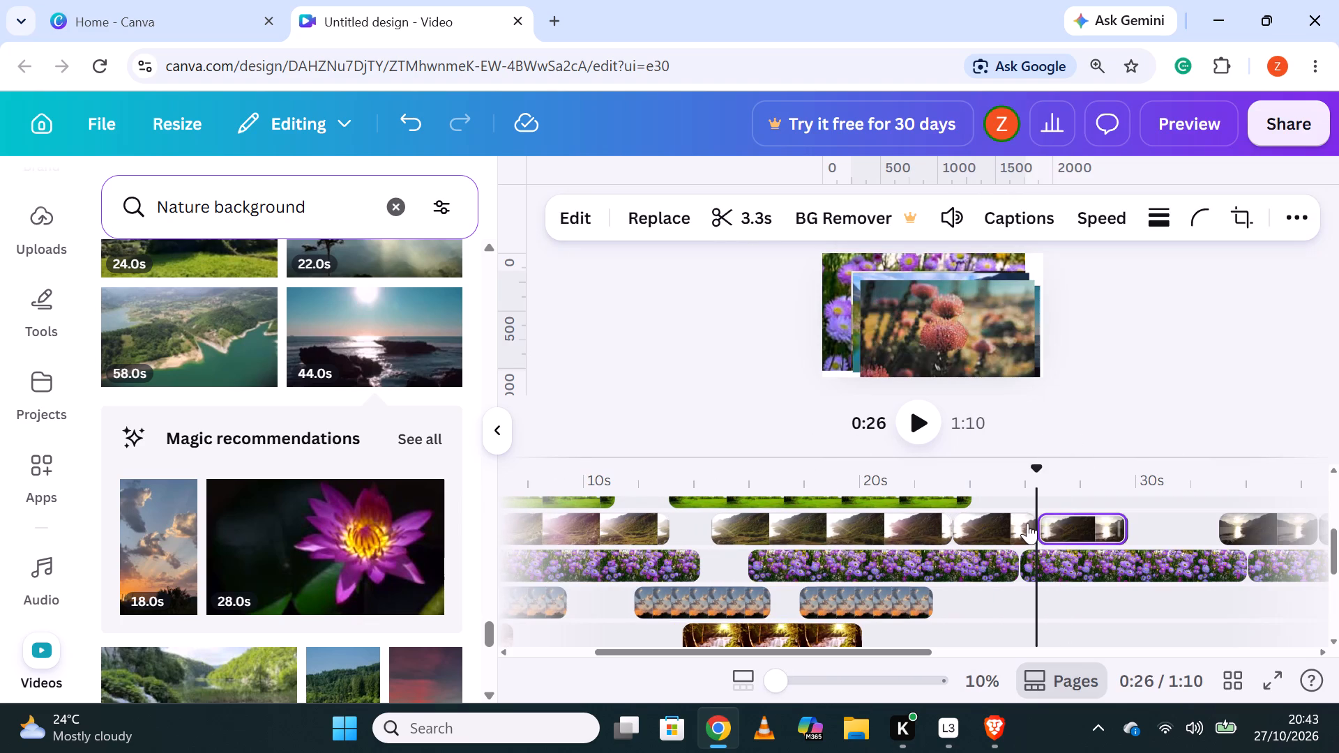
left_click(993, 531)
right_click(992, 531)
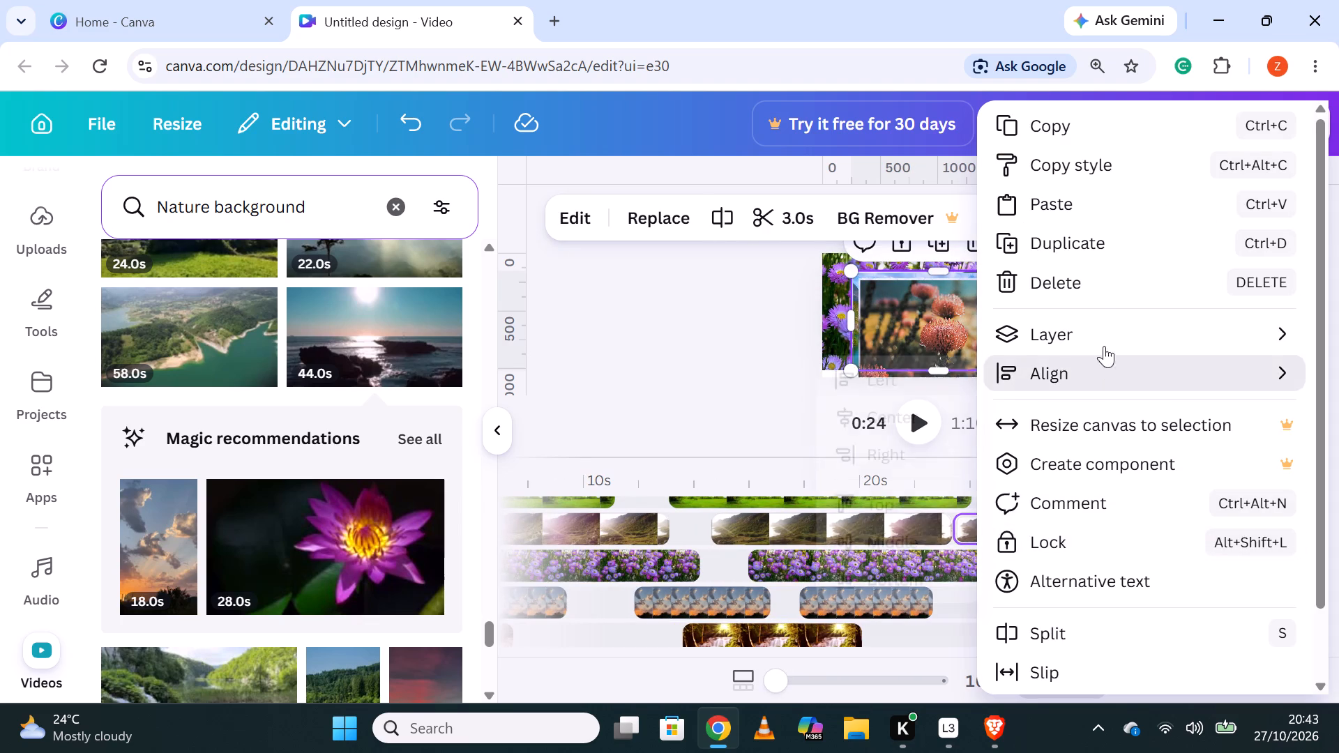
left_click(1127, 276)
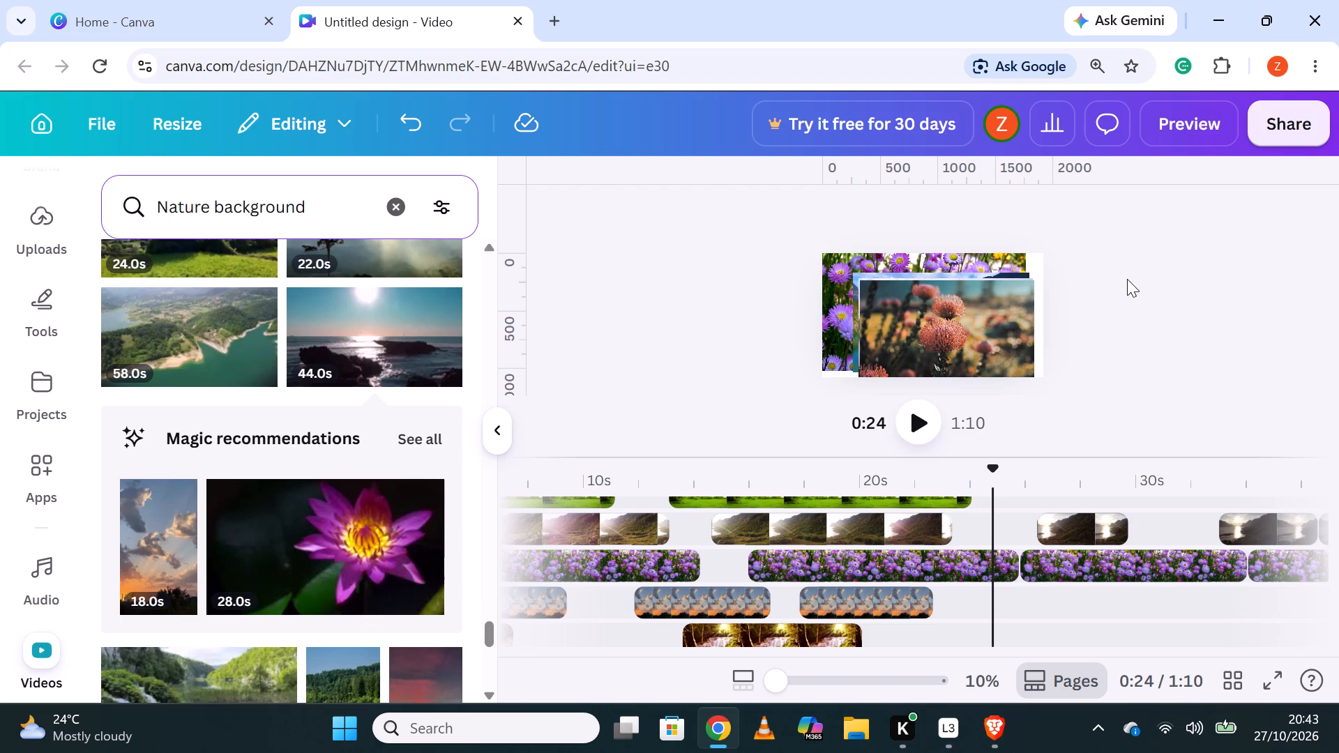
Enlarge the 5.6 s orange flower clip on the canvas to about 2,056 × 1,154 px.
left_click(967, 281)
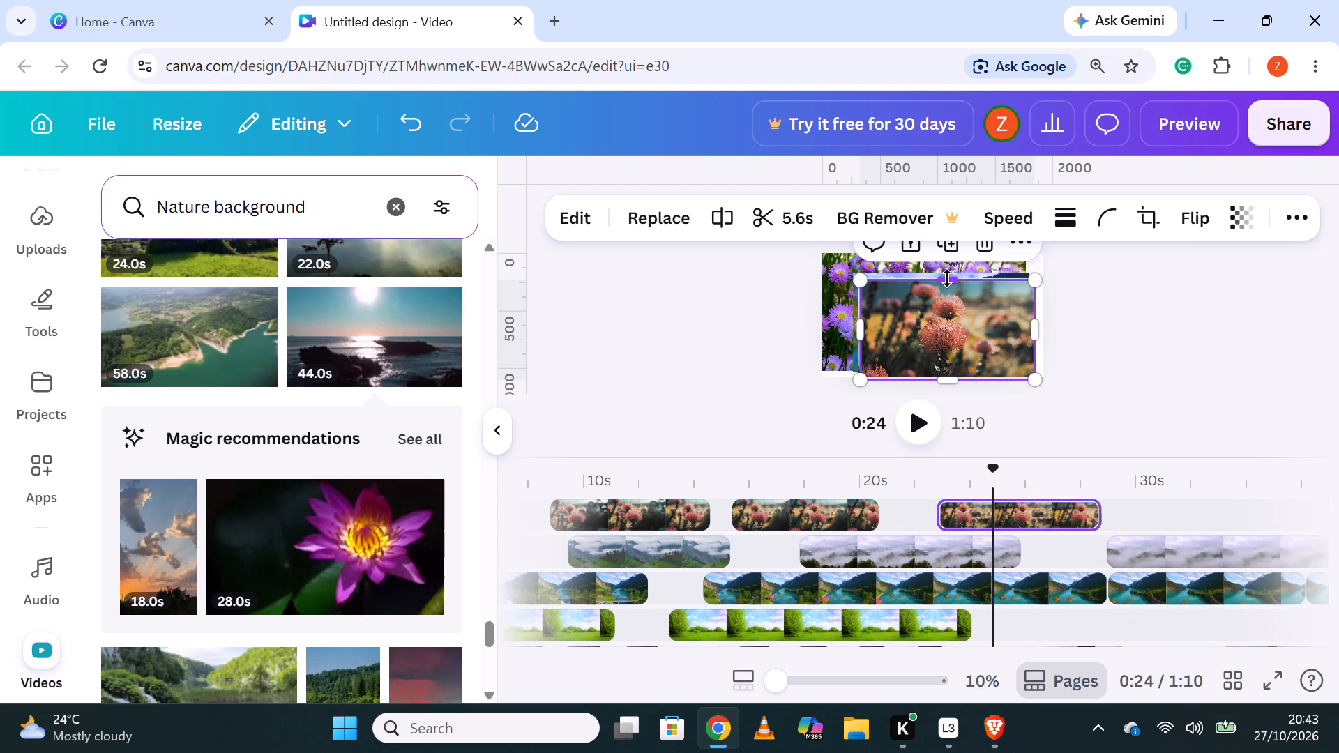
left_click_drag(947, 278, 948, 244)
left_click_drag(861, 317, 796, 316)
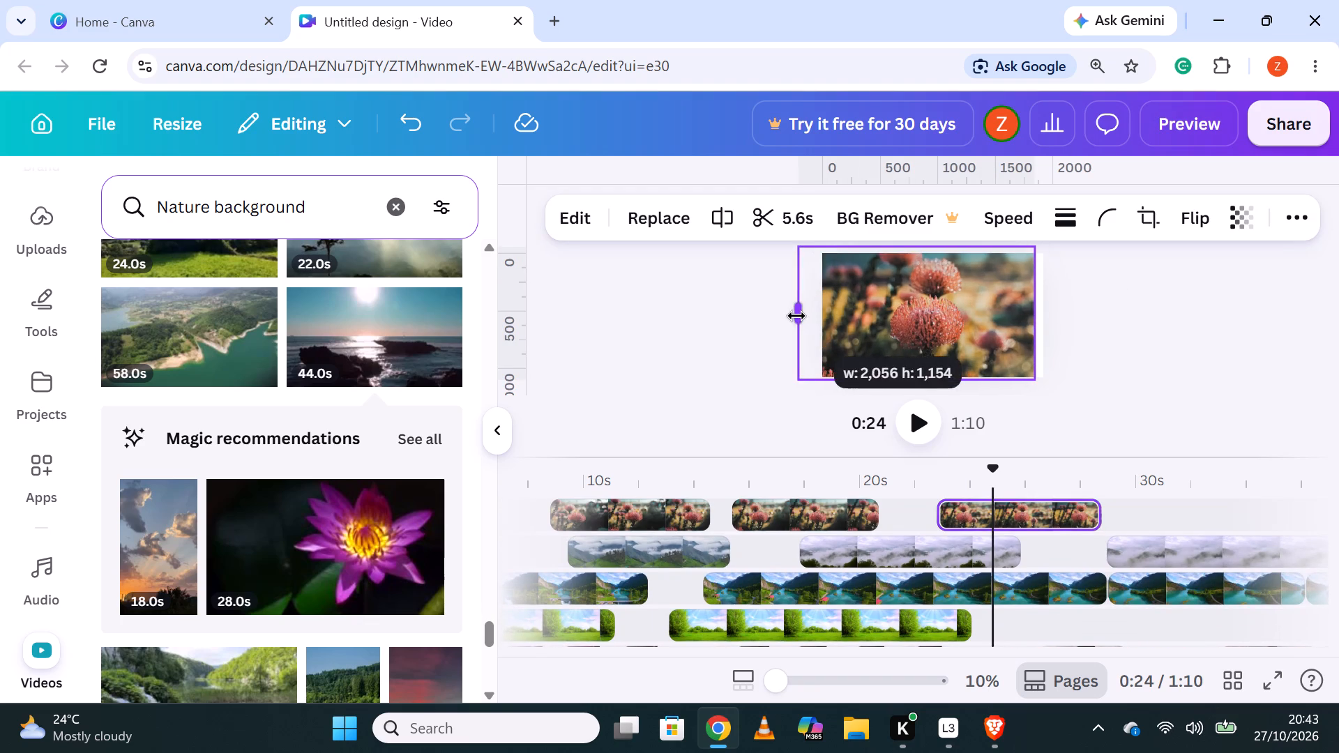
left_click_drag(796, 316, 796, 317)
left_click(1061, 326)
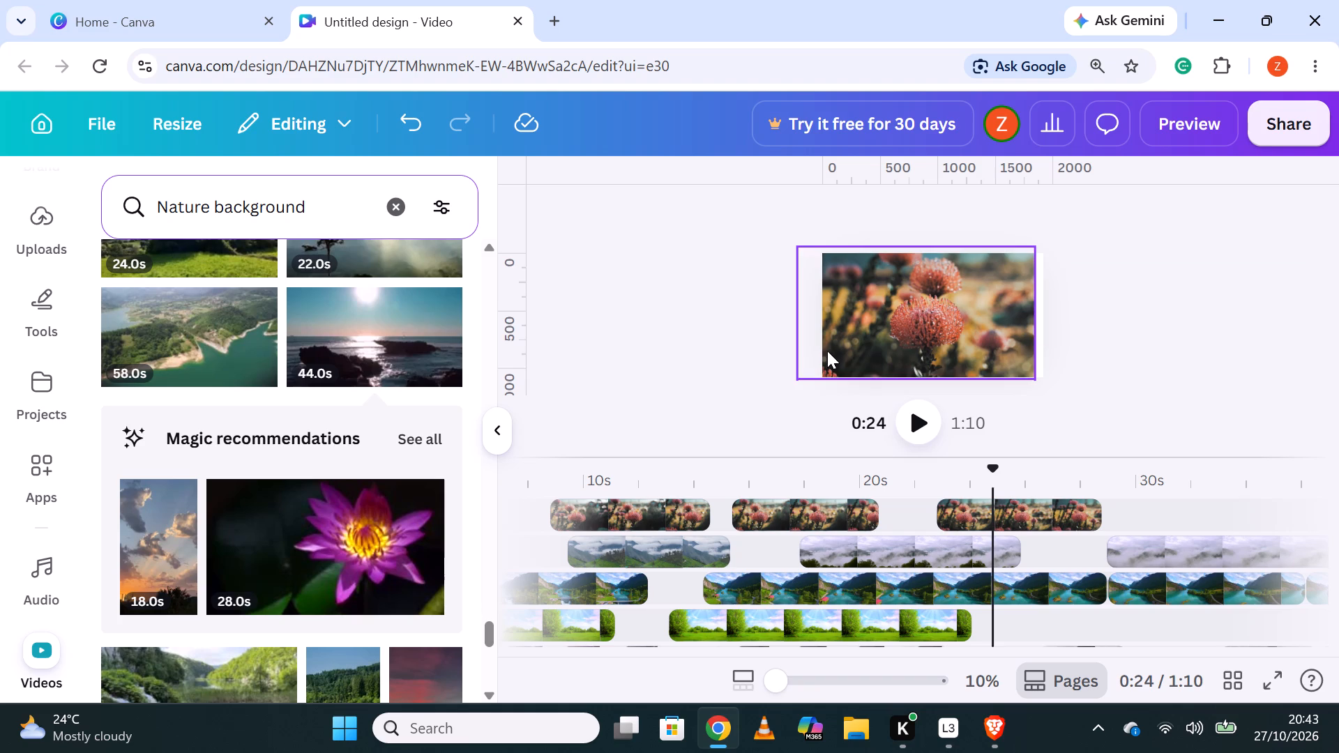
Split the 8.0 s misty hills piece at about 22.0 s.
left_click(918, 551)
right_click(918, 551)
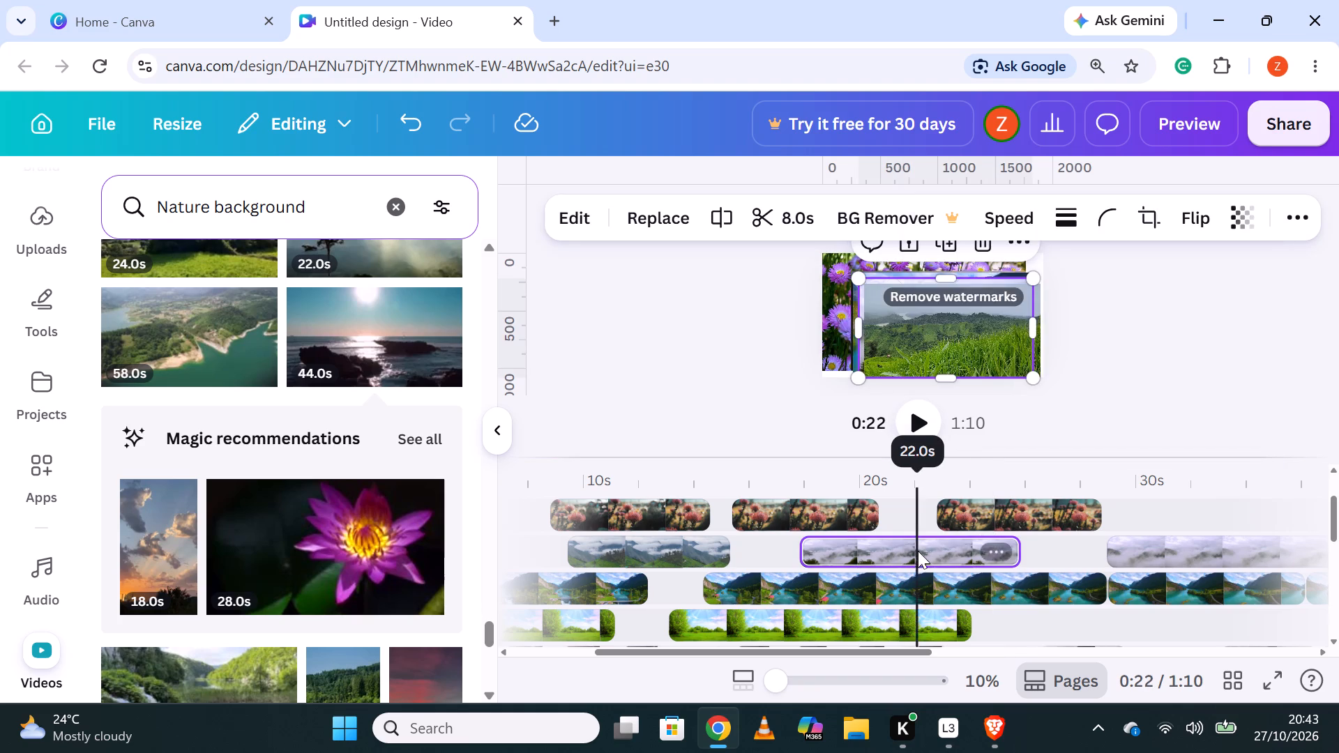
left_click(984, 627)
Split the 9.8 s purple flower piece at about 20.8 s.
scroll(985, 628, "down", 2)
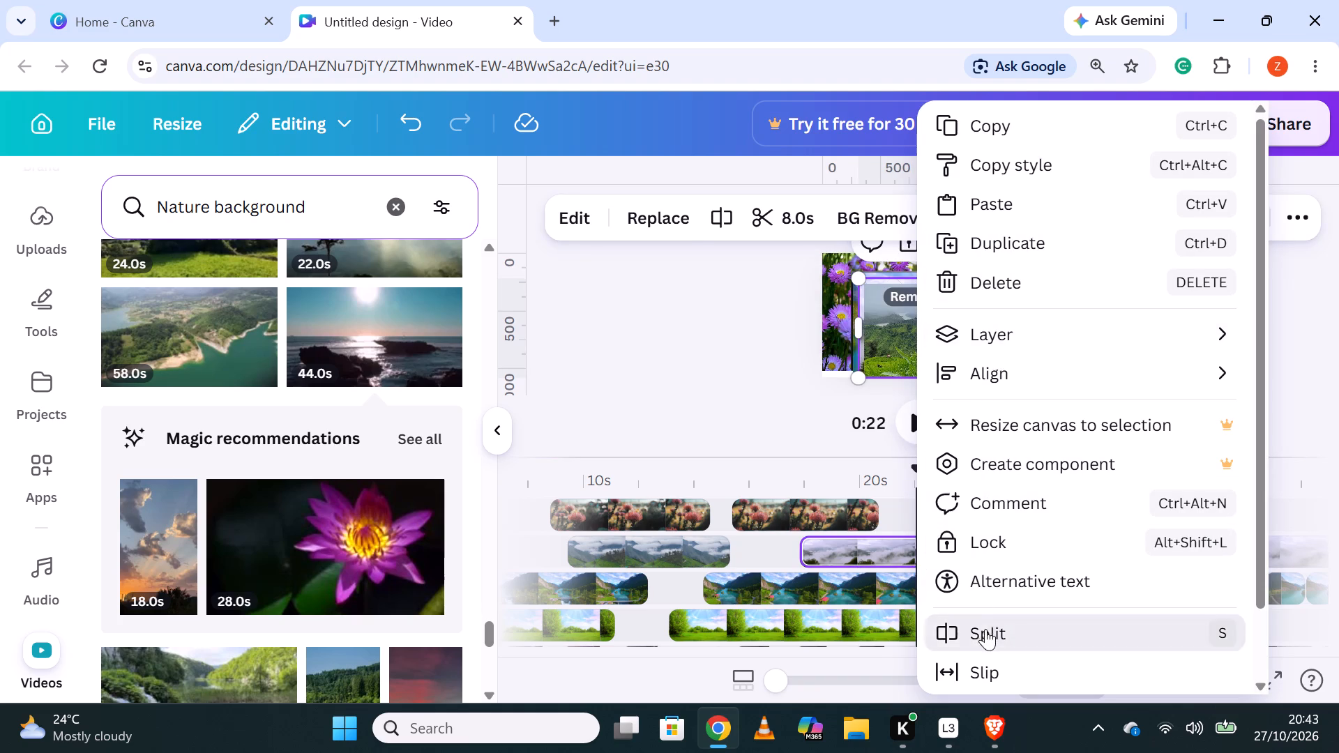
scroll(837, 561, "down", 1)
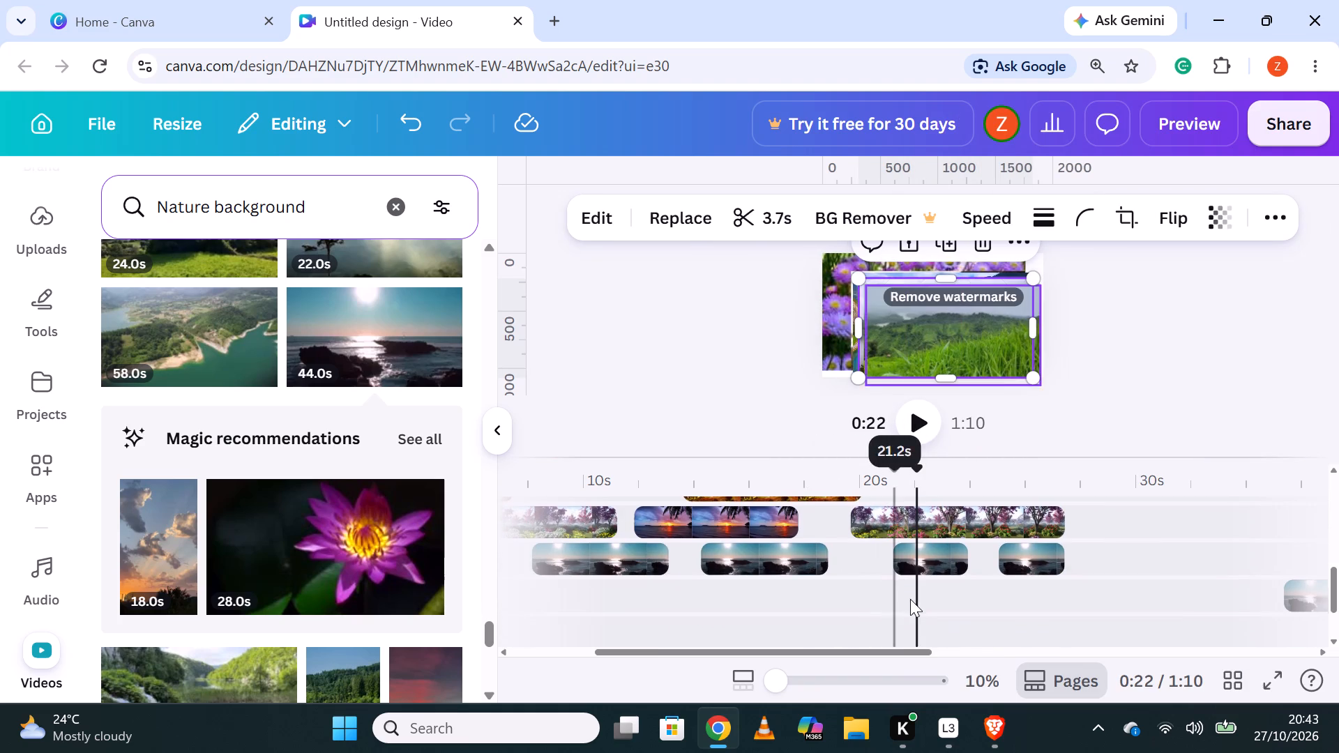
scroll(886, 550, "up", 2)
scroll(886, 550, "down", 1)
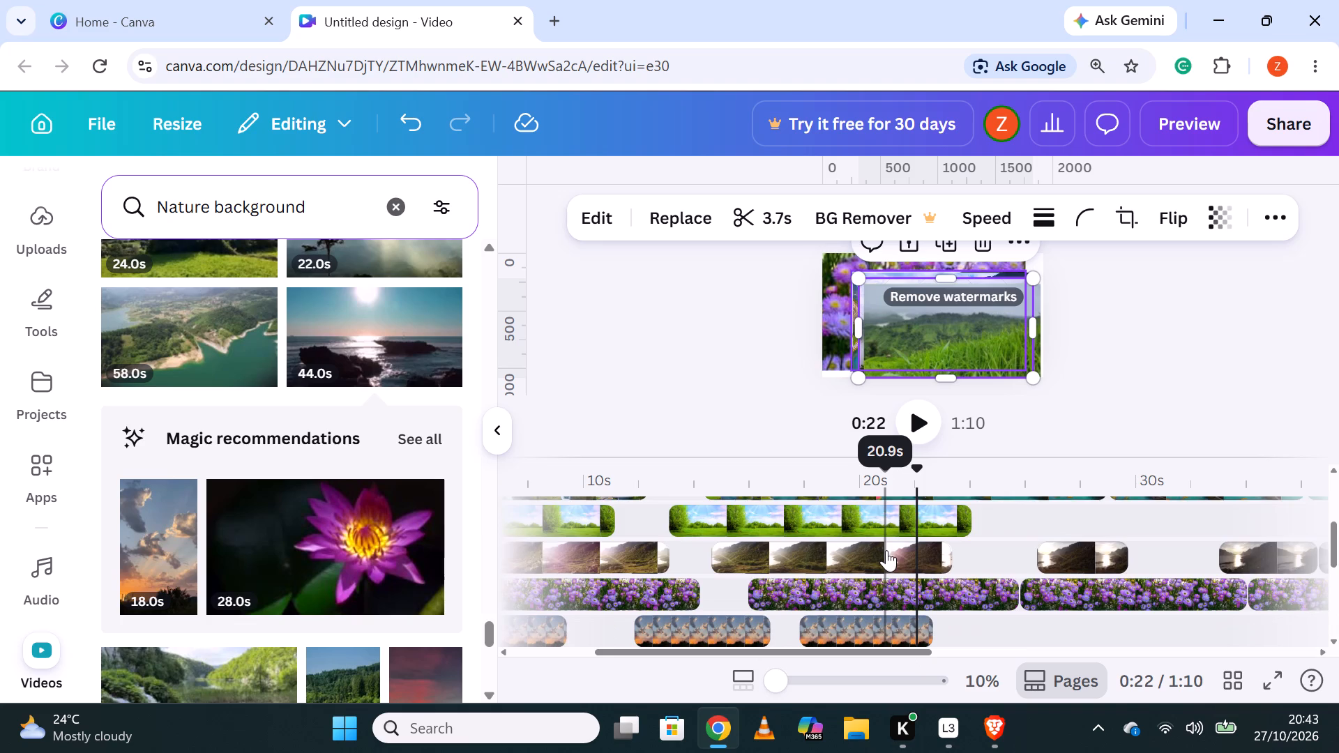
scroll(885, 545, "up", 1)
left_click(886, 588)
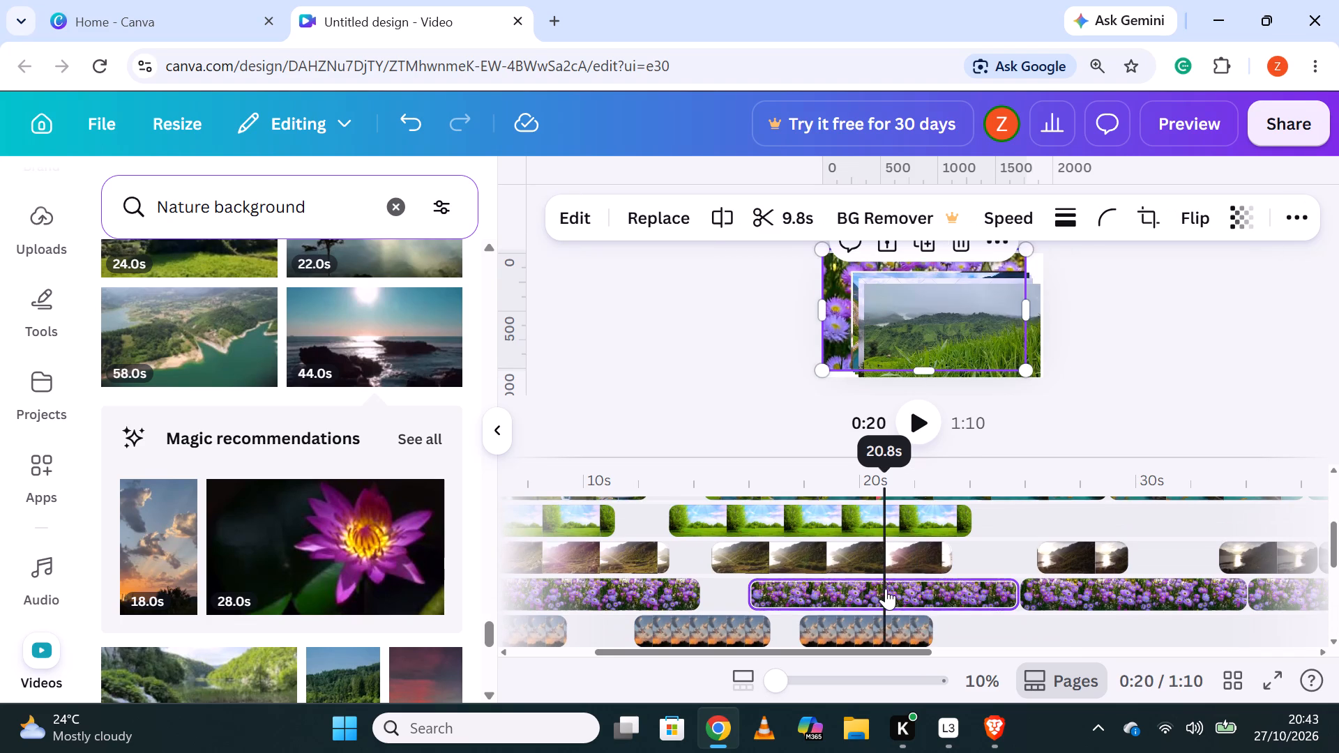
right_click(886, 588)
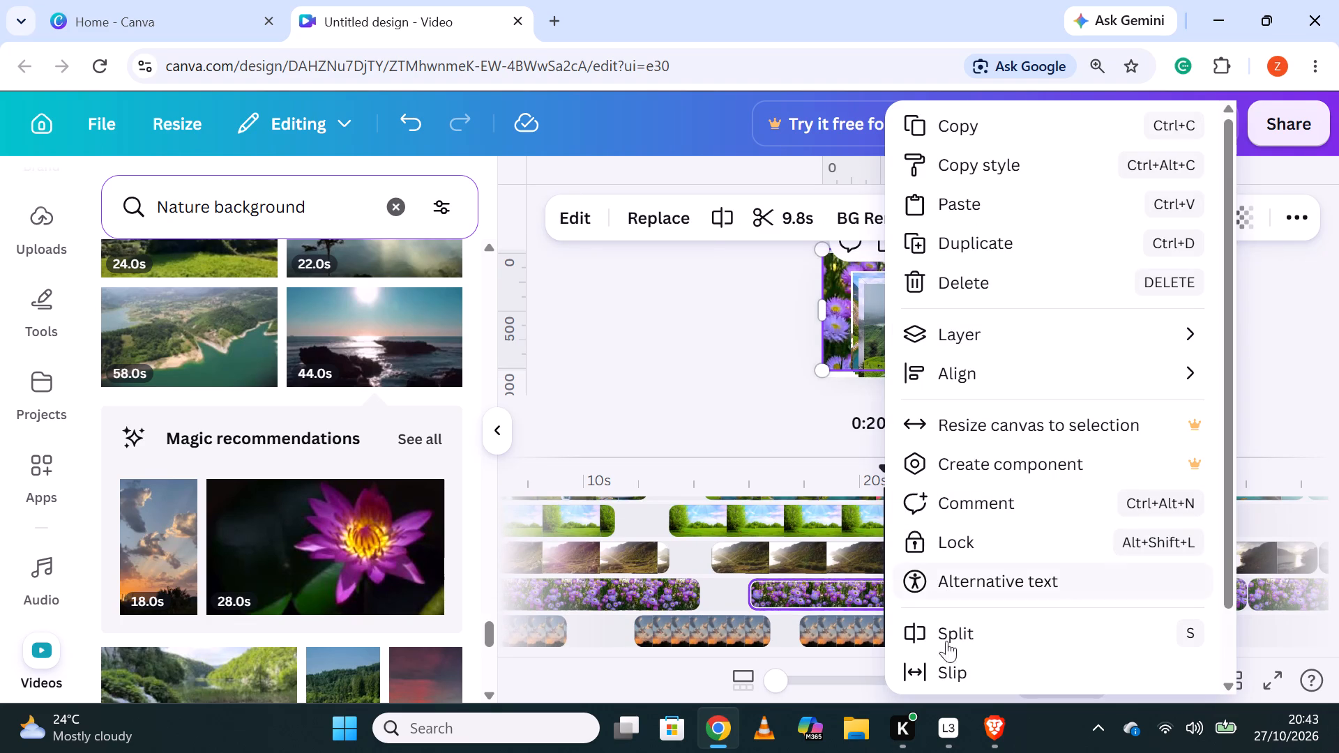
left_click(944, 634)
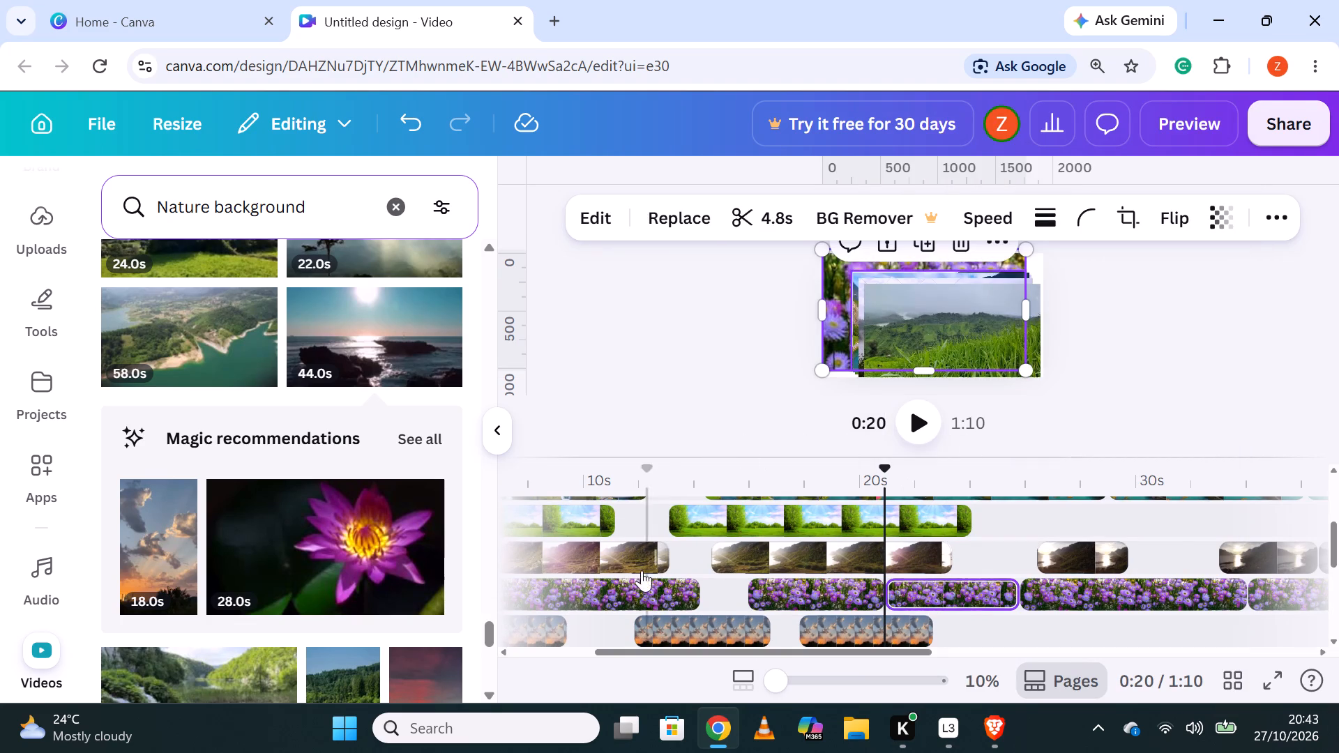
Split the first purple flower clip on its timeline track at about 7.1 s.
left_click_drag(757, 653, 688, 672)
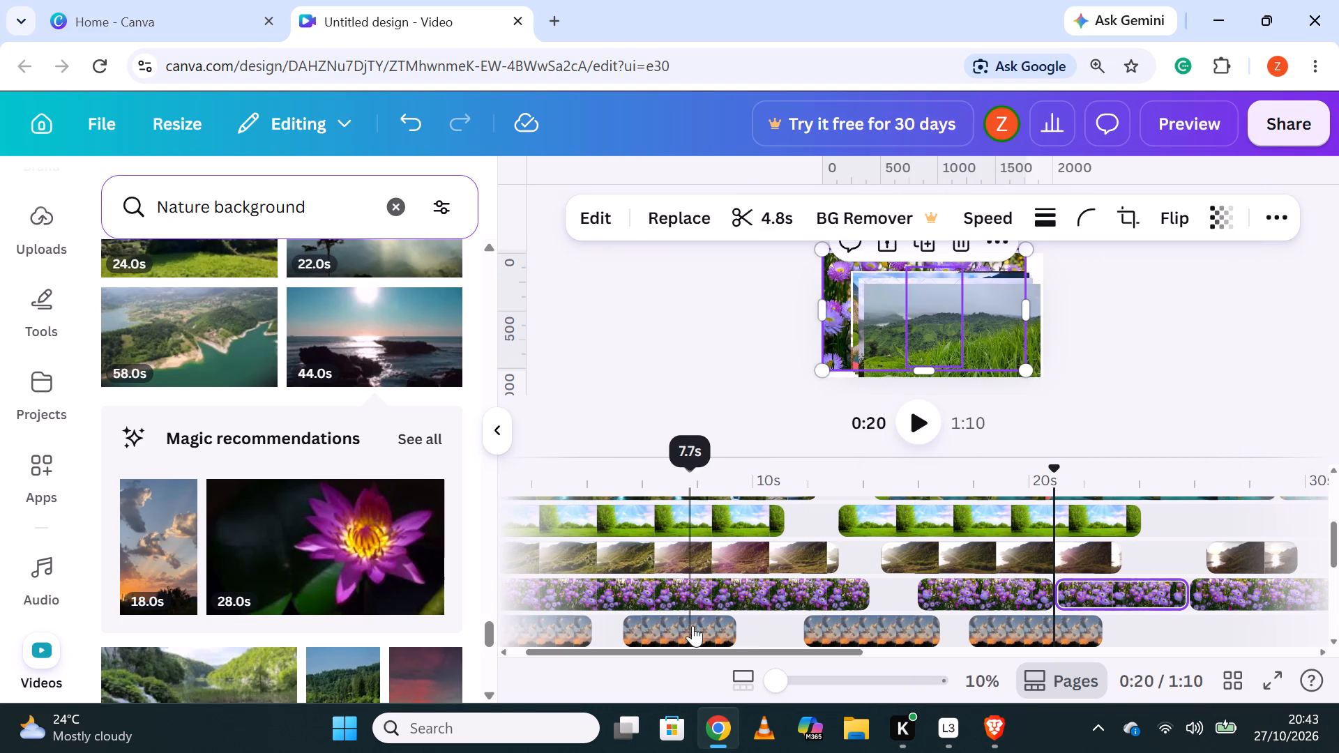
left_click(674, 586)
right_click(674, 586)
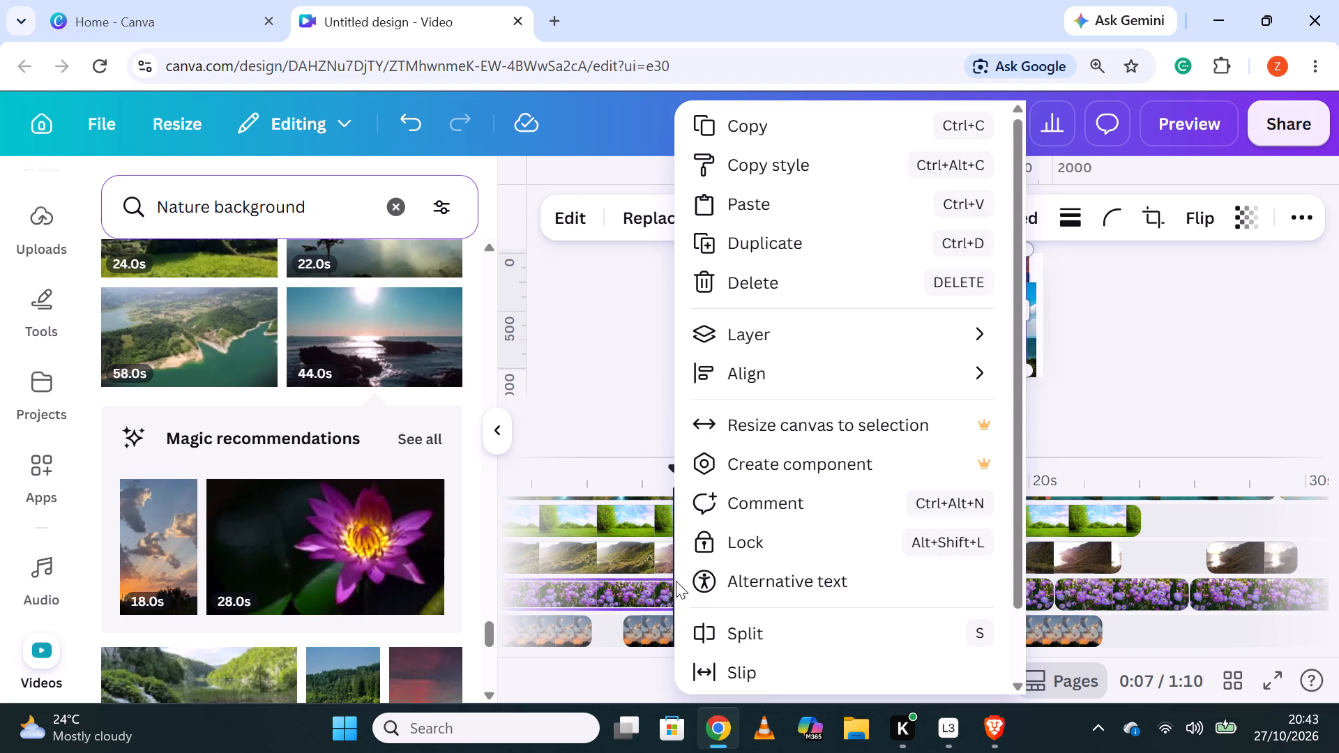
left_click(720, 631)
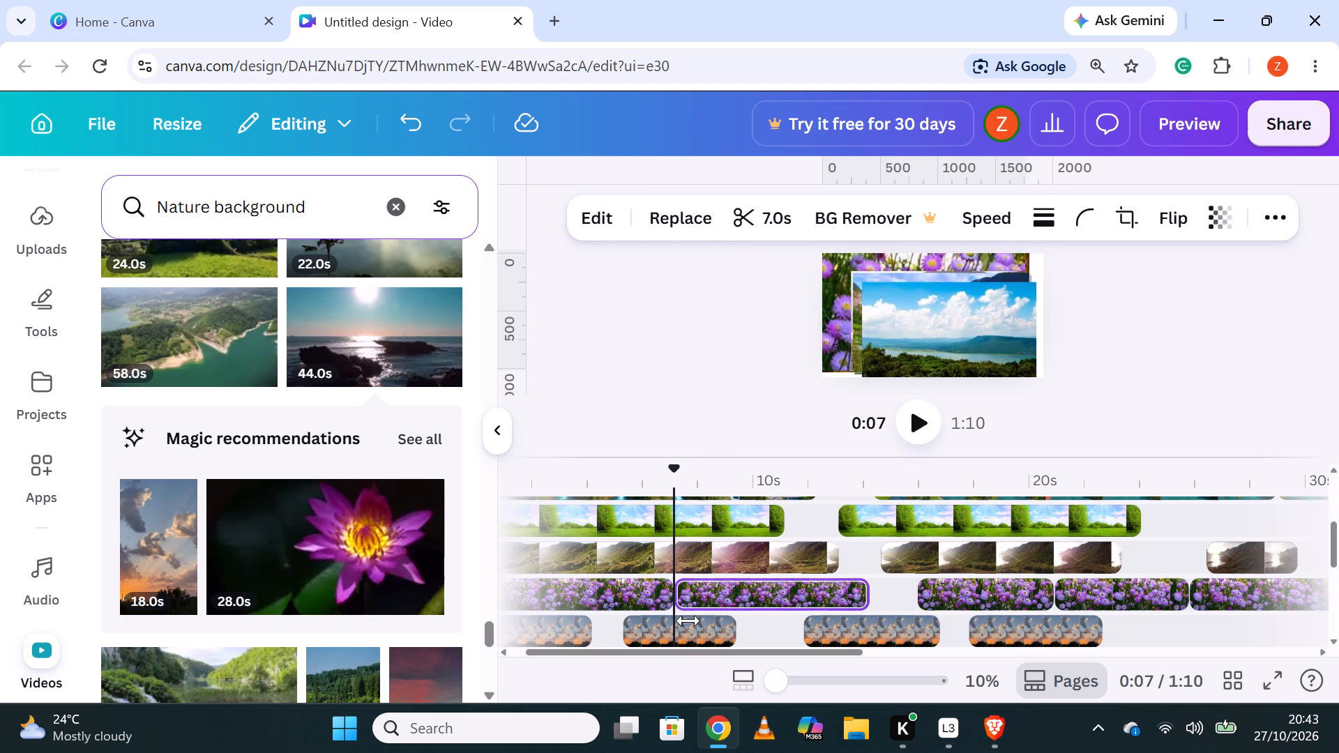
Split the 7.0 s purple flower piece at 10.6 s and move its second part to start at about 11.8 s.
left_click(616, 594)
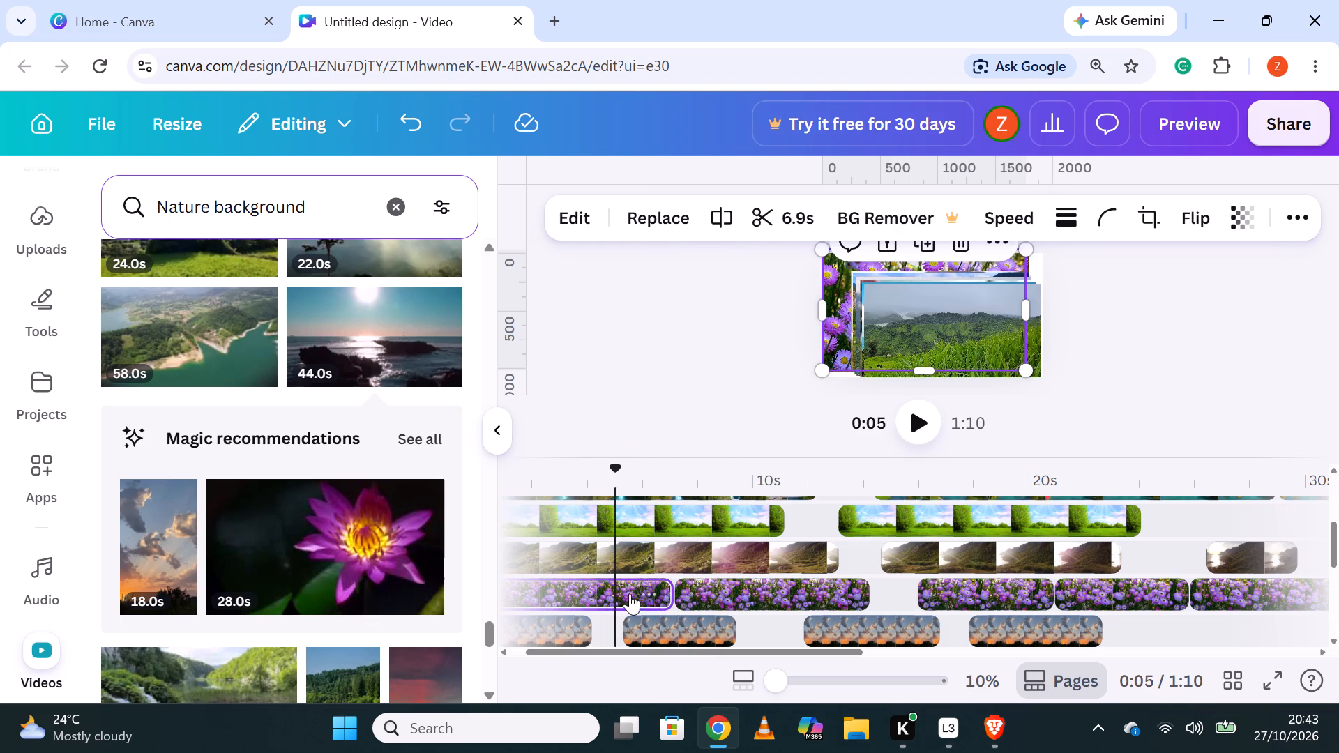
left_click(771, 581)
left_click(997, 594)
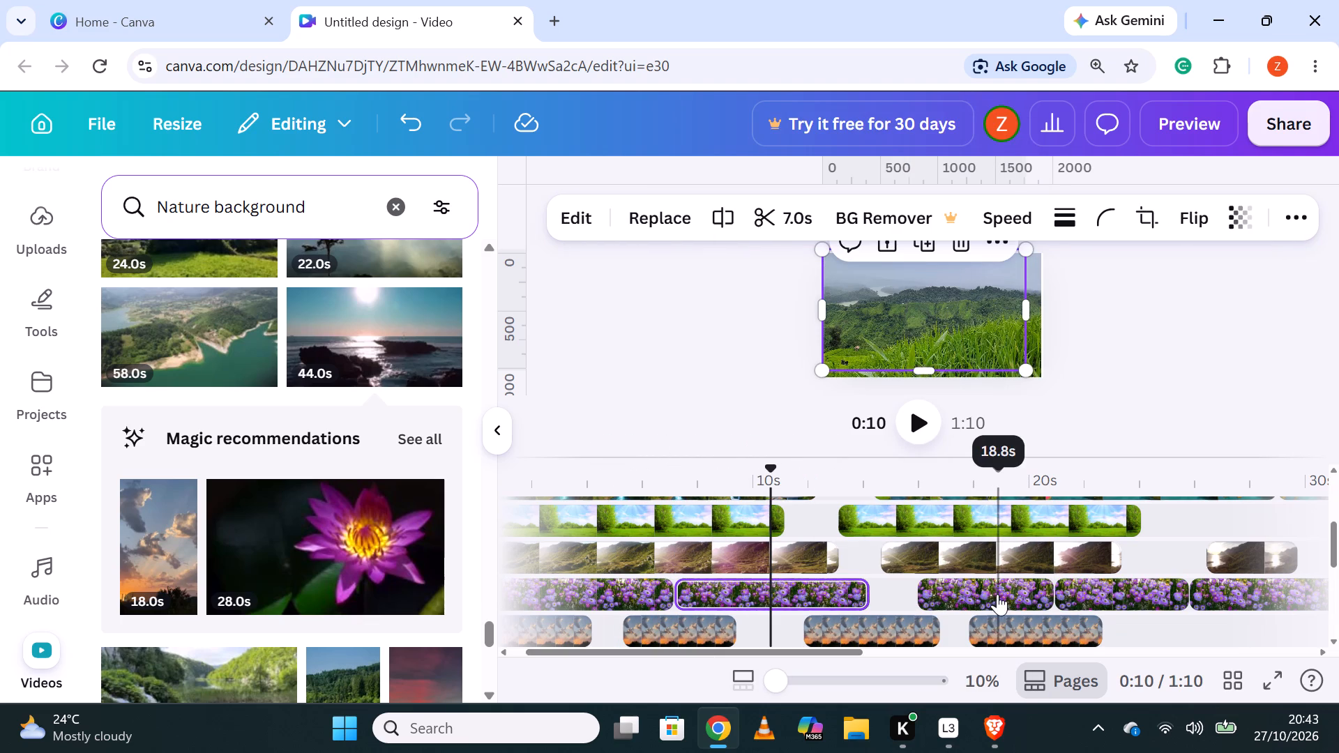
left_click(771, 602)
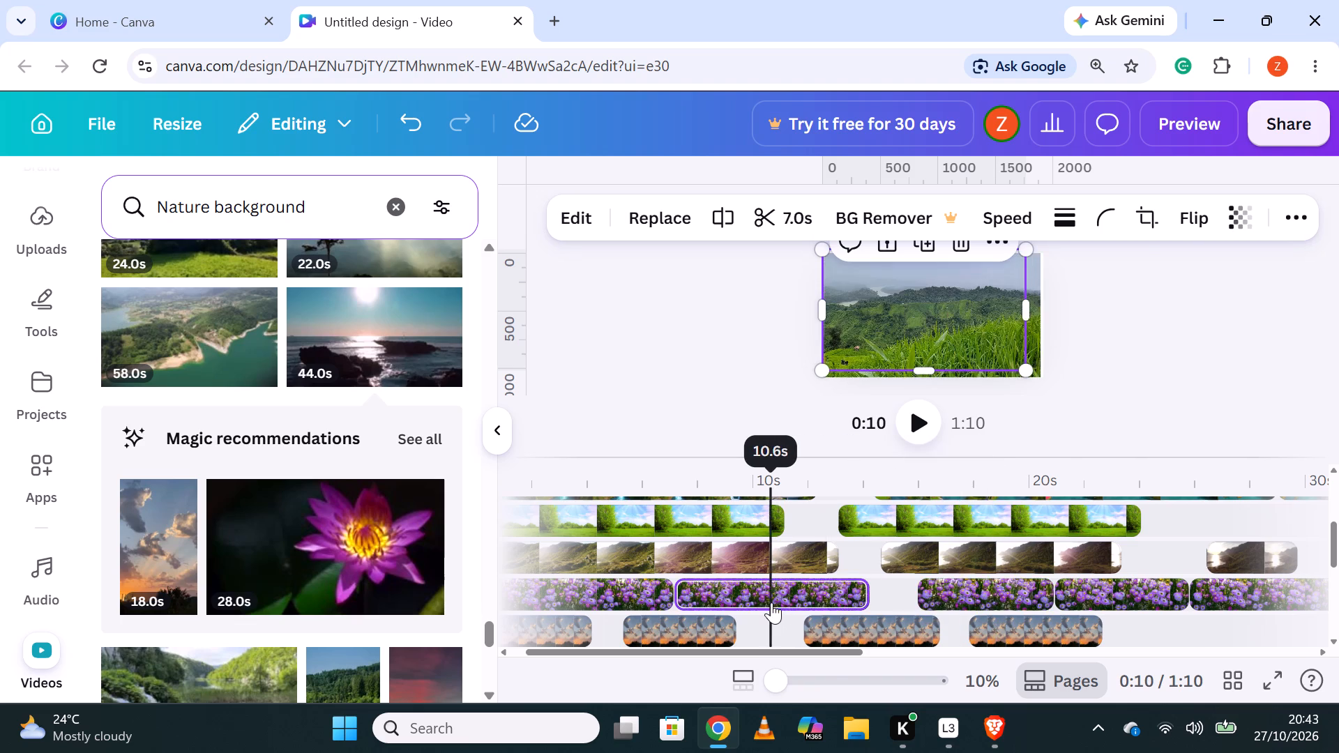
right_click(771, 602)
left_click(847, 633)
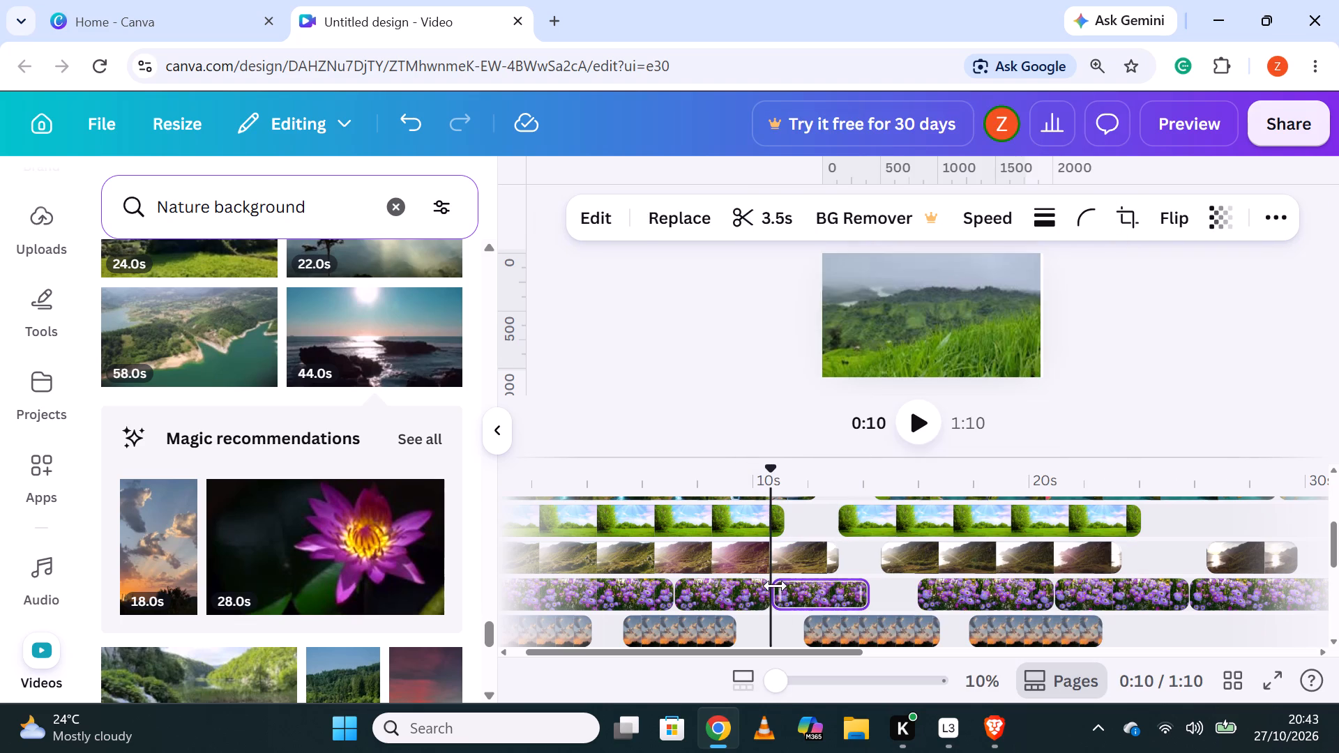
left_click_drag(800, 597, 831, 600)
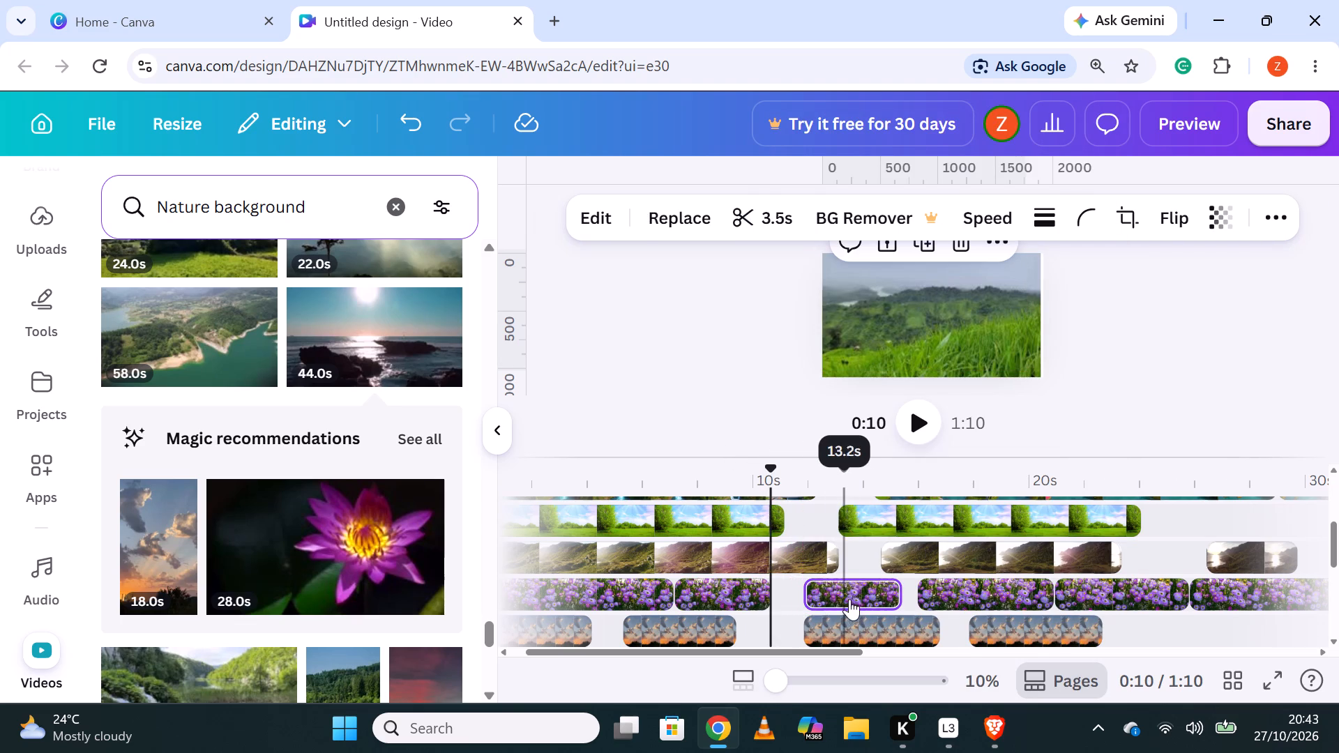
Split the 5.3 s orange flower piece at about 17.7 s and nudge its second part slightly forward in time.
scroll(849, 599, "down", 3)
scroll(829, 601, "up", 4)
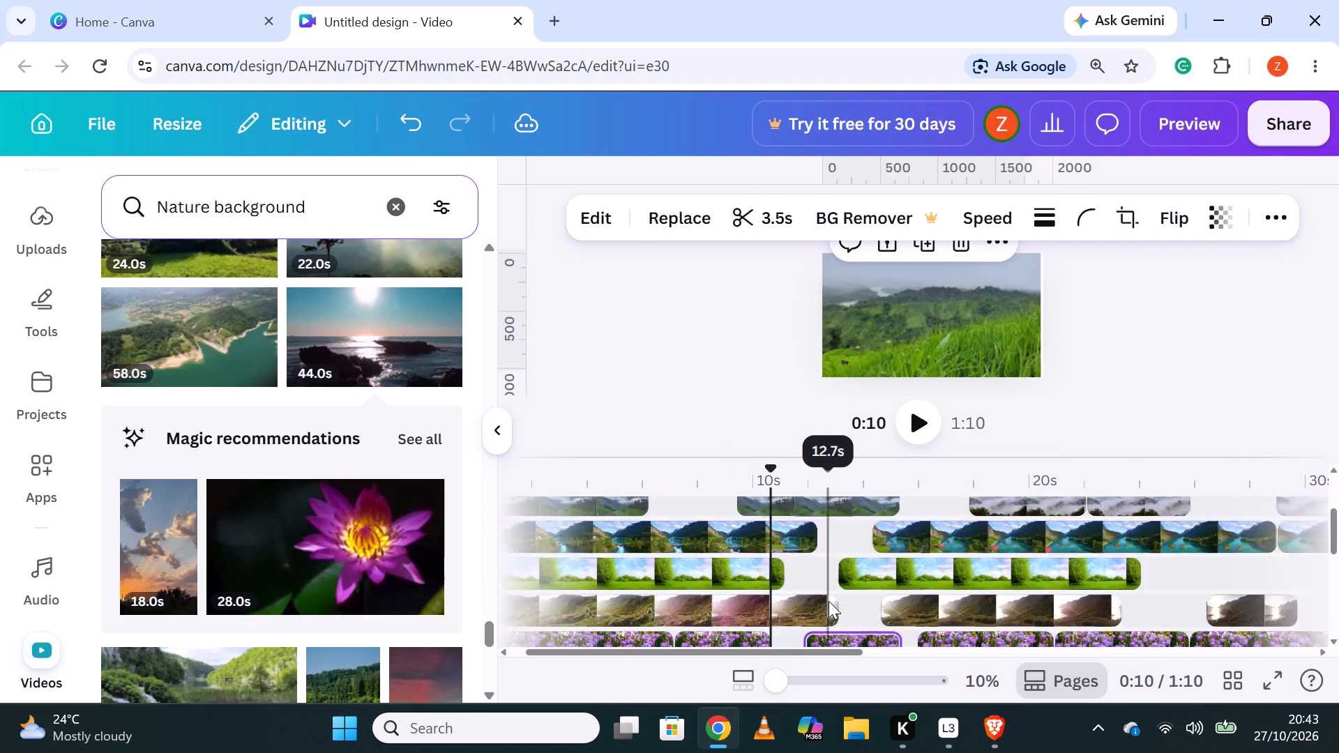
left_click(967, 563)
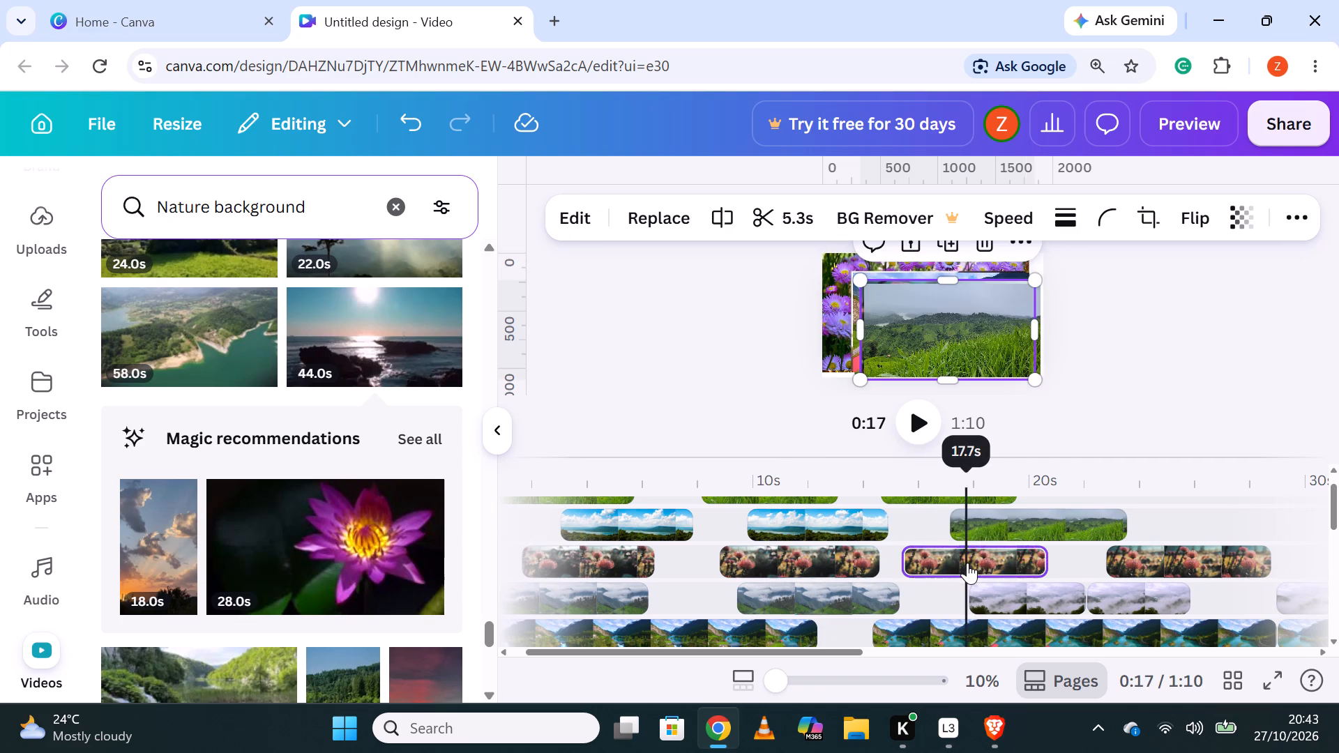
right_click(966, 563)
left_click(1014, 644)
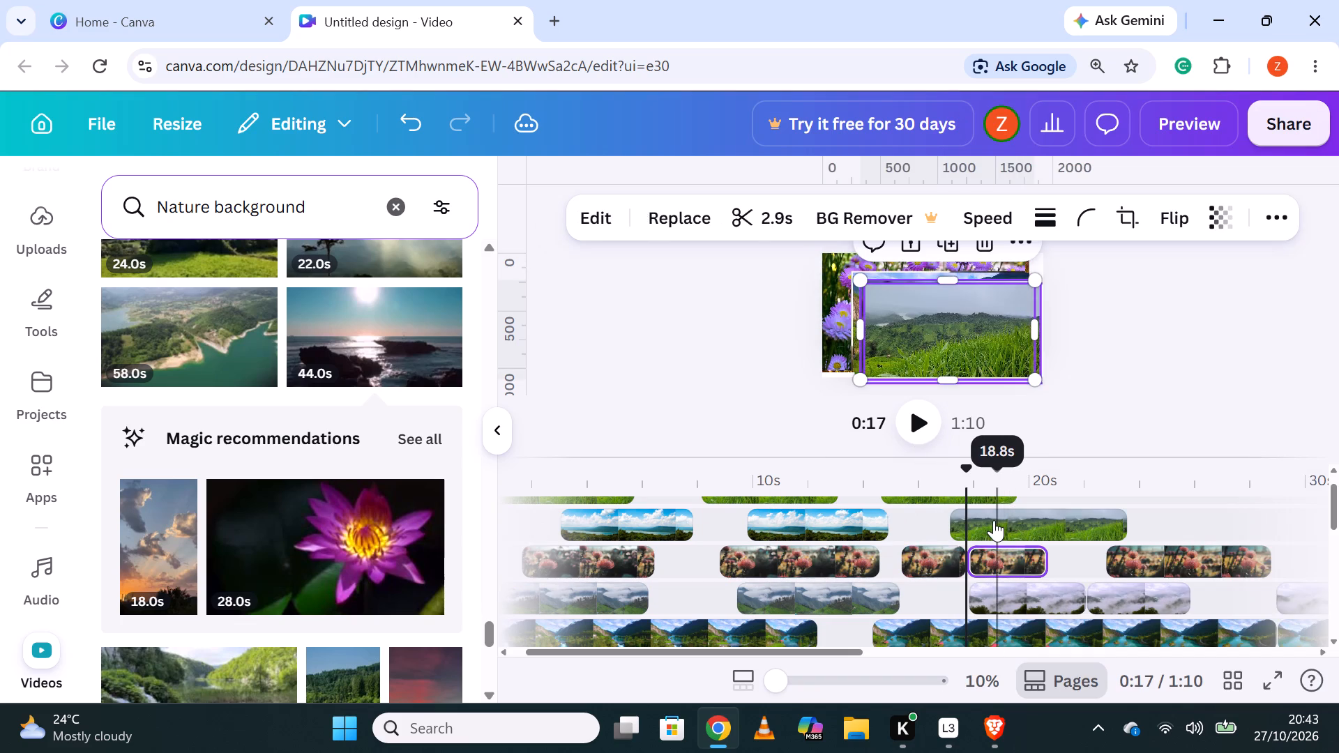
left_click_drag(998, 553, 1007, 549)
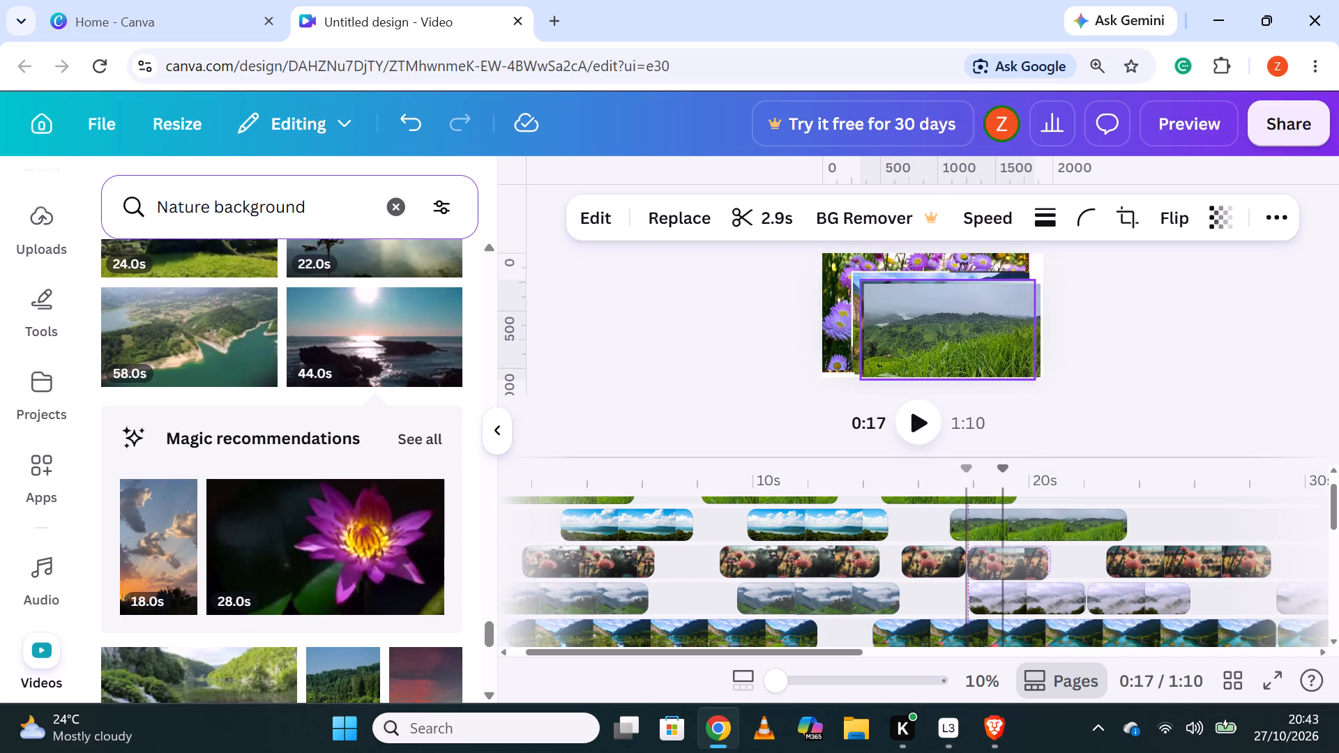
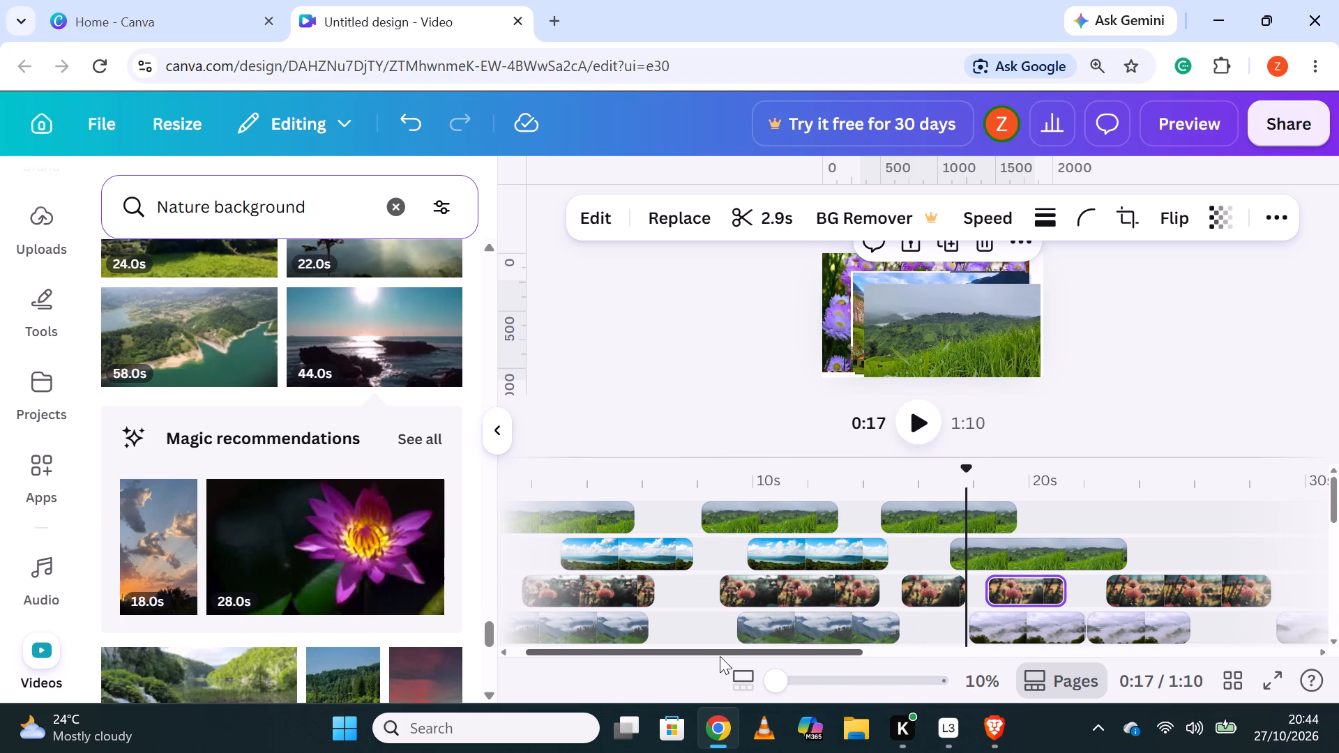
Split the 5.8 s orange flower piece at about 11.7 s, moving its second part to about 12.3 s and its first to about 7.2 s.
left_click_drag(720, 651, 837, 637)
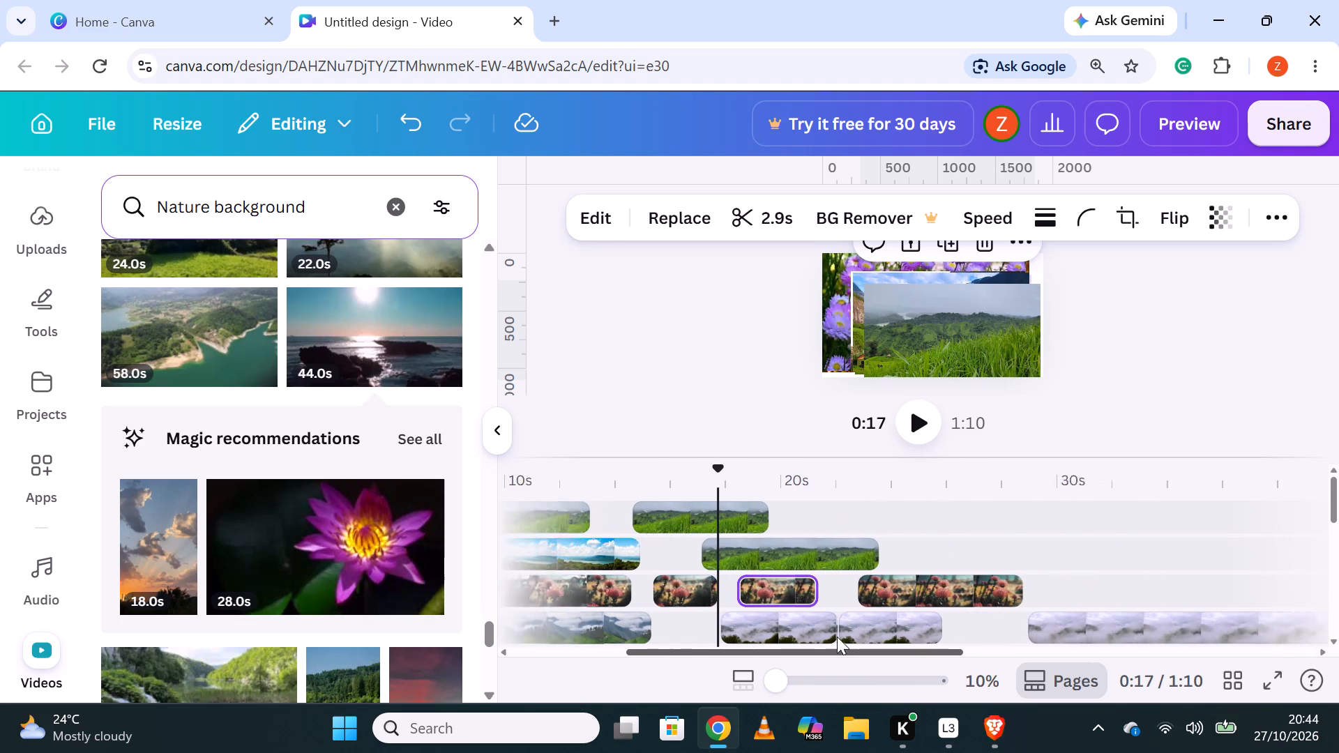
left_click_drag(837, 637, 625, 630)
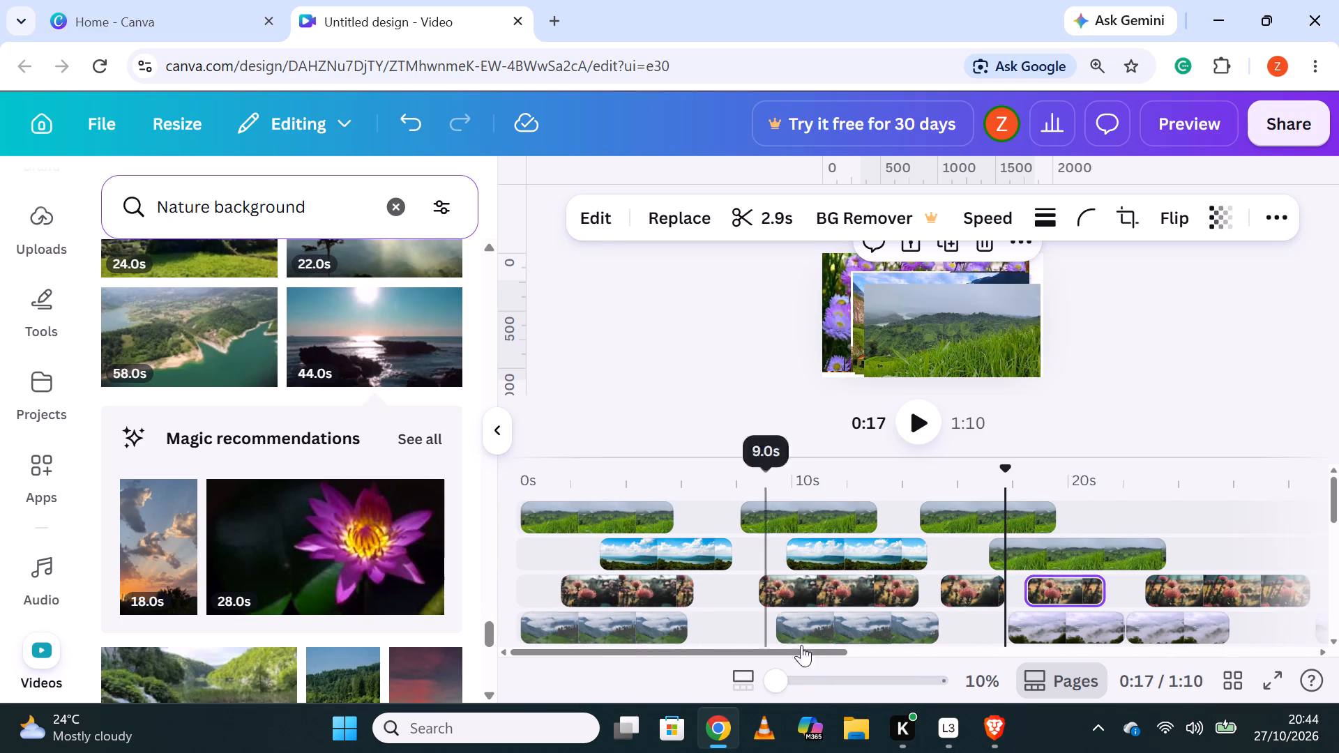
scroll(790, 600, "up", 2)
scroll(790, 600, "down", 1)
scroll(790, 600, "up", 3)
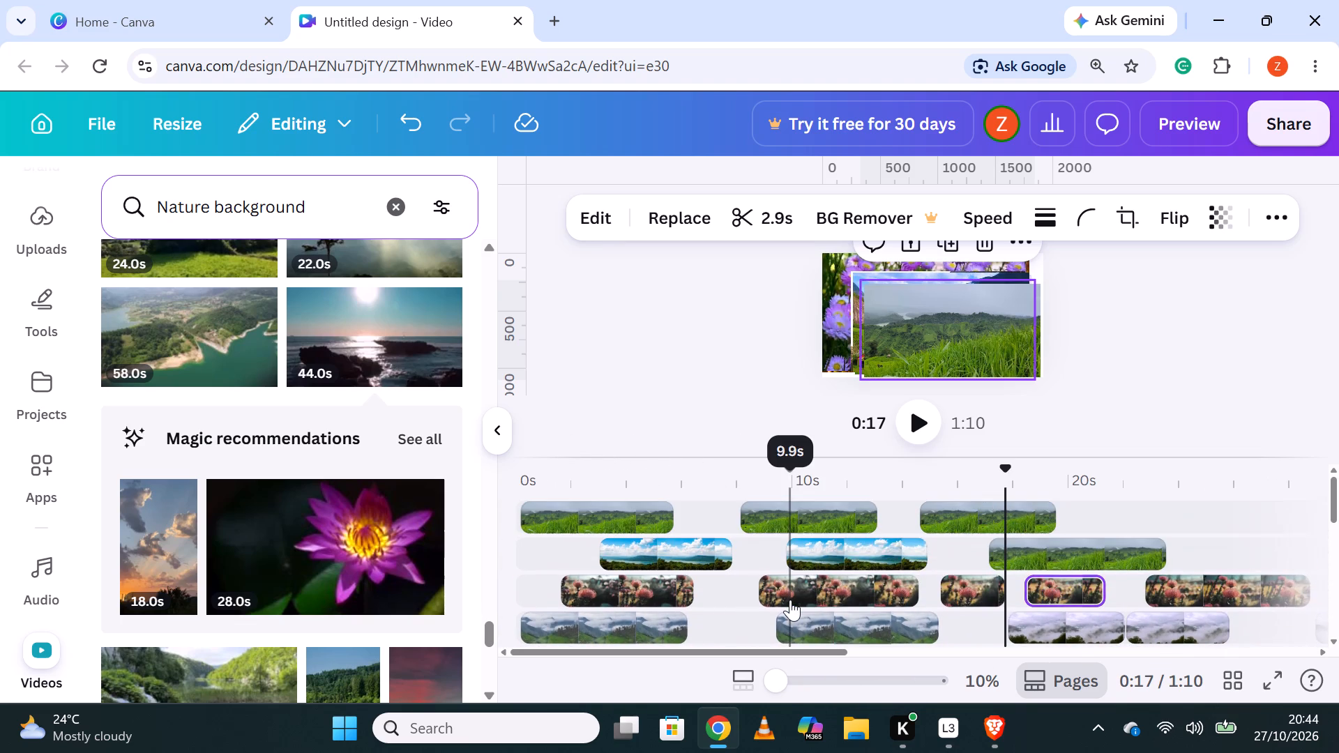
left_click(826, 580)
left_click(841, 583)
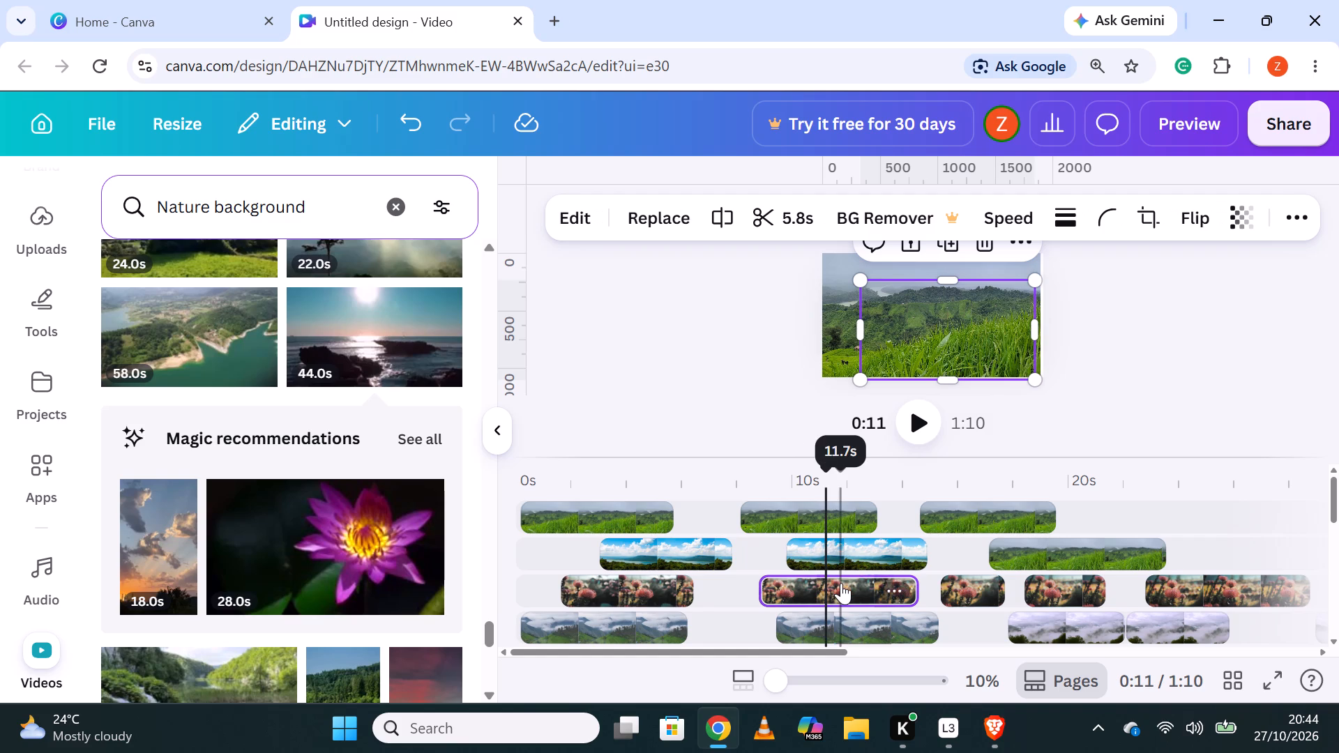
right_click(841, 583)
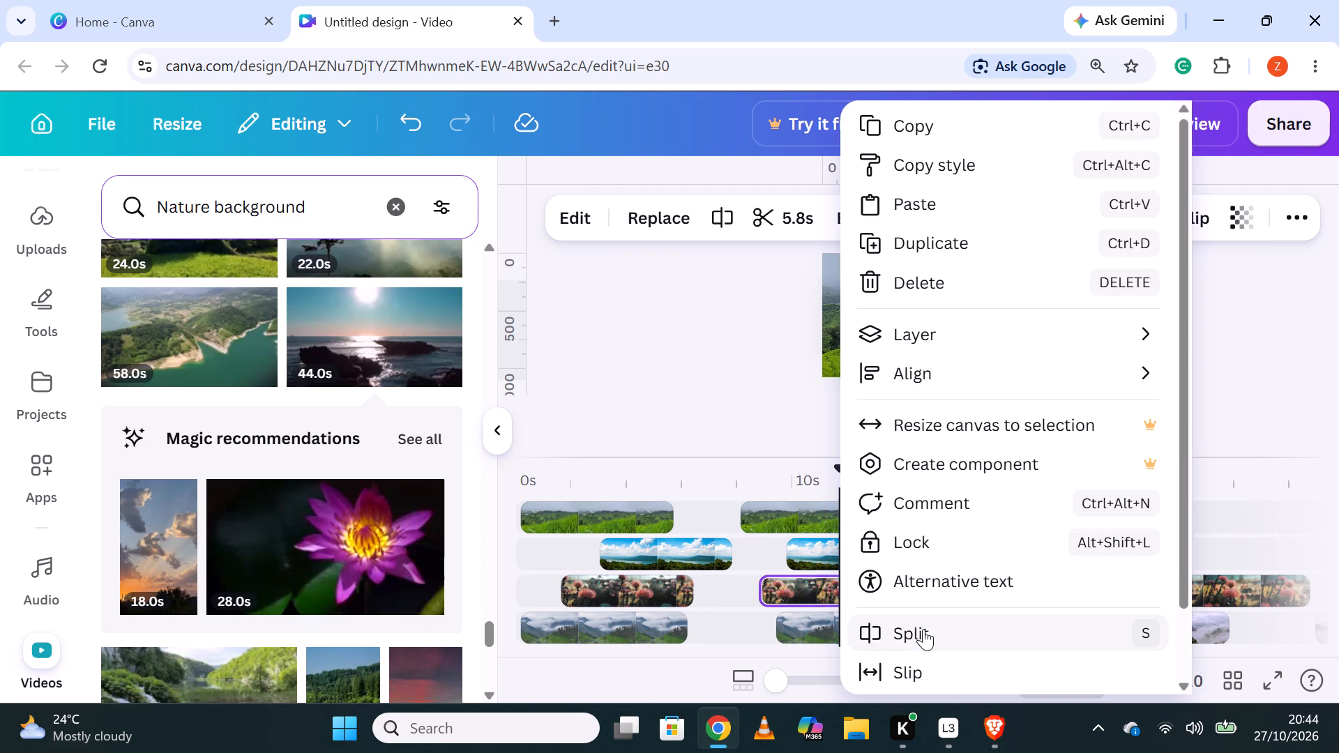
left_click(923, 629)
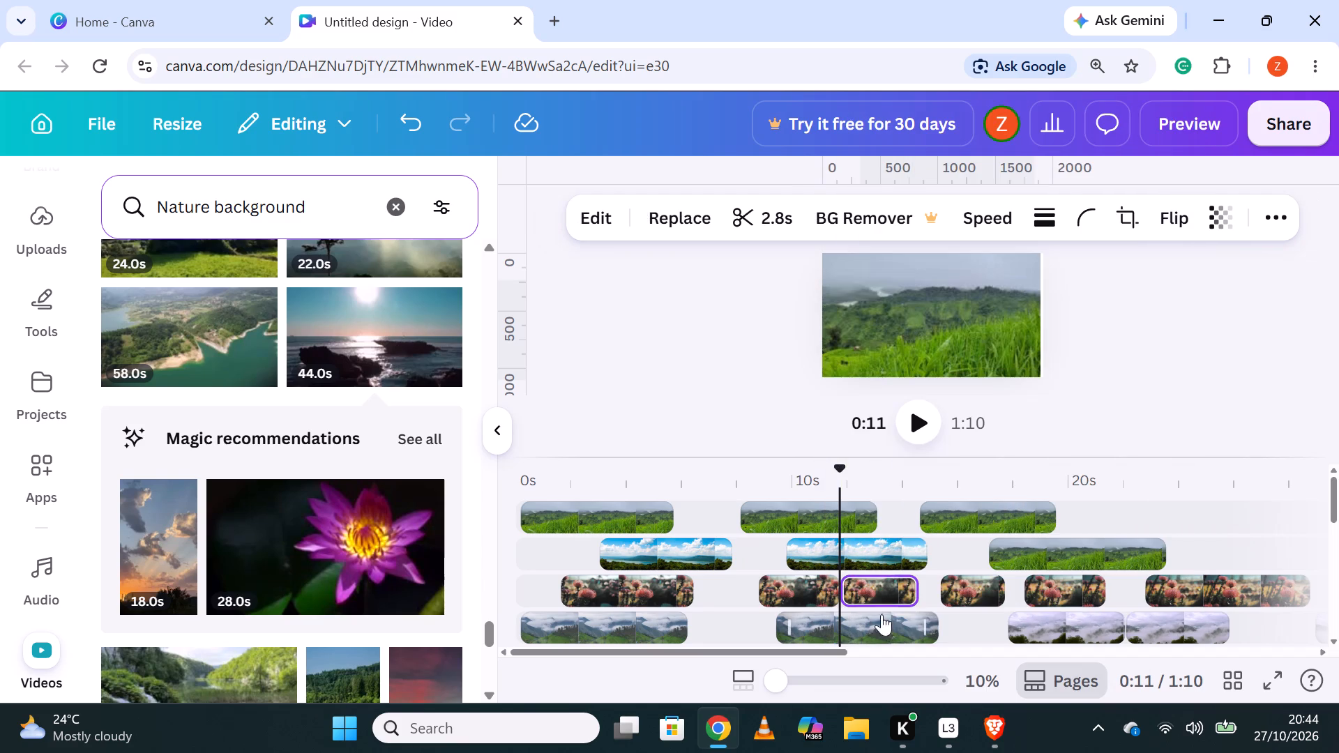
left_click_drag(865, 587, 889, 584)
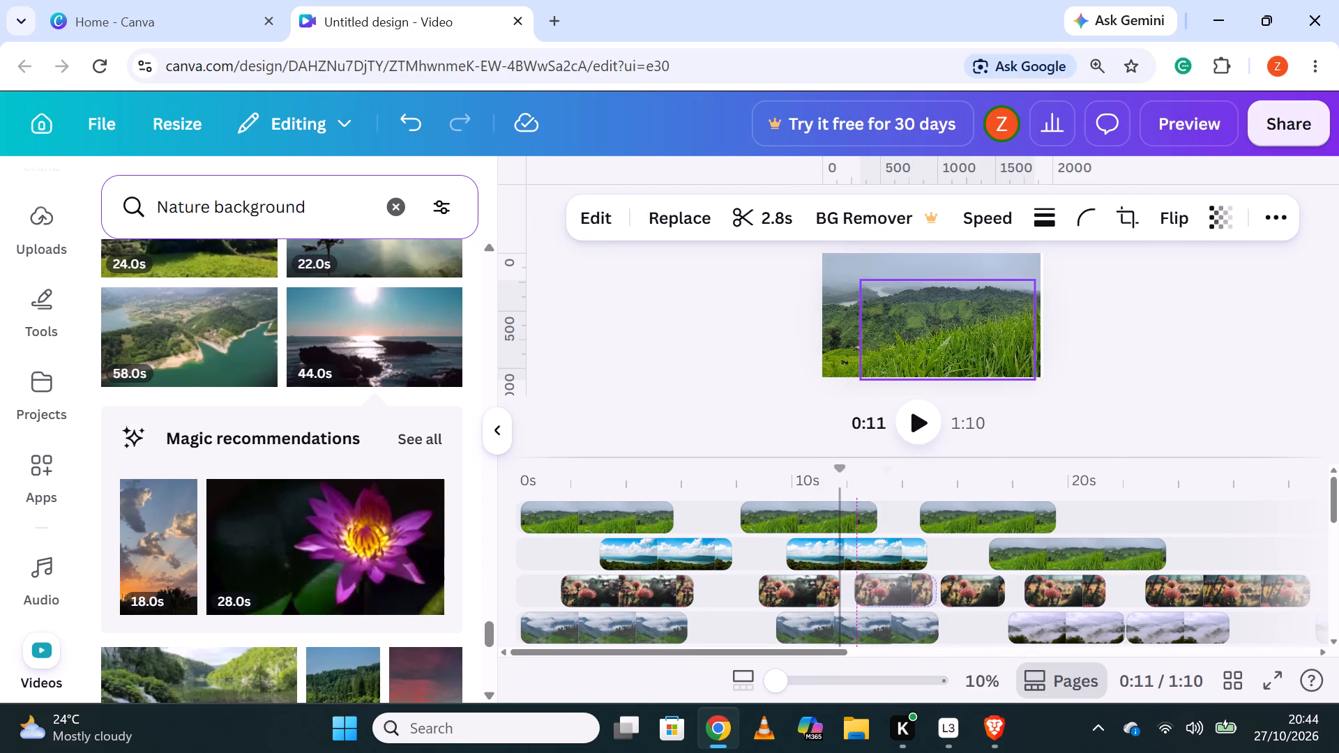
left_click_drag(889, 584, 883, 588)
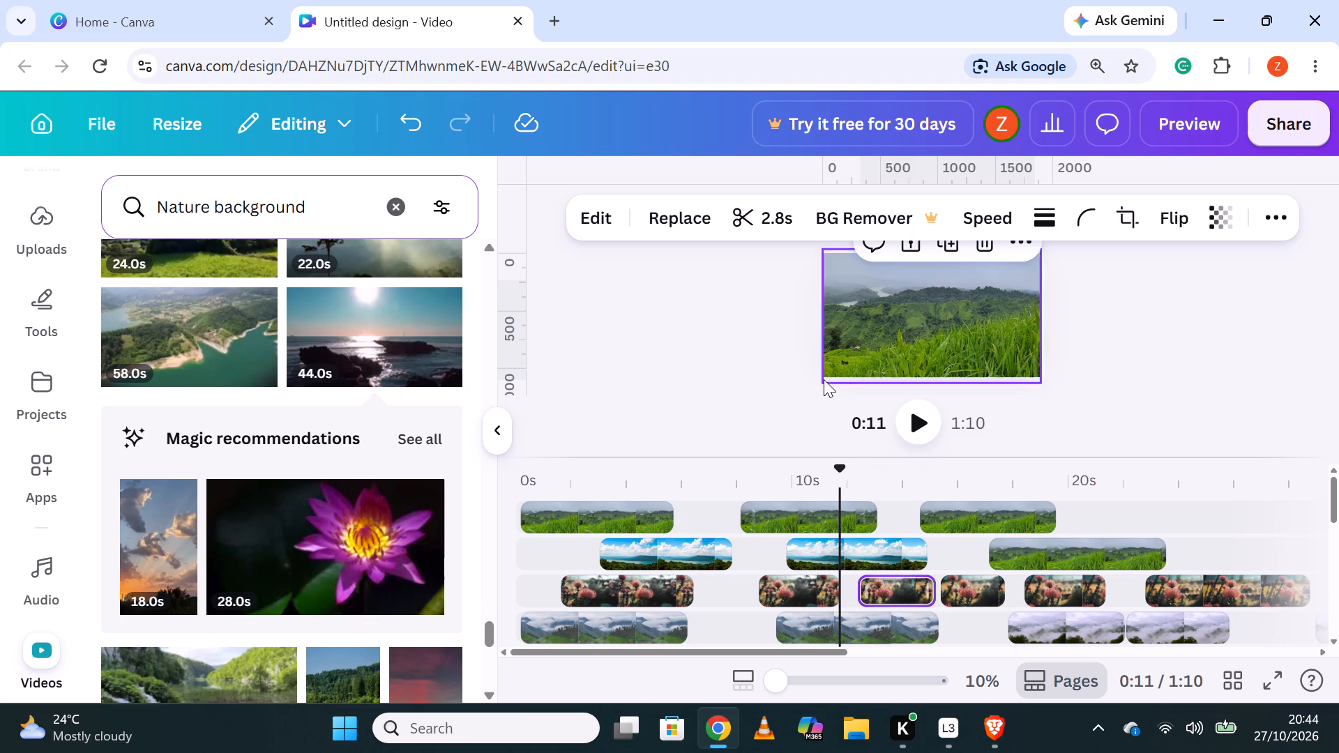
left_click_drag(795, 587, 752, 593)
Split the first orange flower clip at about 3.9 s and move its parts to start at 0 s and about 3.0 s.
left_click(627, 585)
right_click(626, 587)
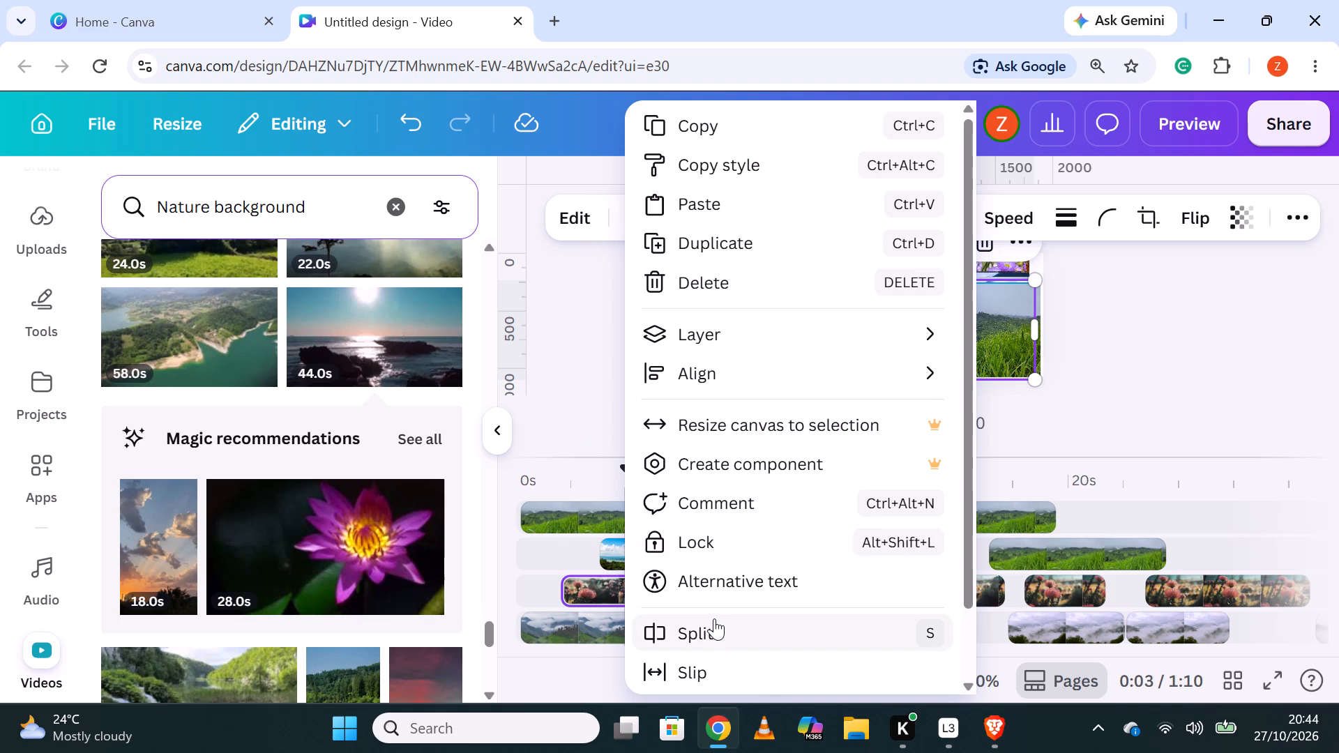
left_click(711, 632)
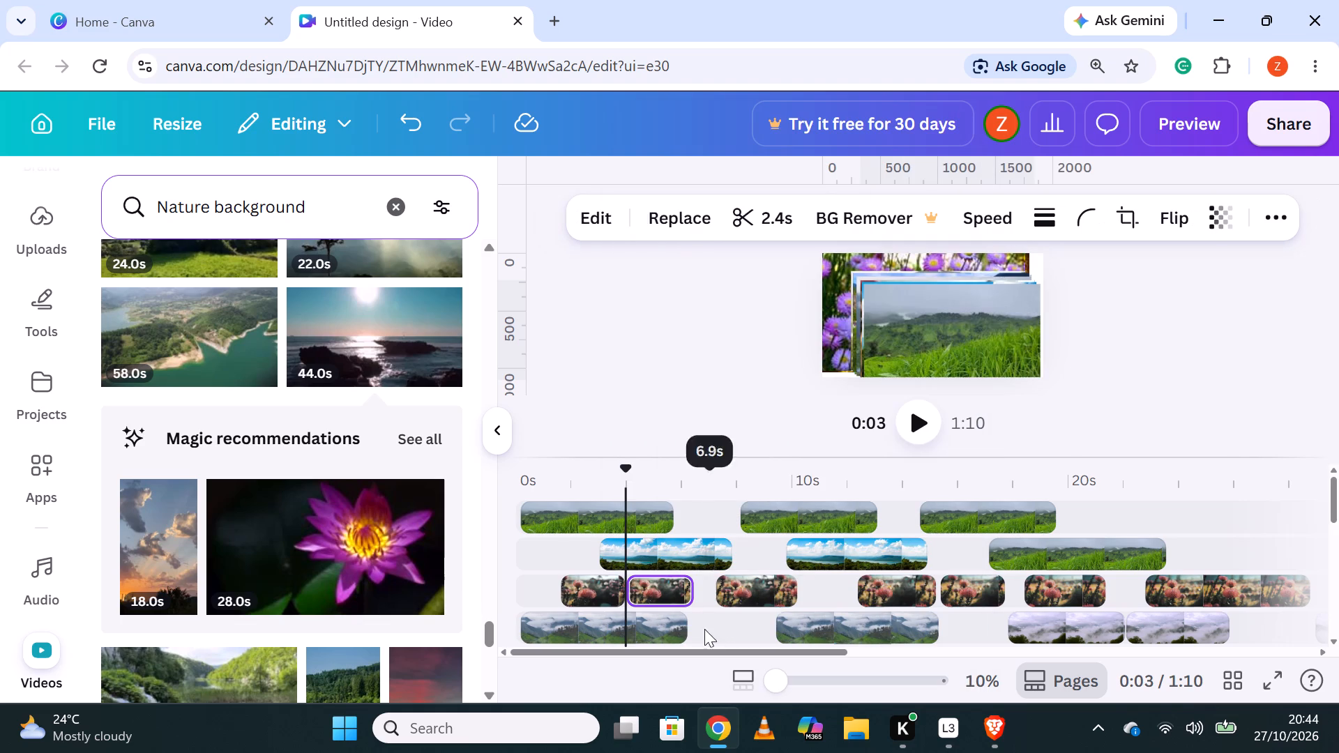
left_click_drag(598, 584, 543, 587)
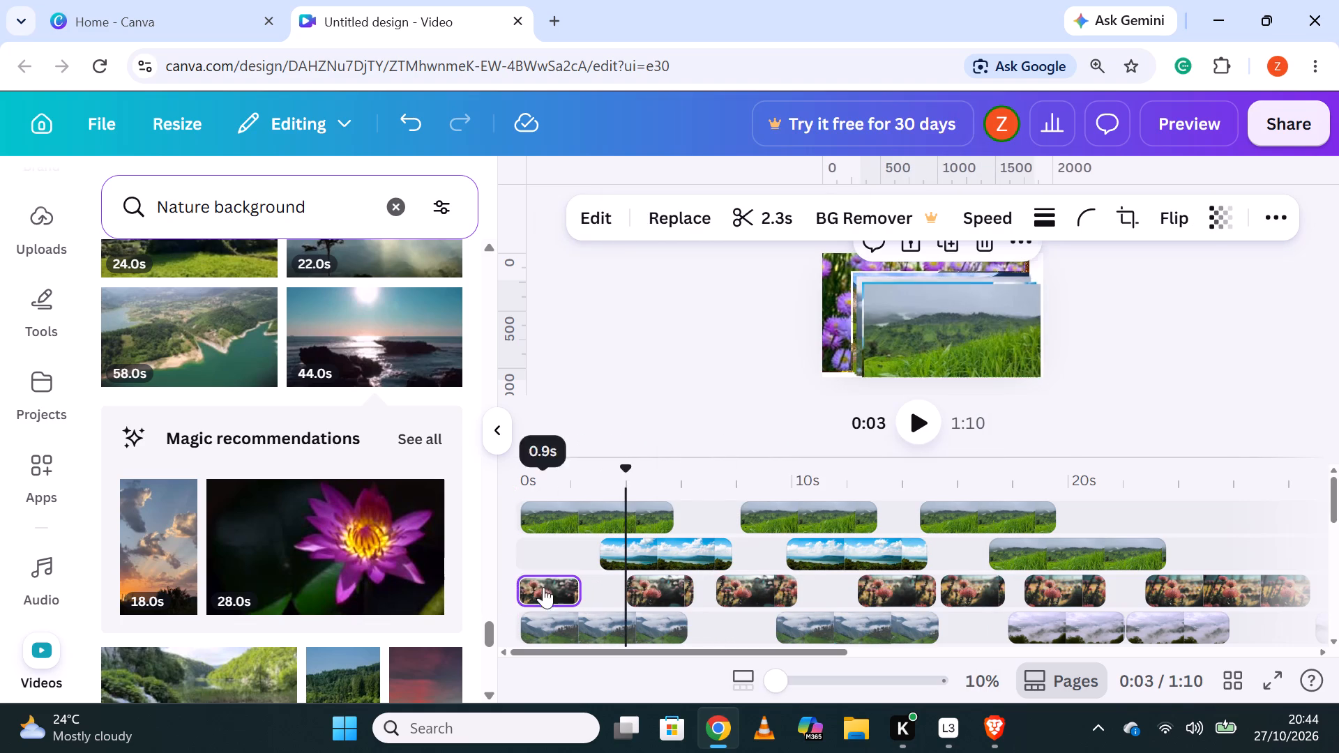
left_click_drag(656, 592, 639, 591)
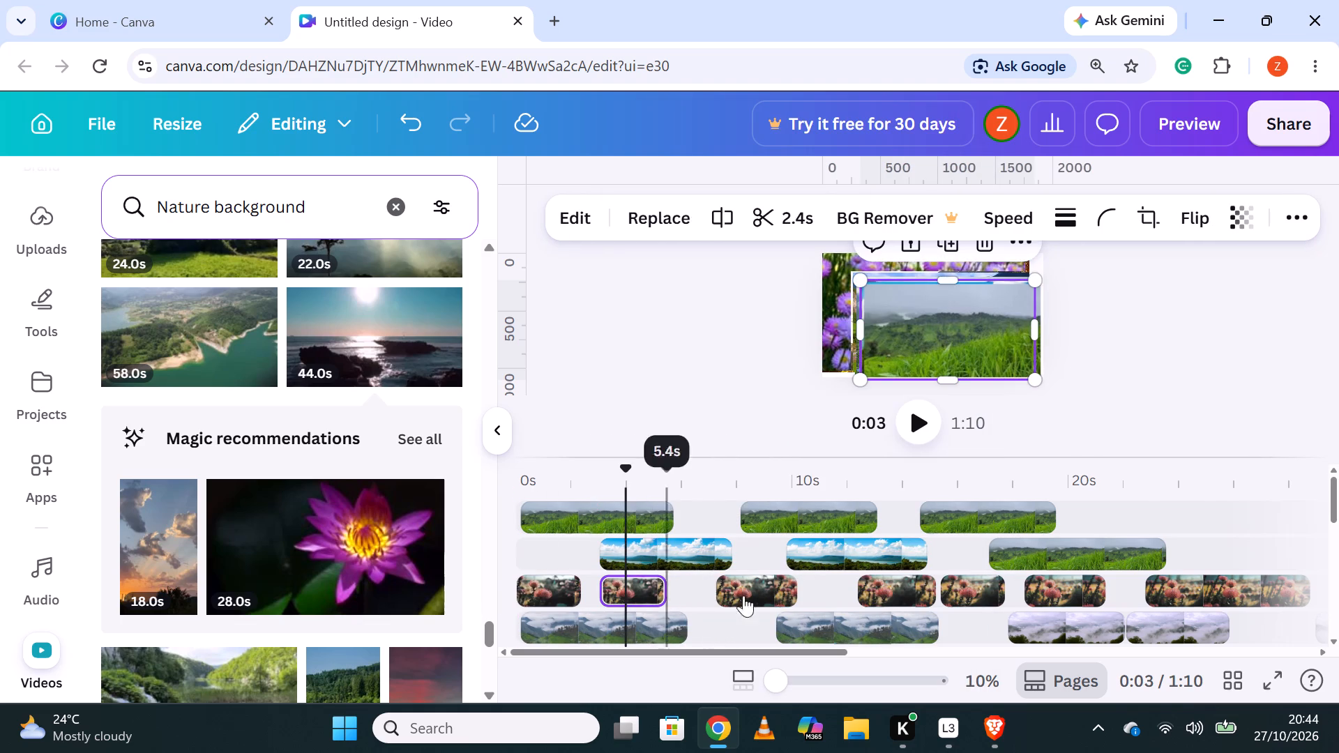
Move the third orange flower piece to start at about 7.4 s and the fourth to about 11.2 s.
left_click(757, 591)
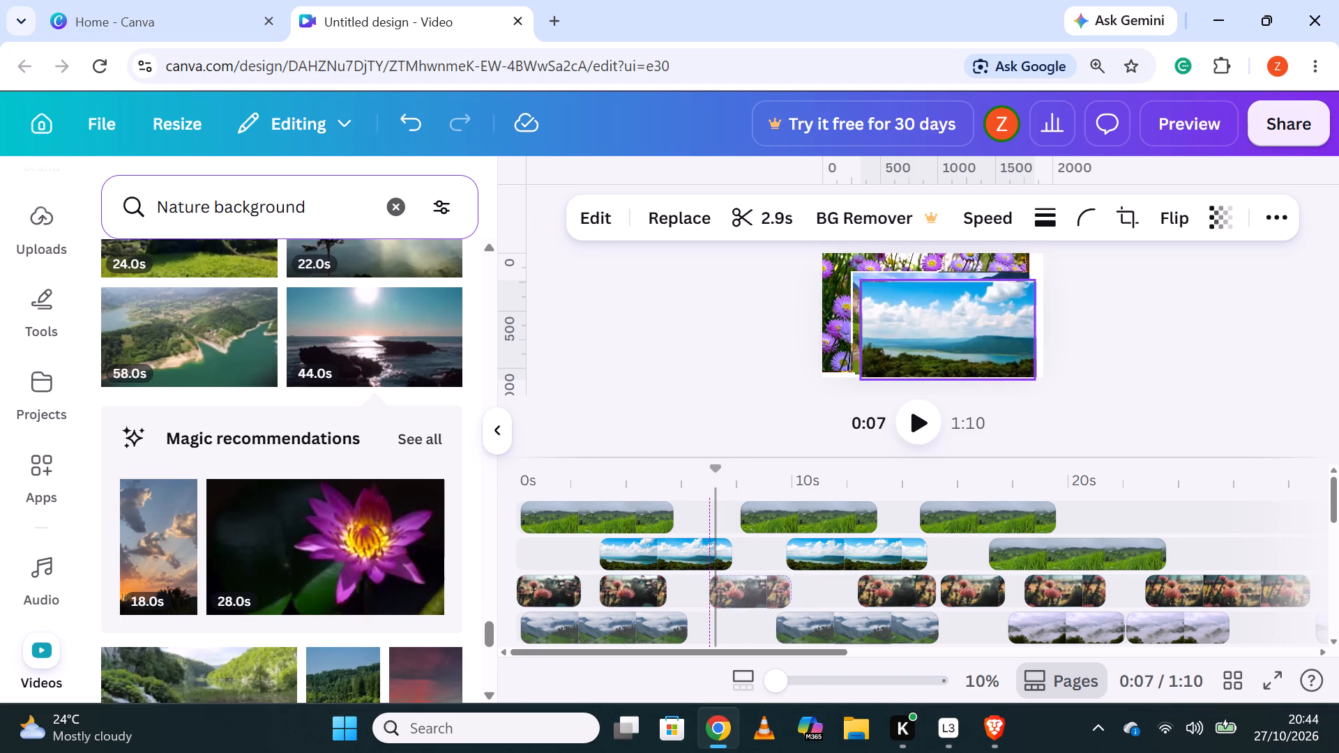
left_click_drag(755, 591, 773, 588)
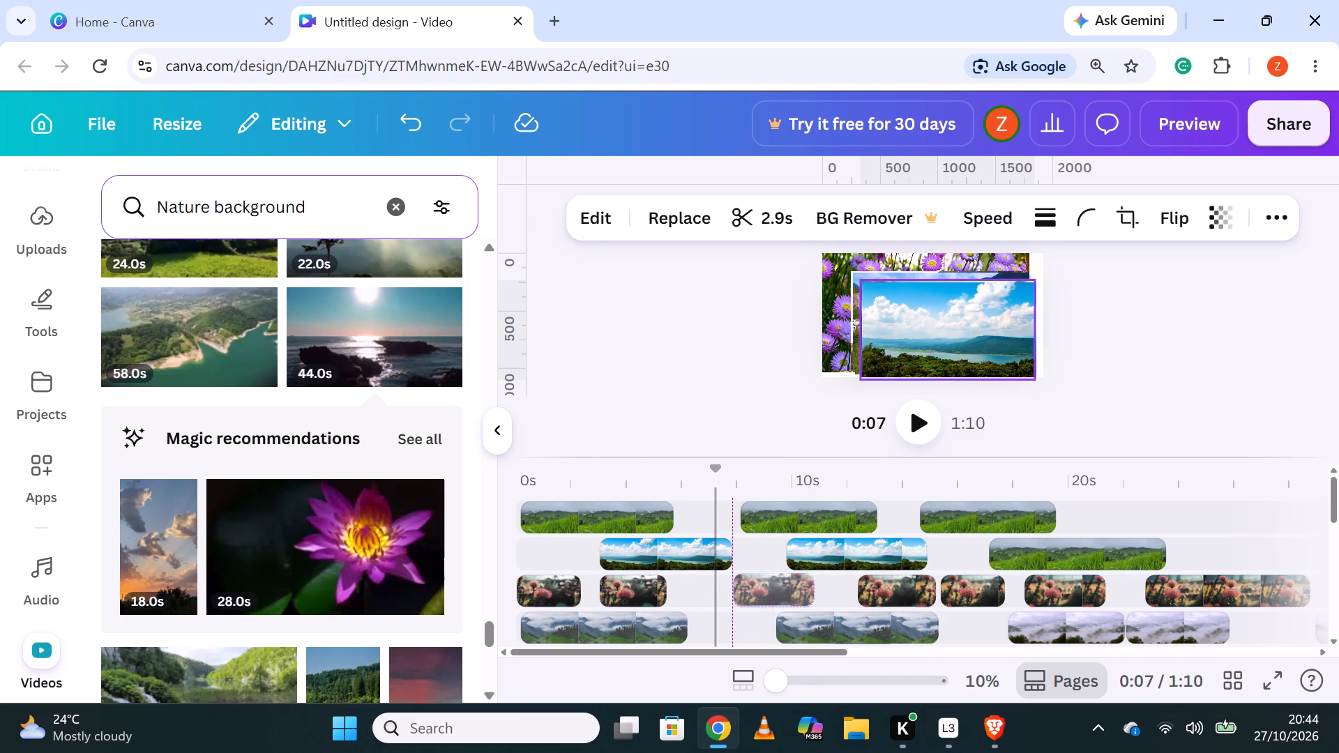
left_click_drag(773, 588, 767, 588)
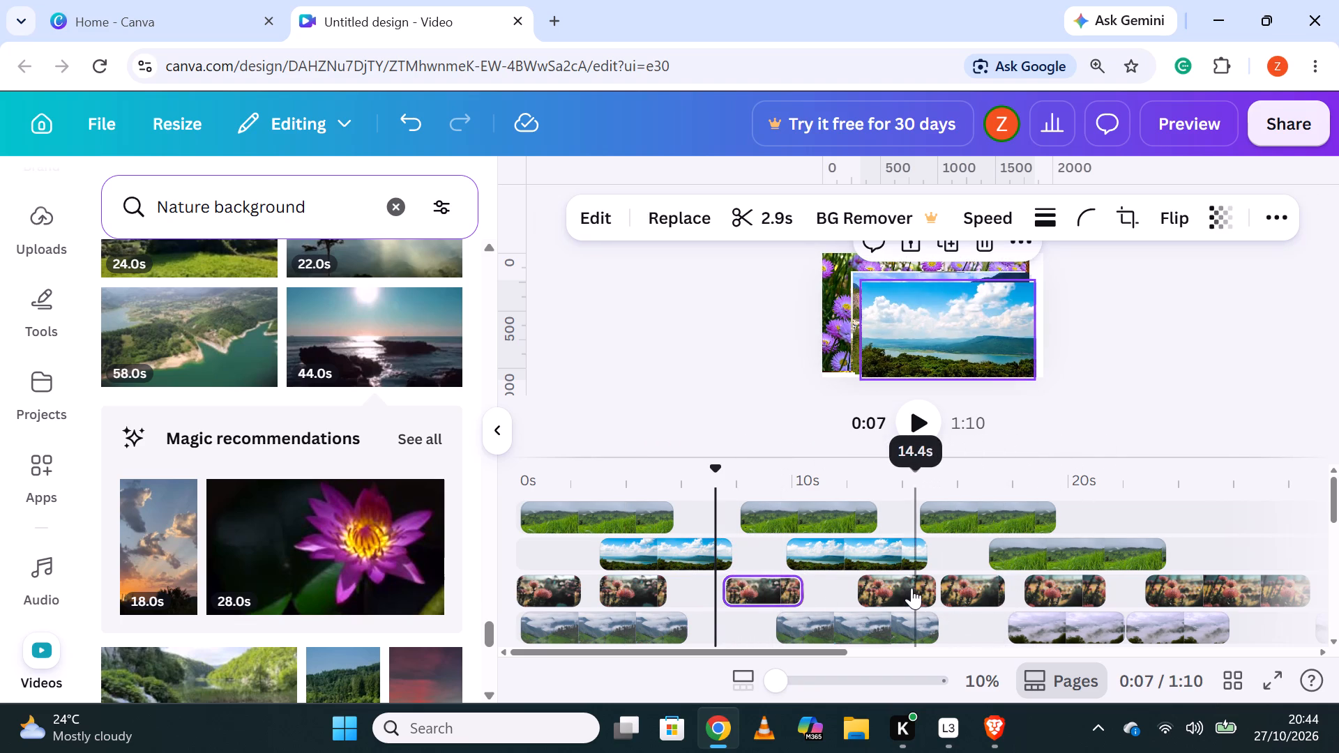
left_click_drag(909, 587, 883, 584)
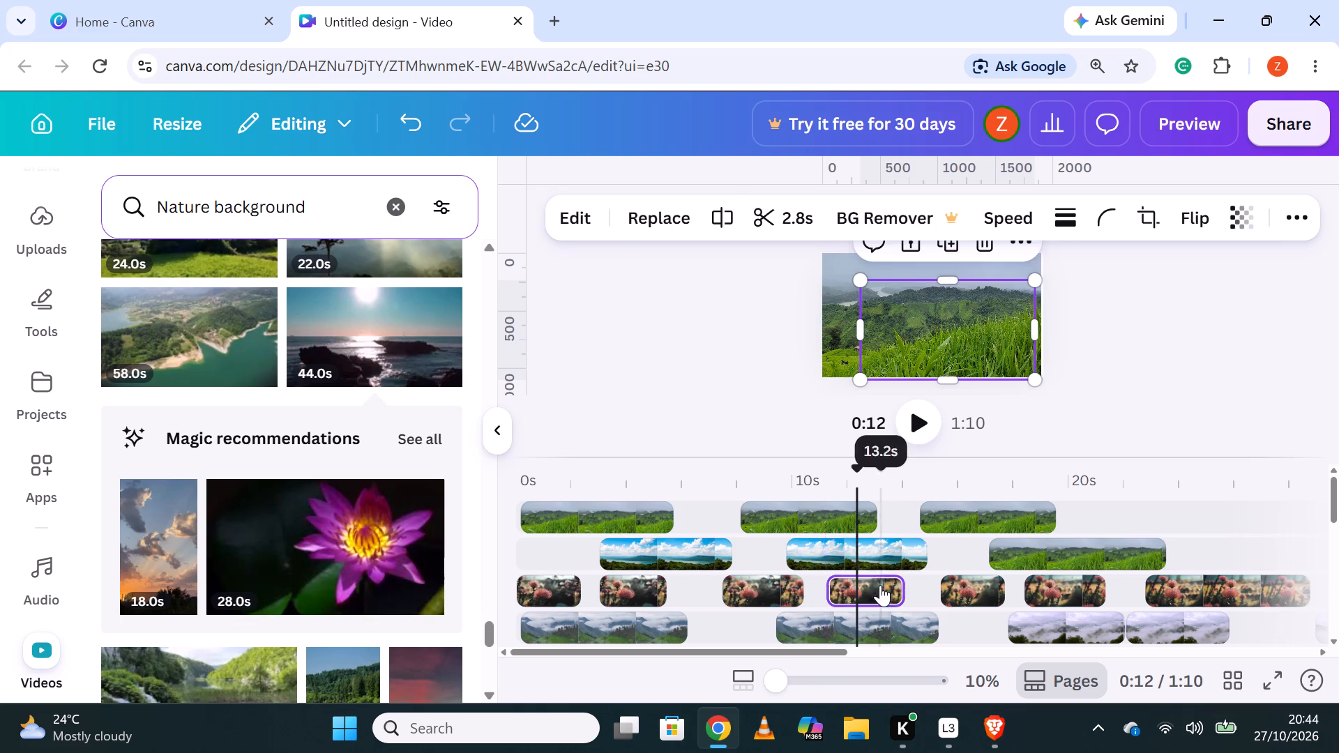
Split the 5.6 s orange flower piece at about 25.9 s, placing its second part one track up at about 25.2 s and its first at 26.0 s.
left_click(1233, 586)
right_click(1233, 586)
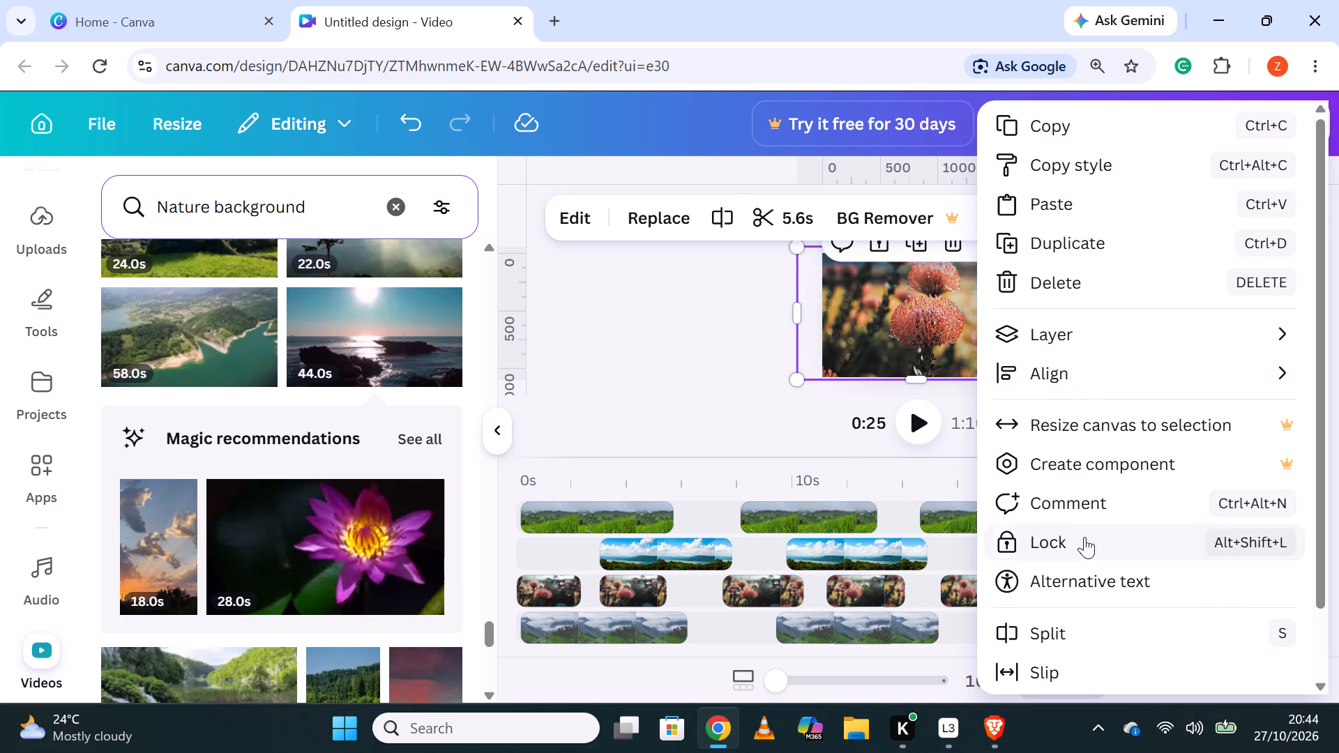
left_click(1045, 636)
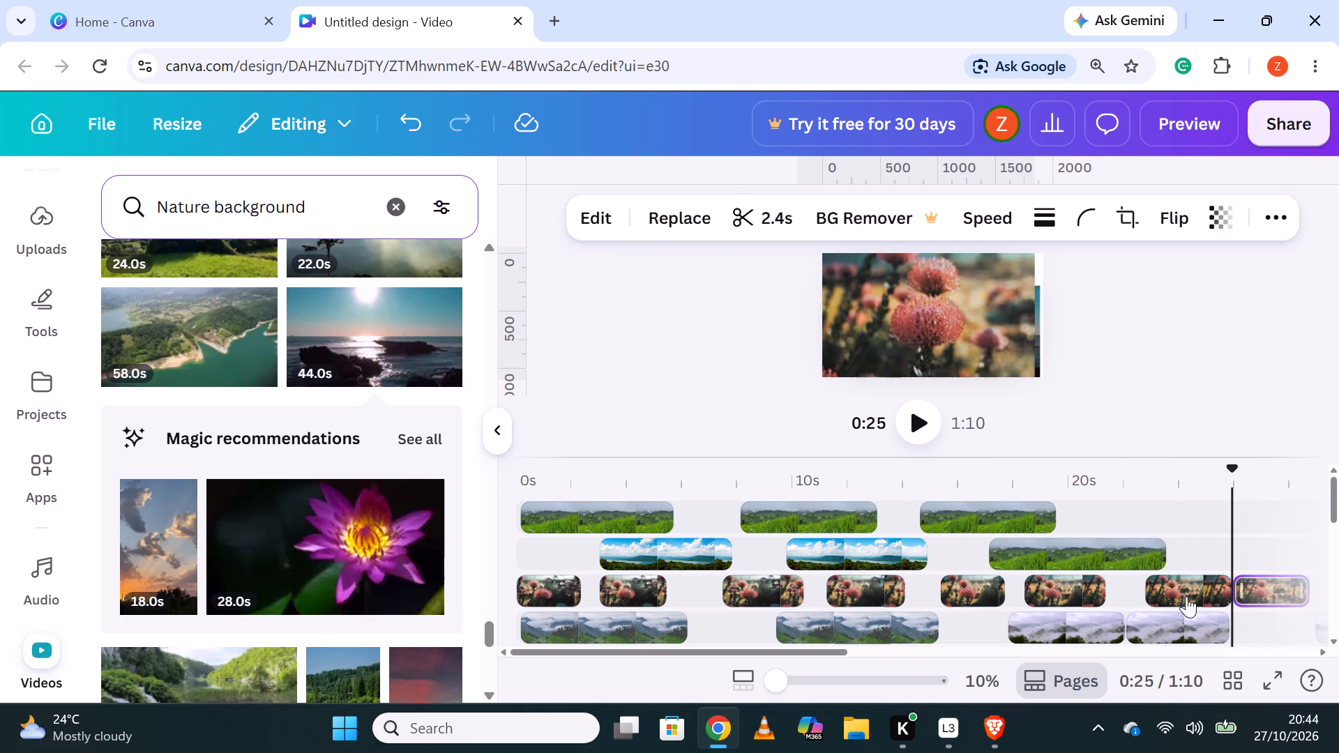
left_click_drag(1181, 598, 1001, 600)
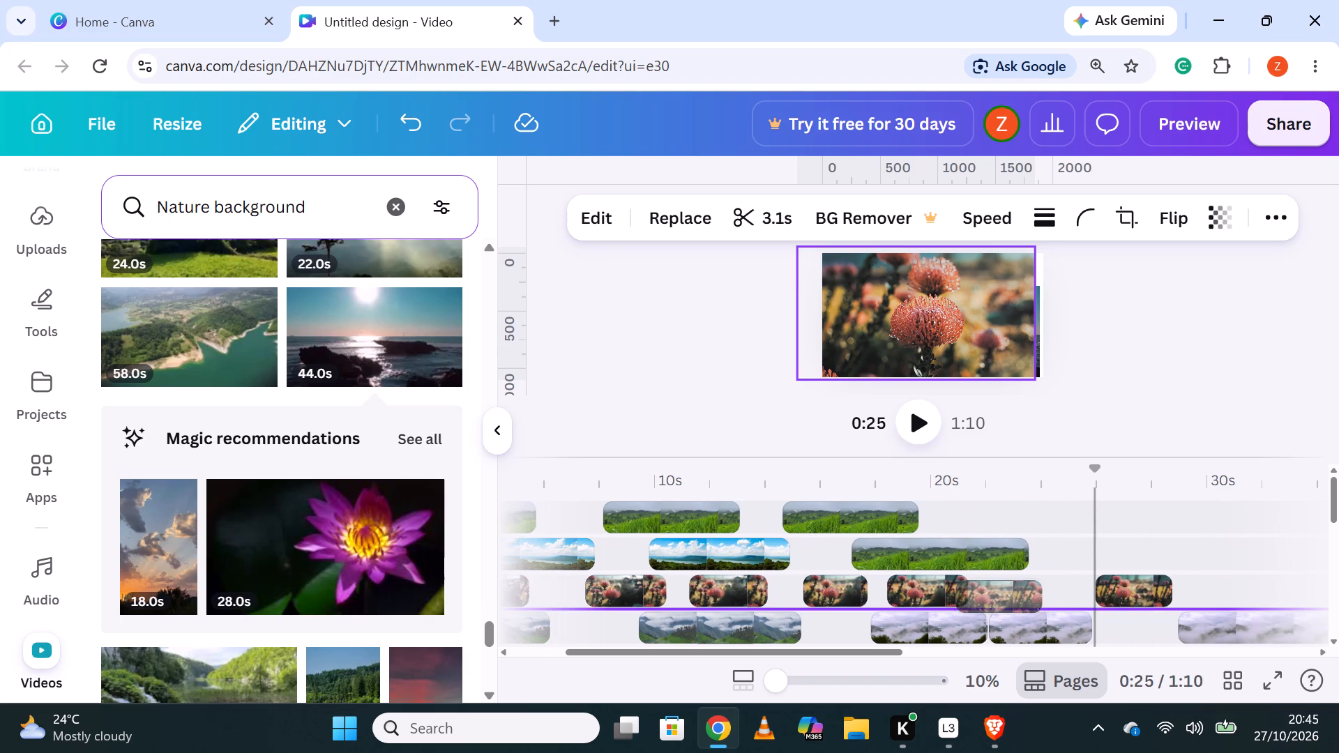
left_click_drag(1001, 600, 1020, 604)
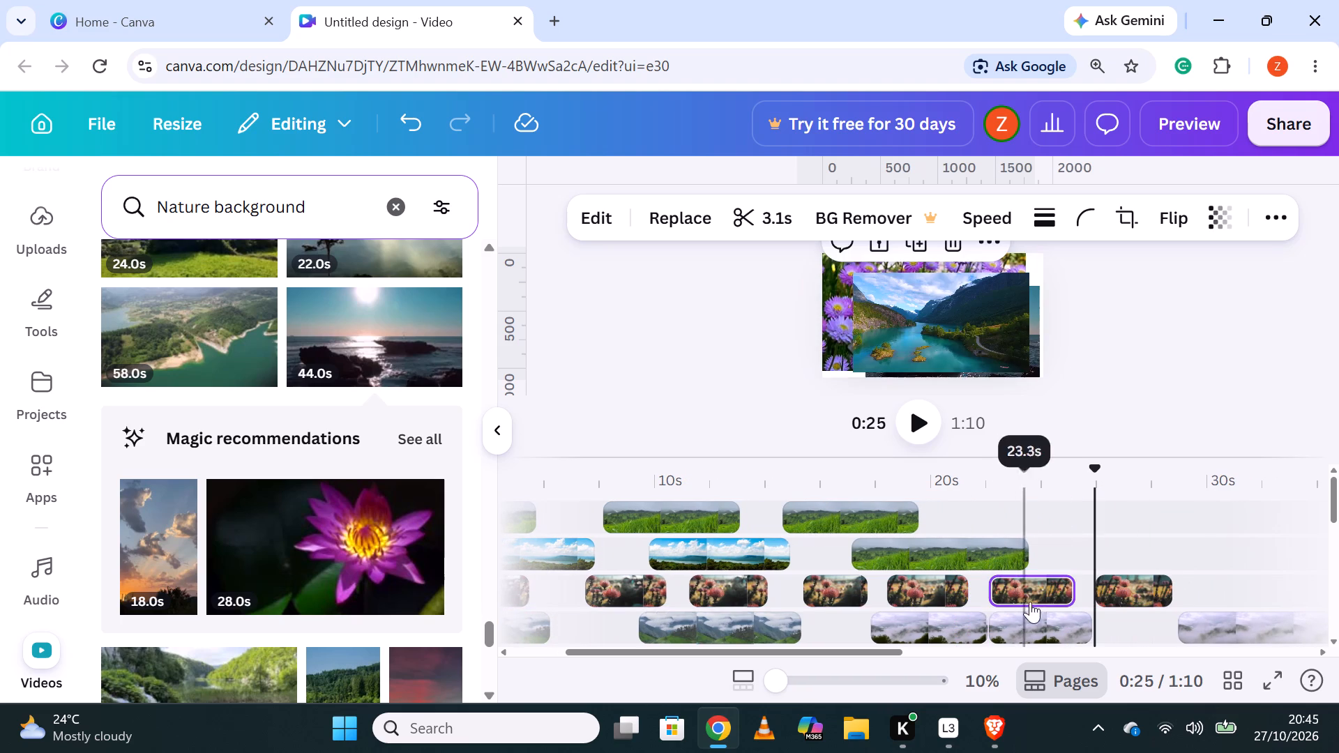
left_click_drag(1126, 588, 1104, 545)
left_click_drag(1046, 584, 1136, 588)
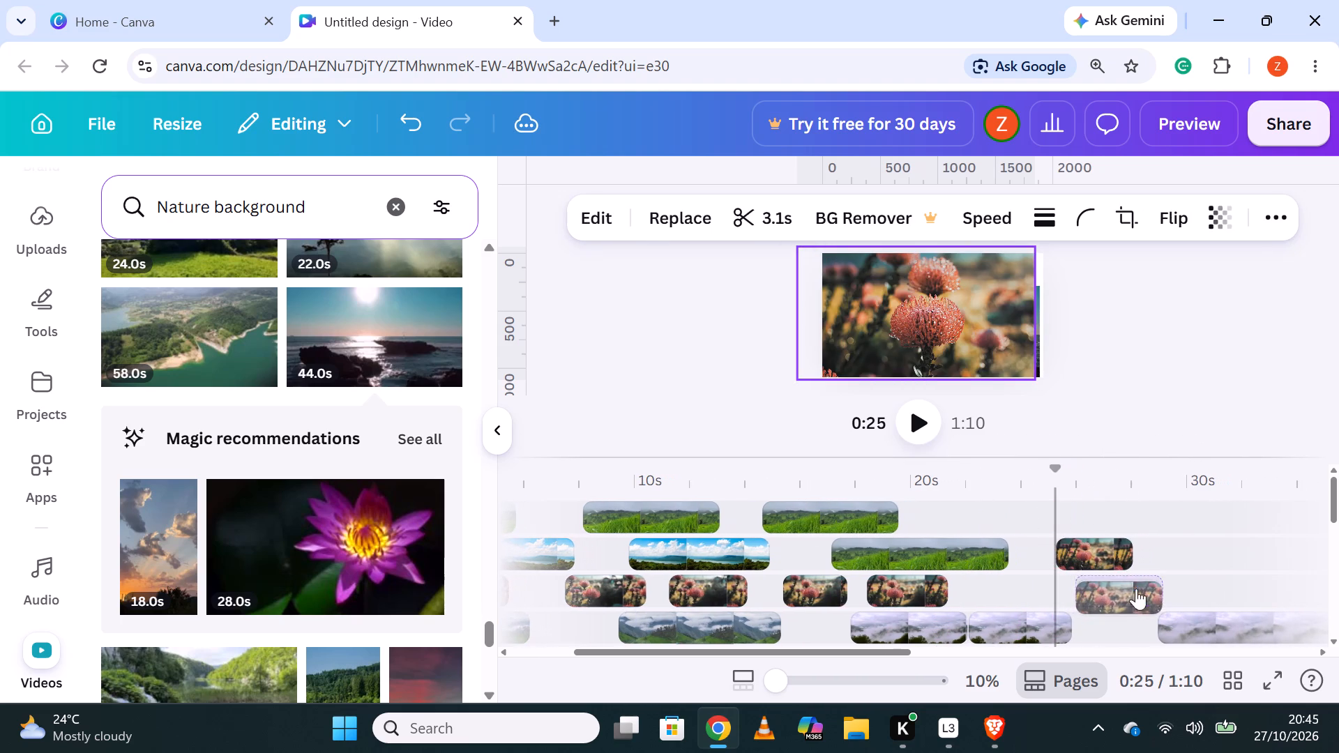
Move the 2.9 s orange flower piece at about 18.3 s up to the first green field track, starting at about 21.4 s.
left_click_drag(888, 590, 967, 520)
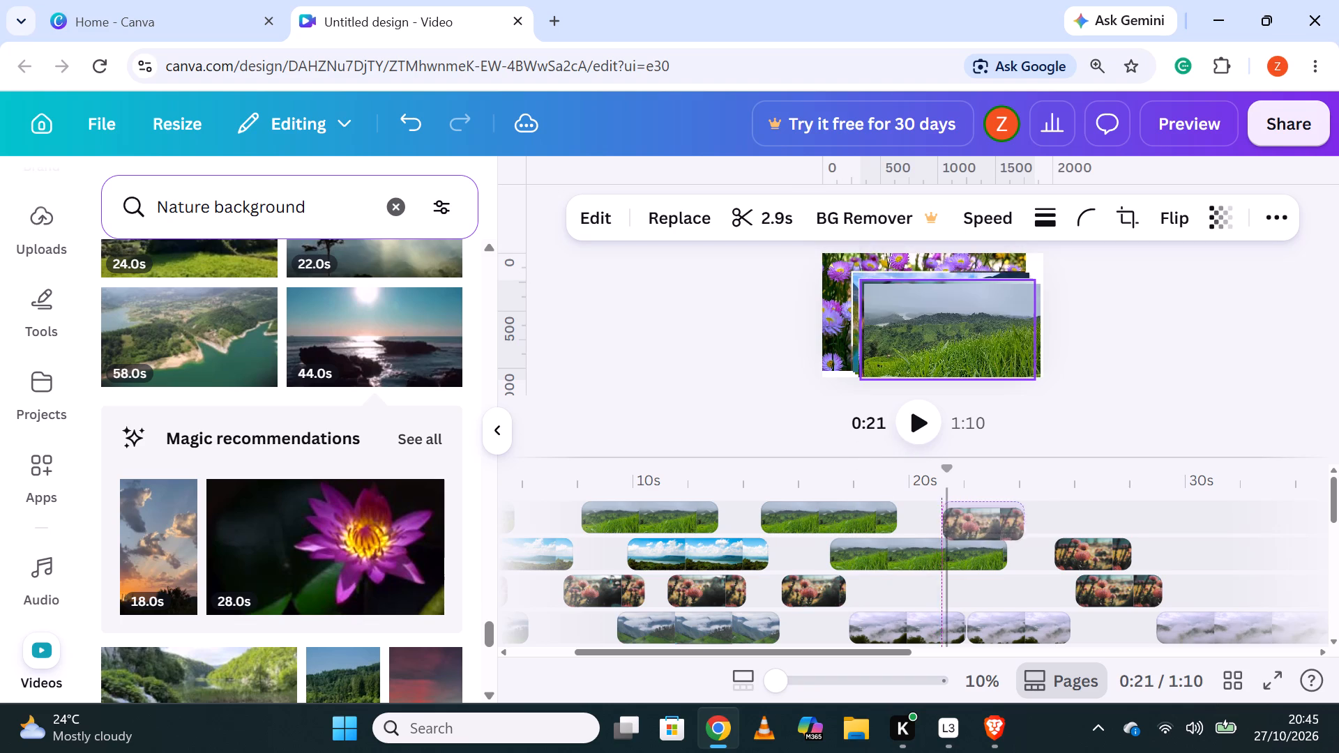
left_click_drag(967, 520, 971, 517)
Shift the next three orange flower pieces later on their track to start at about 20.1 s, 15.3 s and 10.4 s.
left_click_drag(795, 587, 903, 575)
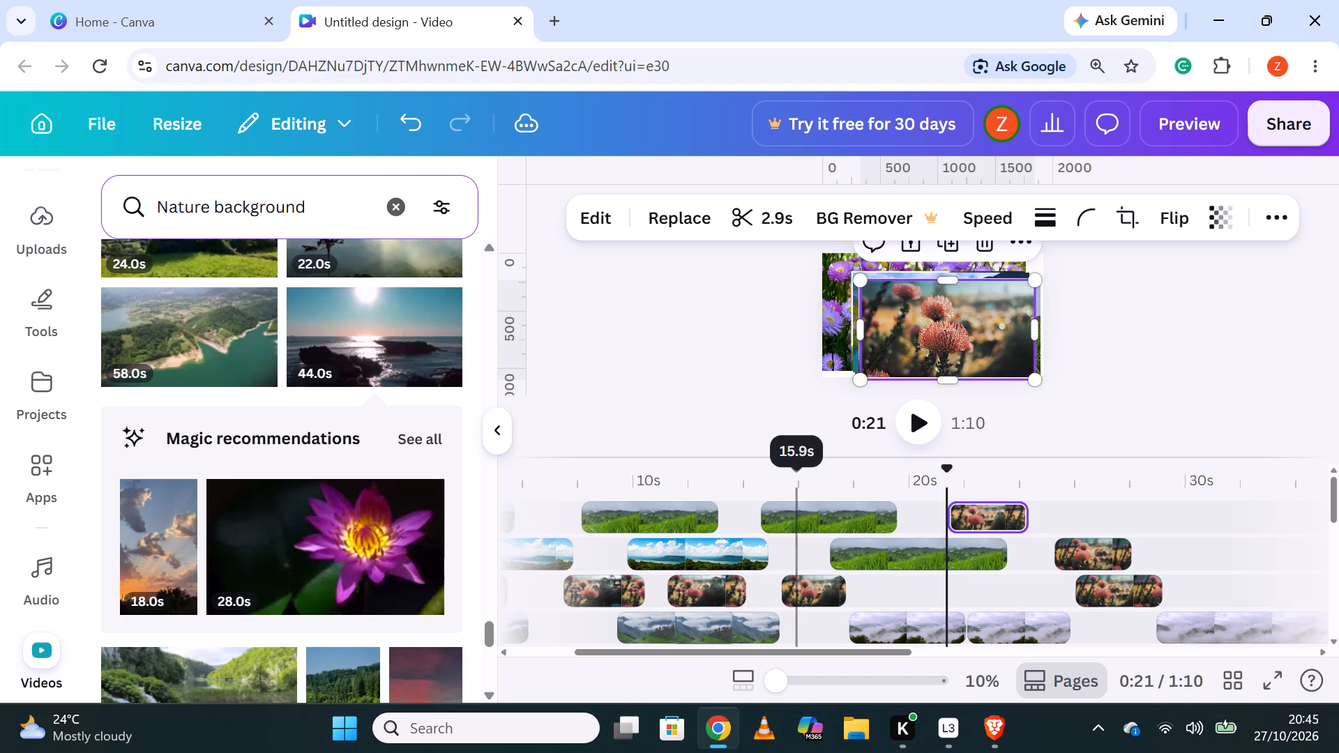
left_click_drag(903, 575, 933, 581)
left_click_drag(718, 589, 827, 583)
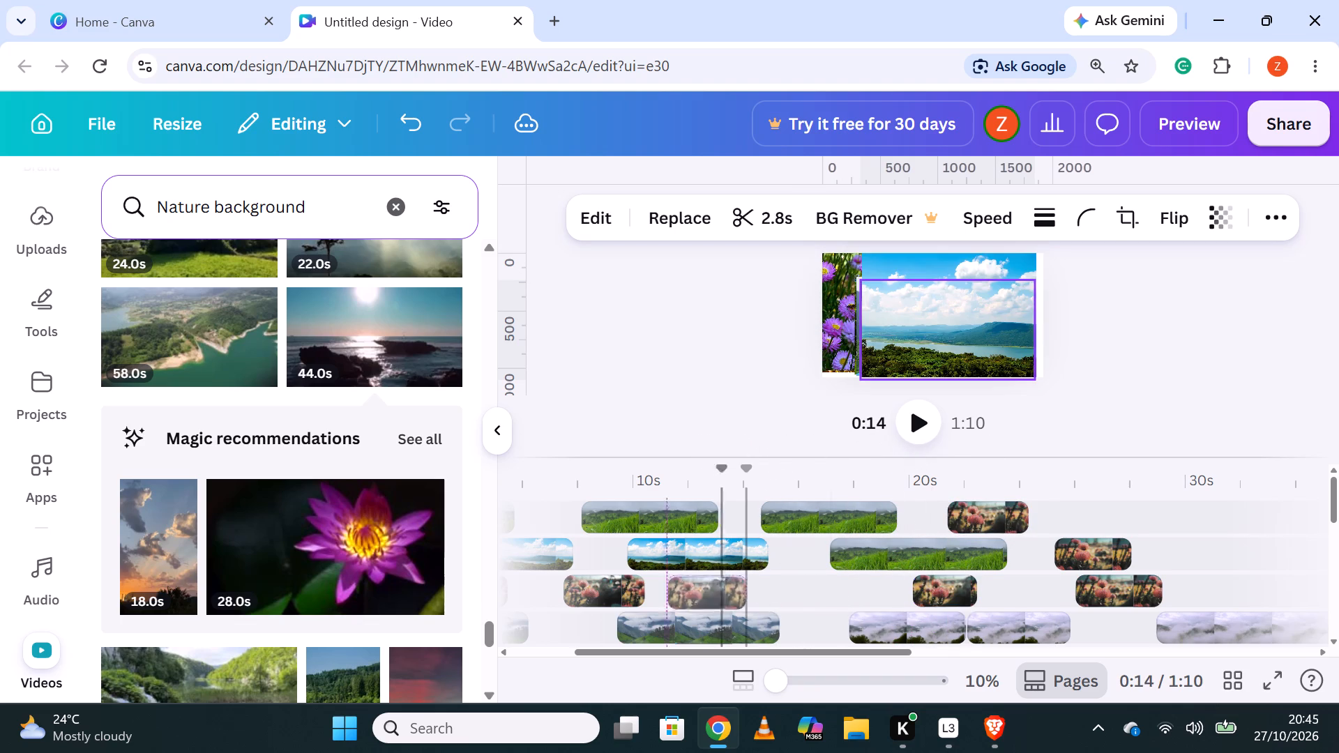
left_click_drag(827, 583, 826, 586)
left_click_drag(763, 652, 745, 653)
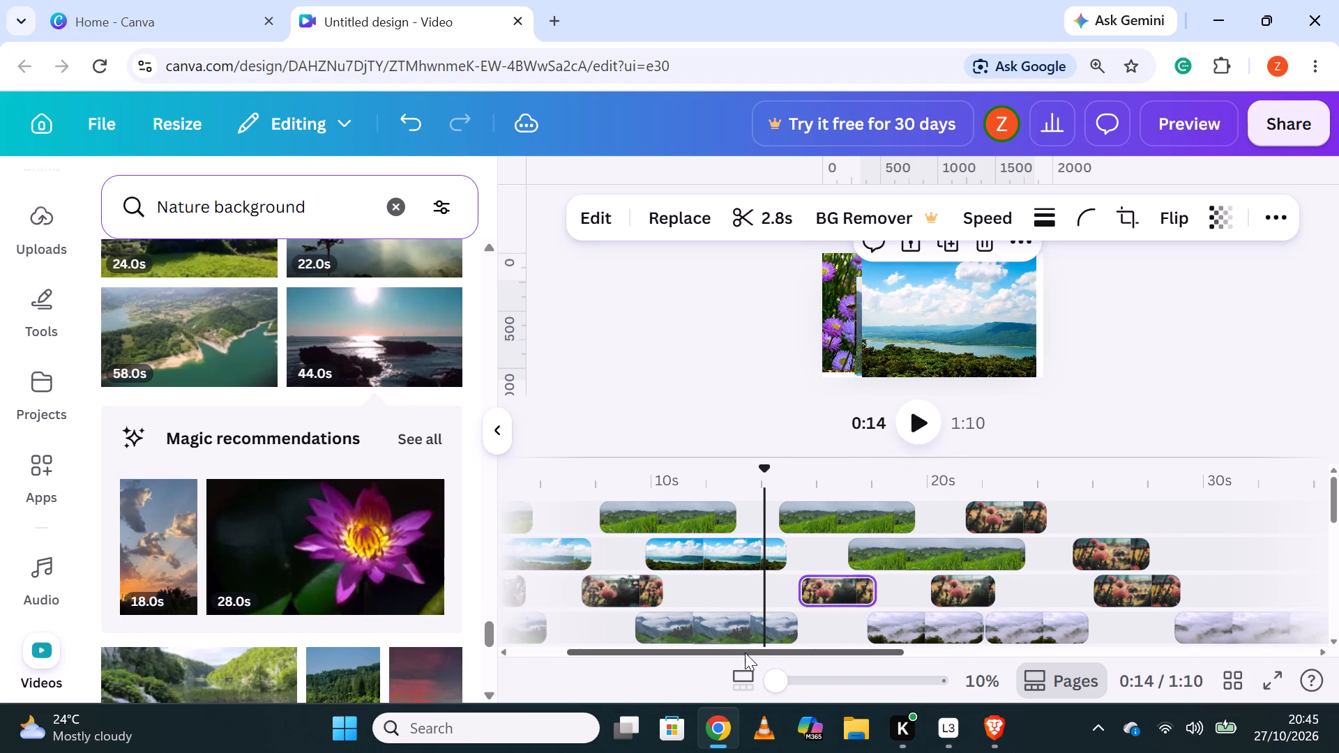
left_click_drag(745, 653, 725, 648)
left_click_drag(704, 591, 787, 585)
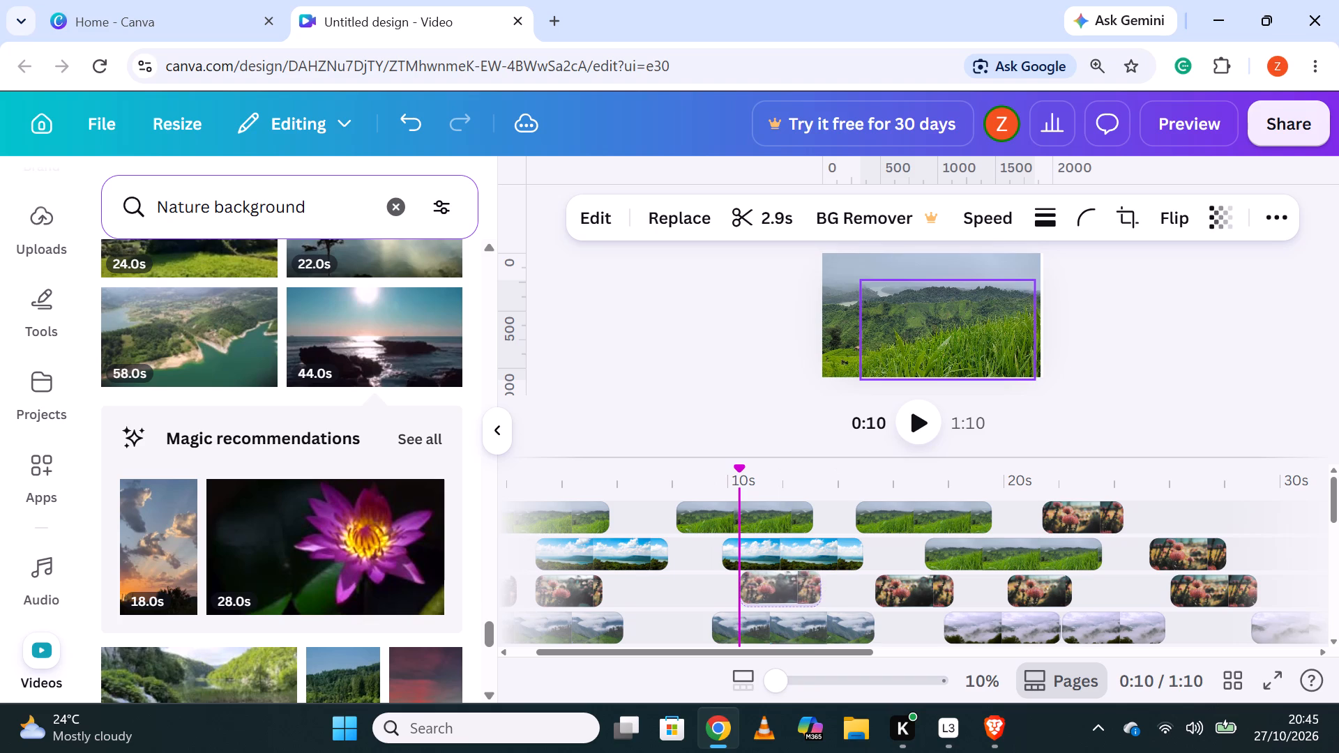
left_click_drag(787, 585, 788, 585)
Move the second orange flower piece to start at about 5.6 s and the first one to about 1.6 s.
left_click_drag(812, 649, 748, 650)
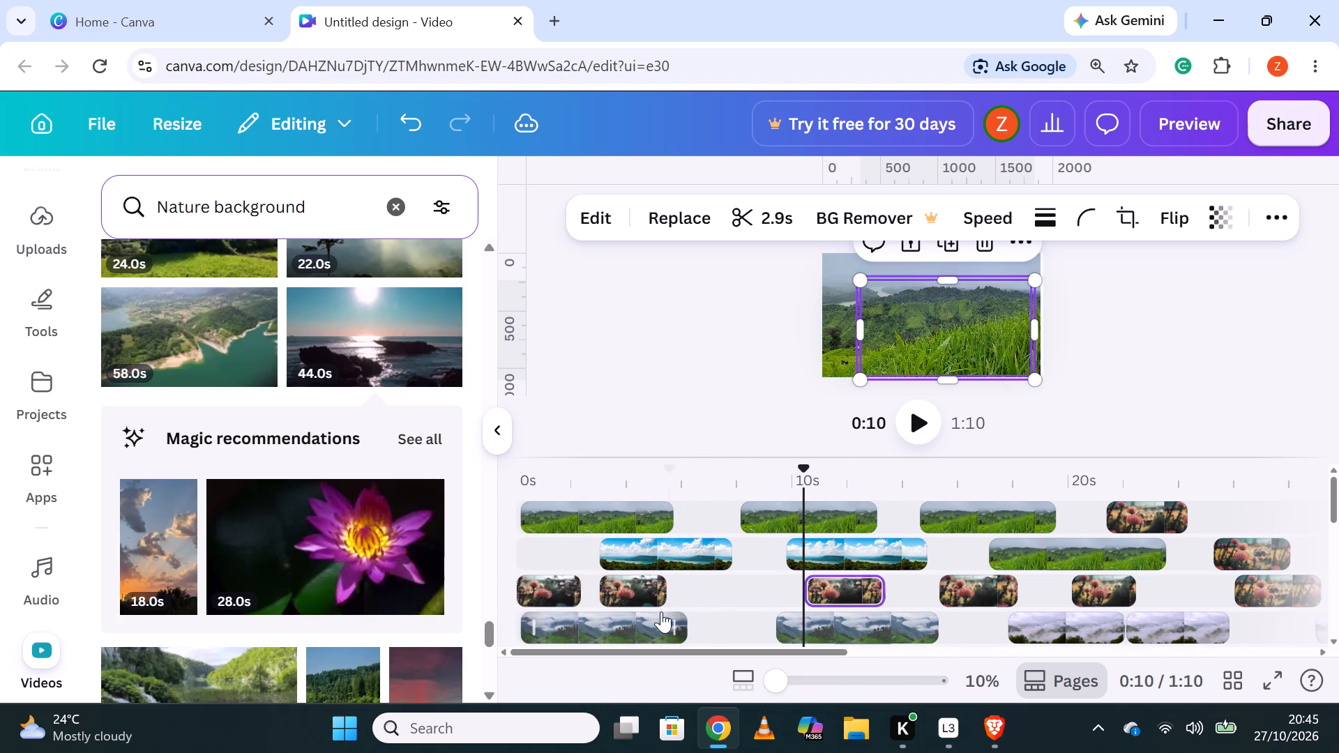
left_click_drag(640, 593, 713, 590)
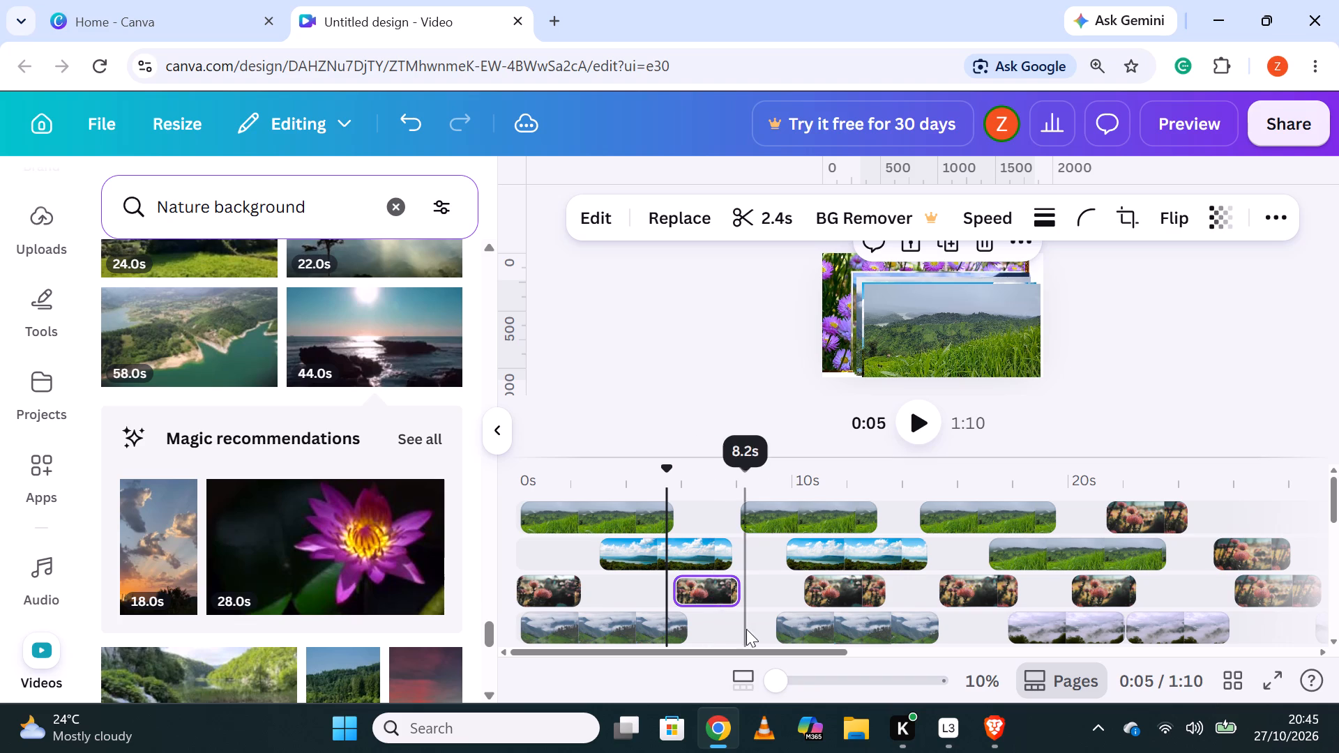
left_click_drag(536, 588, 569, 590)
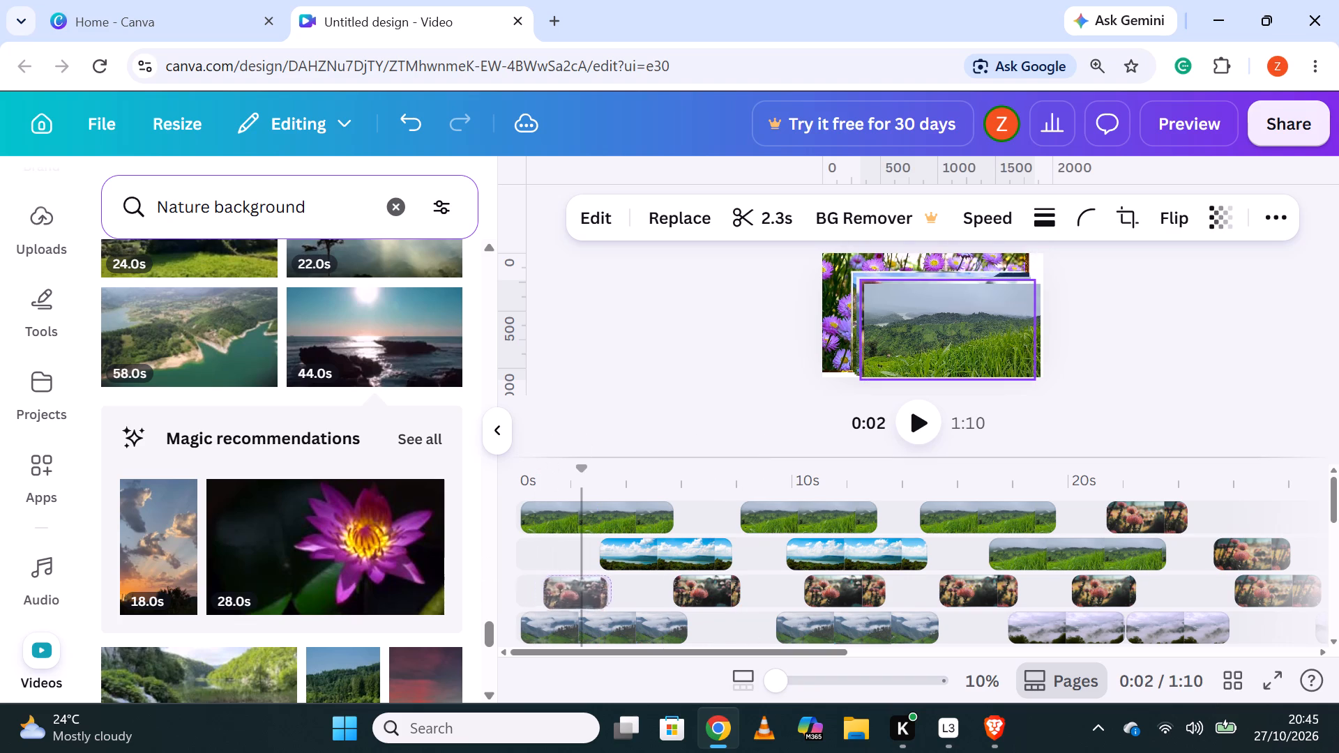
left_click_drag(569, 590, 571, 590)
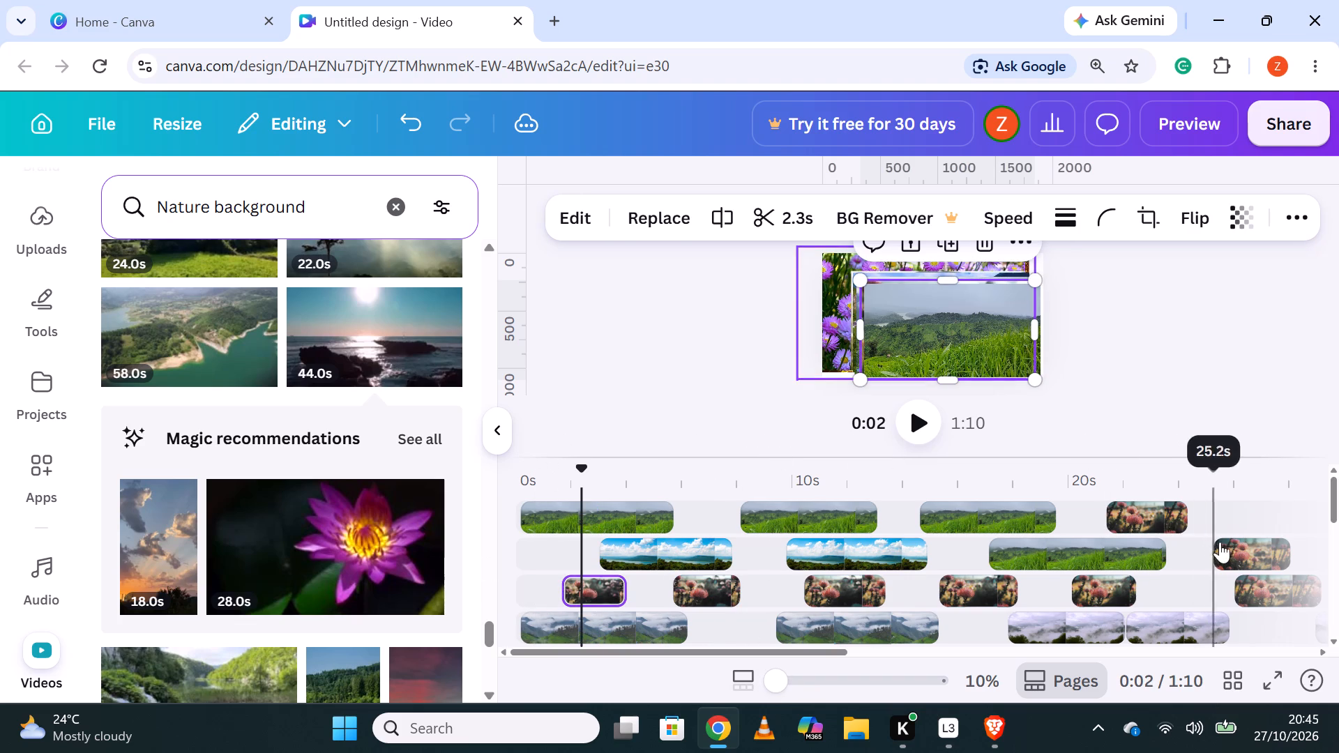
Split the first blue-sky lake clip at about 5.2 s and move its second part to start at about 6.1 s.
left_click(663, 546)
right_click(663, 546)
left_click(717, 639)
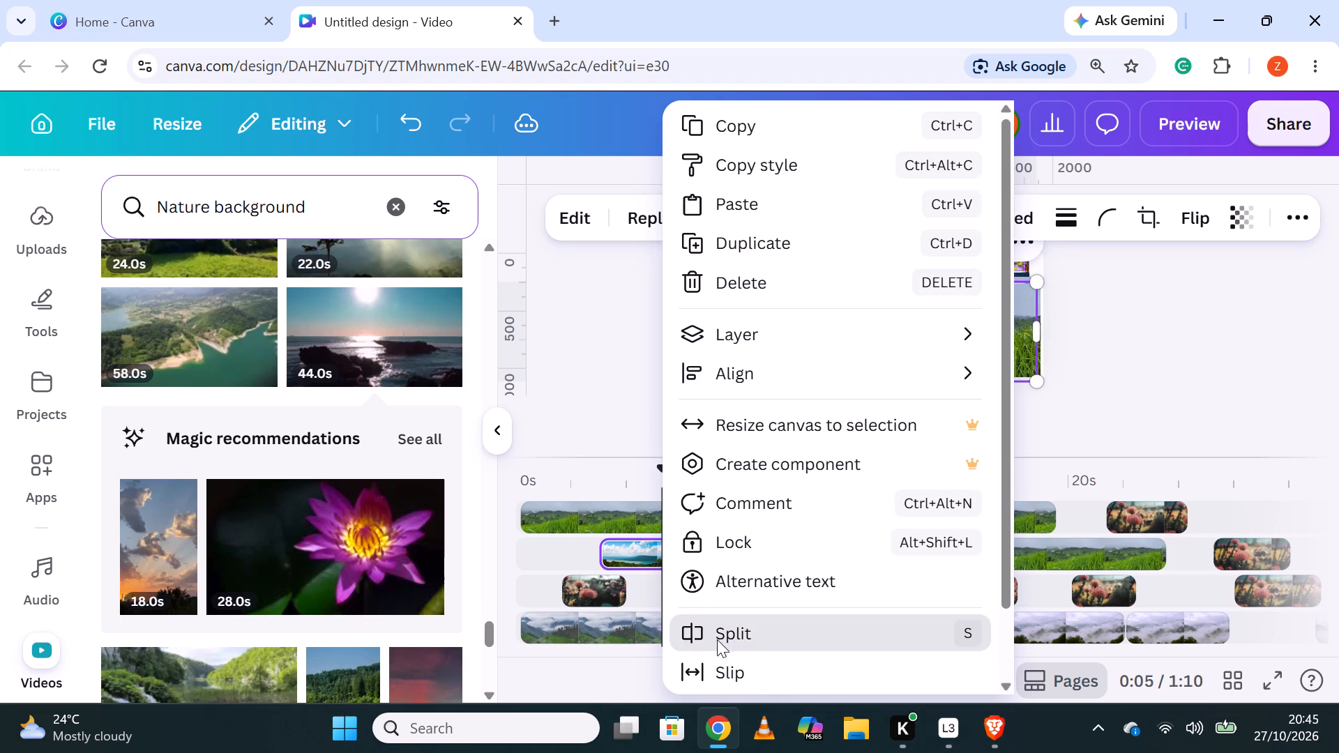
left_click_drag(699, 552, 721, 552)
Split the second blue-sky lake clip at about 12.2 s and move its parts to start at about 9.4 s and 13.4 s.
left_click(855, 537)
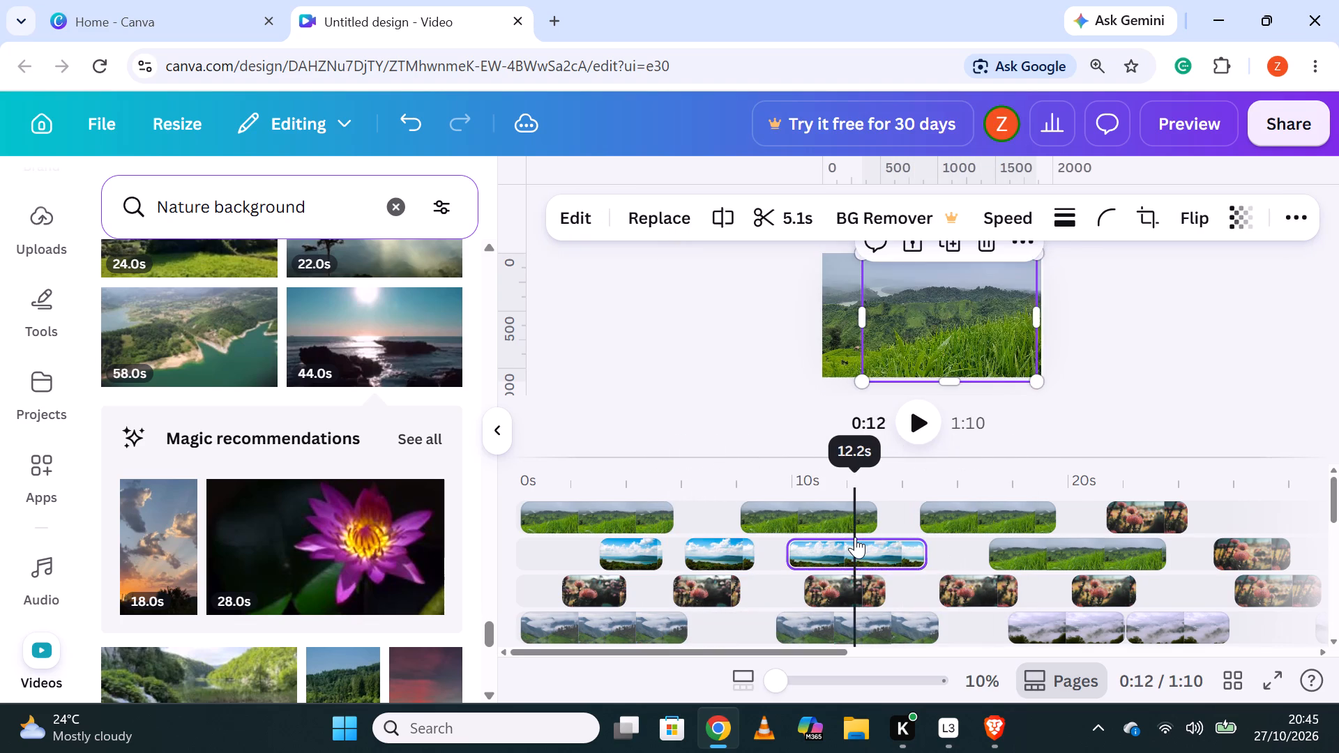
right_click(855, 537)
left_click(884, 628)
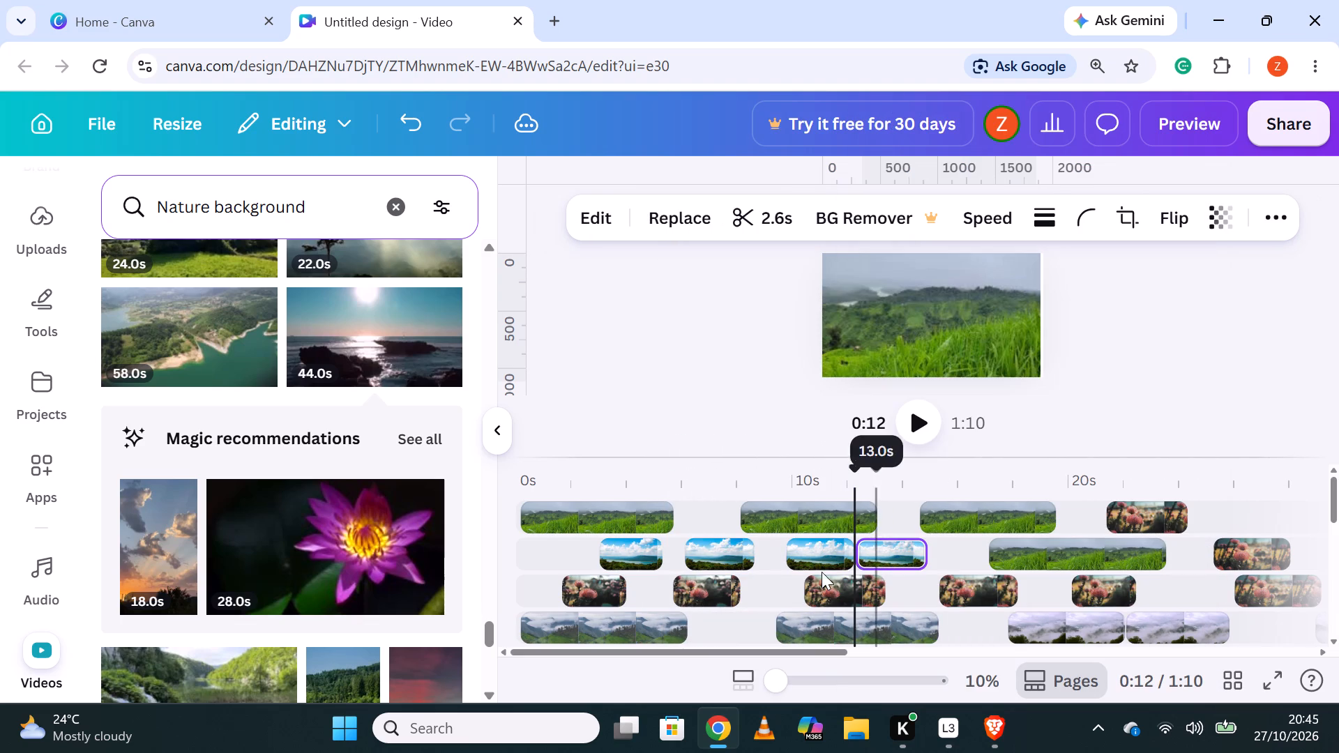
left_click_drag(828, 552, 807, 556)
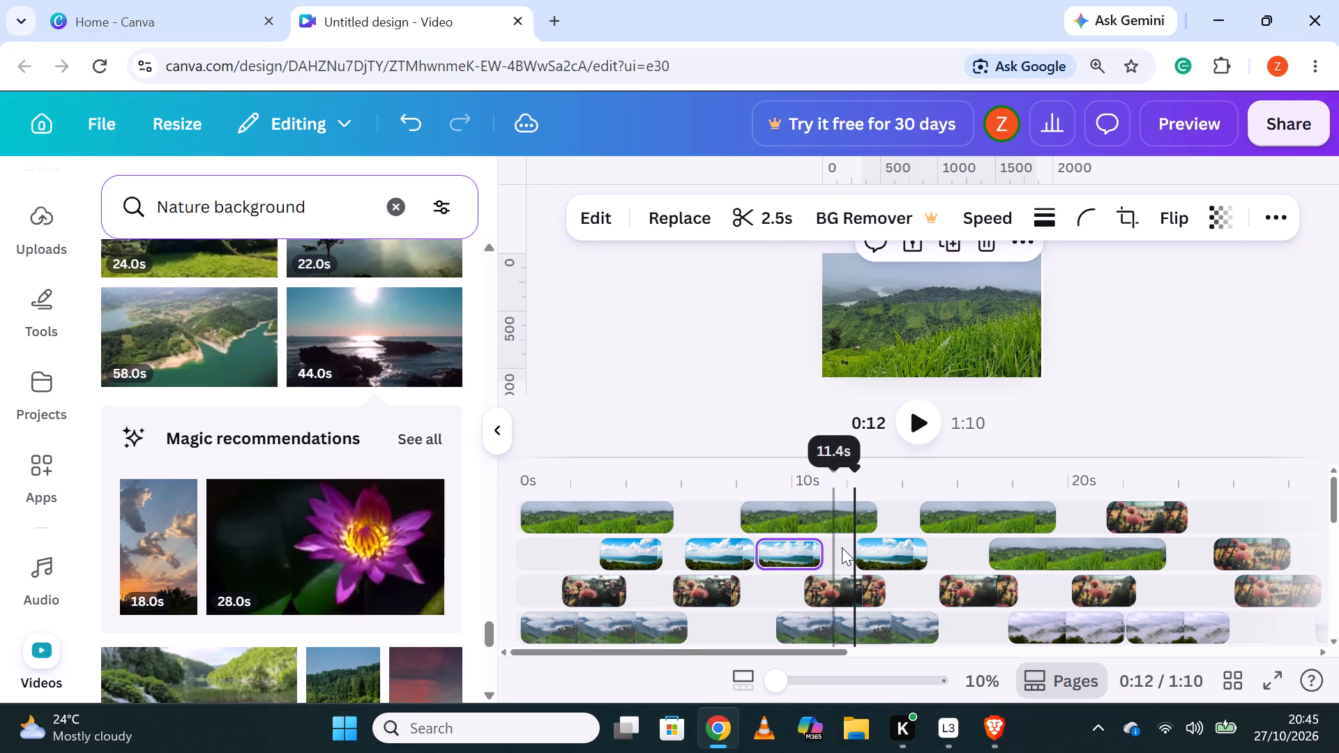
left_click_drag(786, 549, 807, 547)
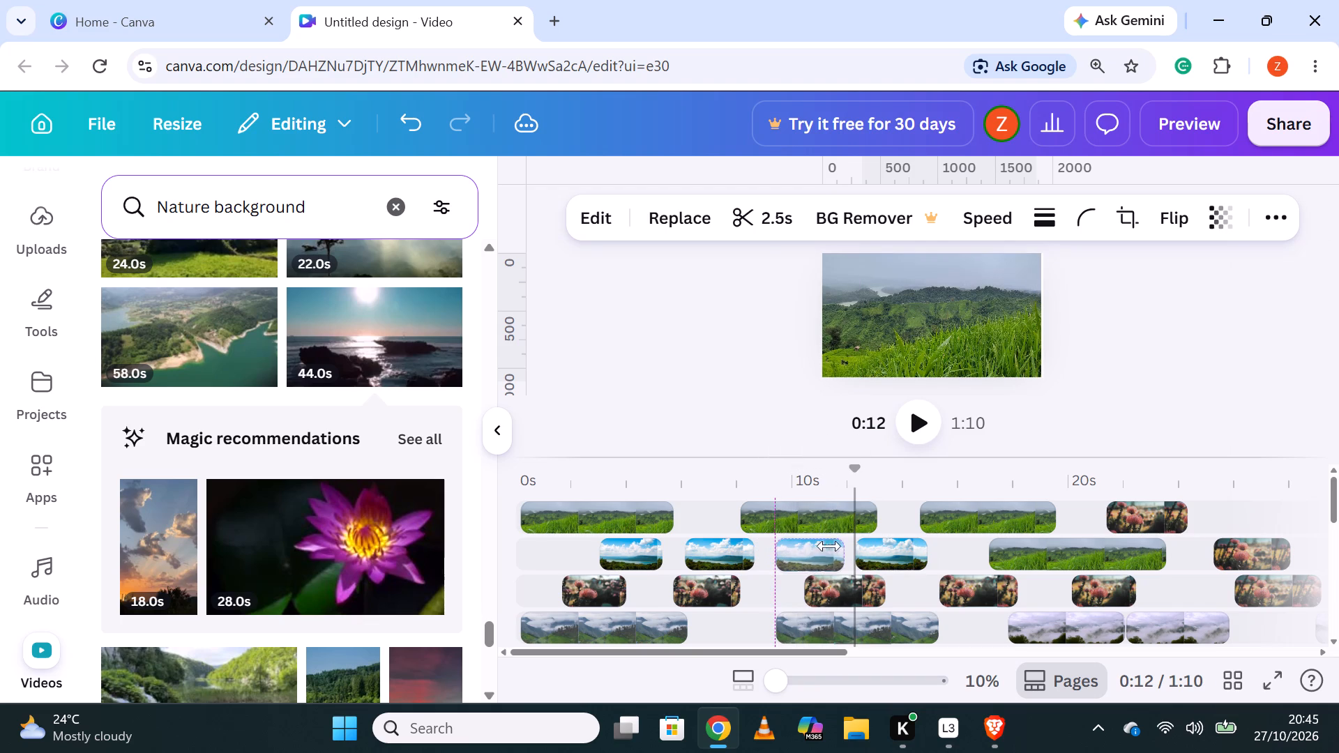
left_click_drag(899, 554, 932, 552)
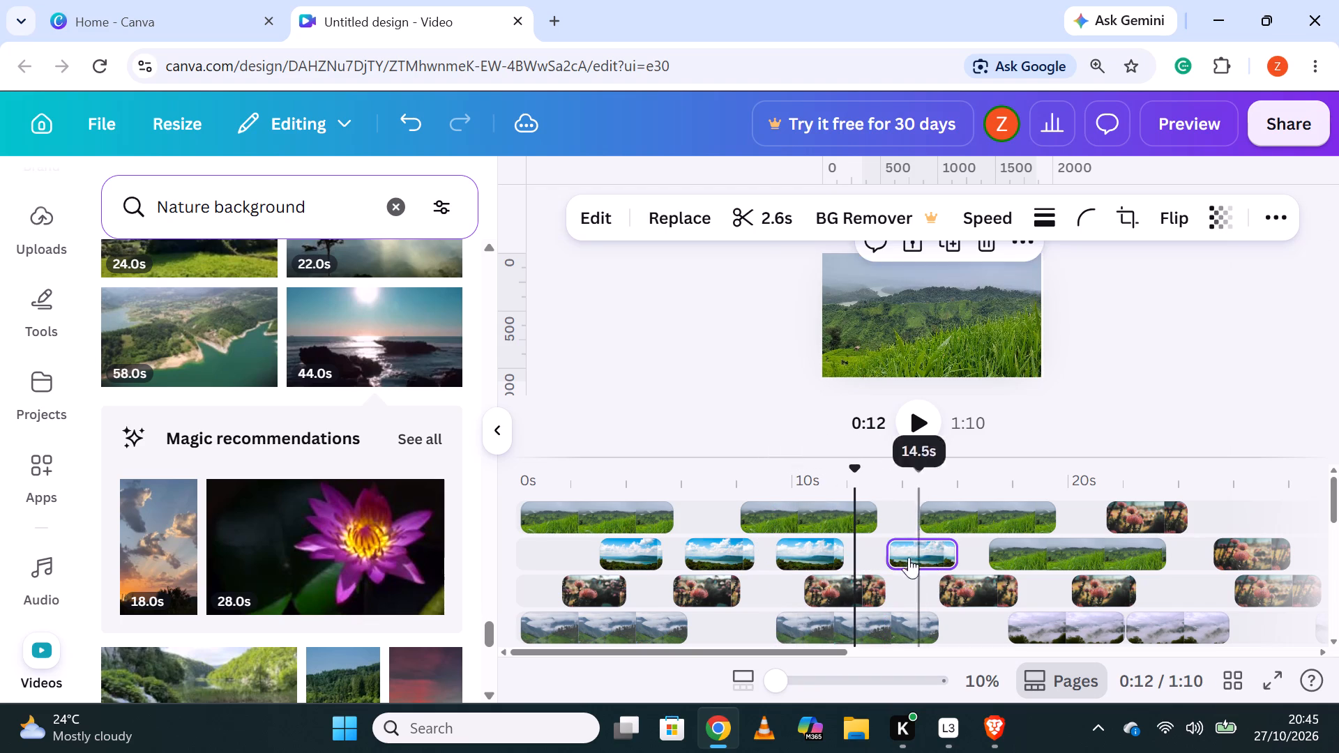
Move the first two blue-sky lake pieces earlier on their track to start at about 1.1 s and 5.3 s.
left_click_drag(643, 553, 591, 552)
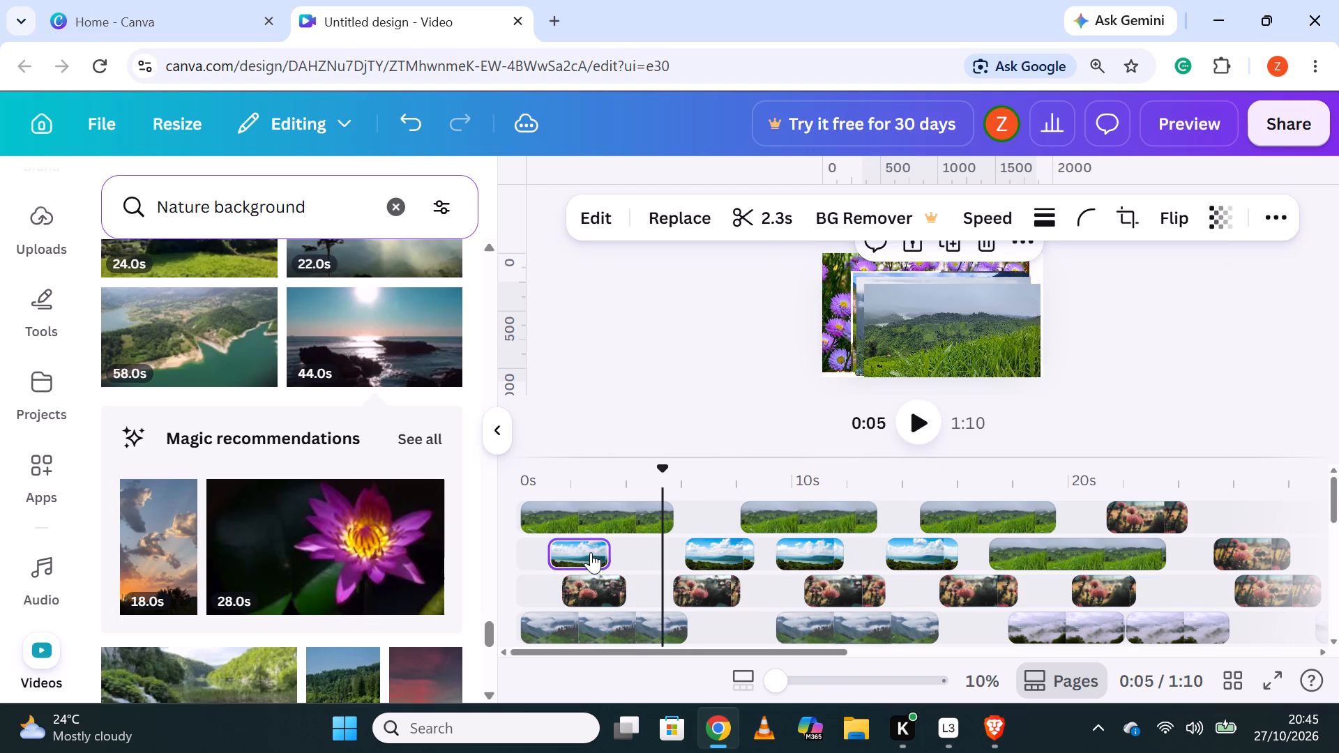
left_click_drag(725, 547, 691, 547)
Adjust the third blue-sky lake piece to a 2.6 s length starting at about 9.4 s.
left_click_drag(819, 551, 801, 555)
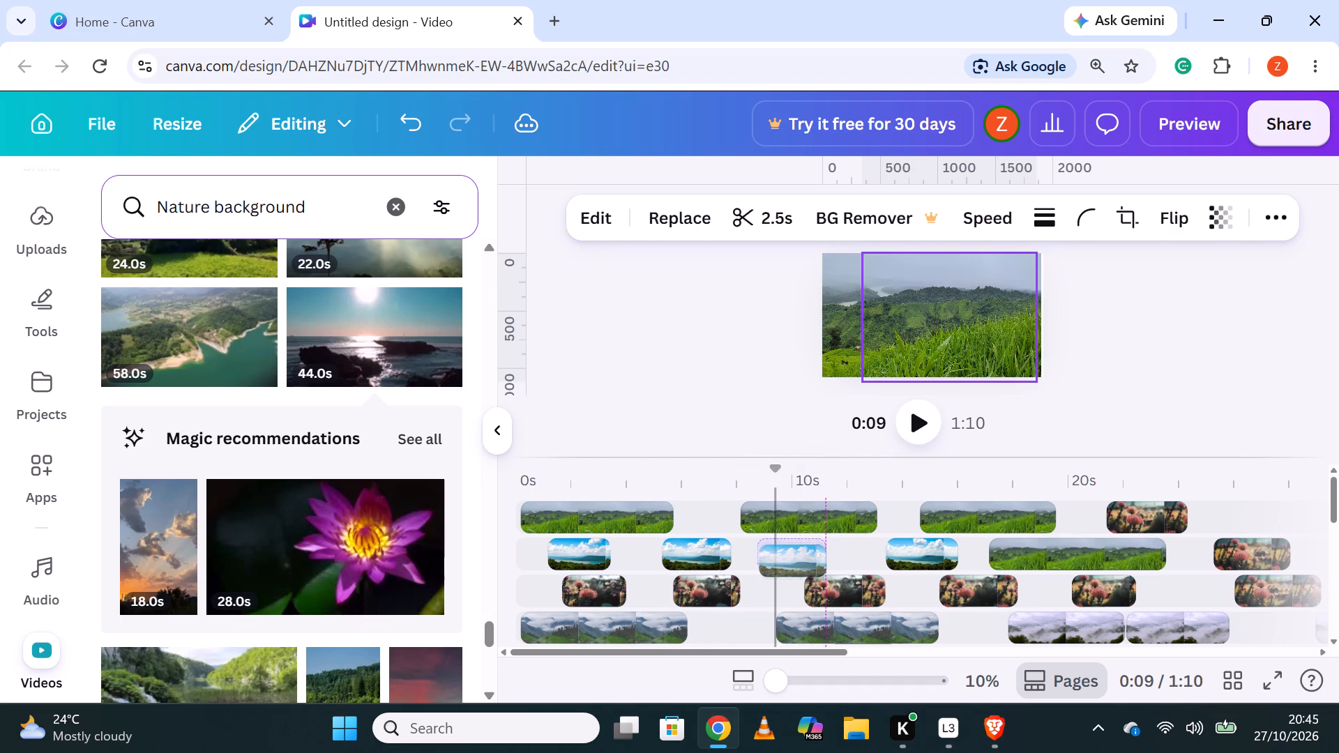
left_click_drag(774, 553, 796, 550)
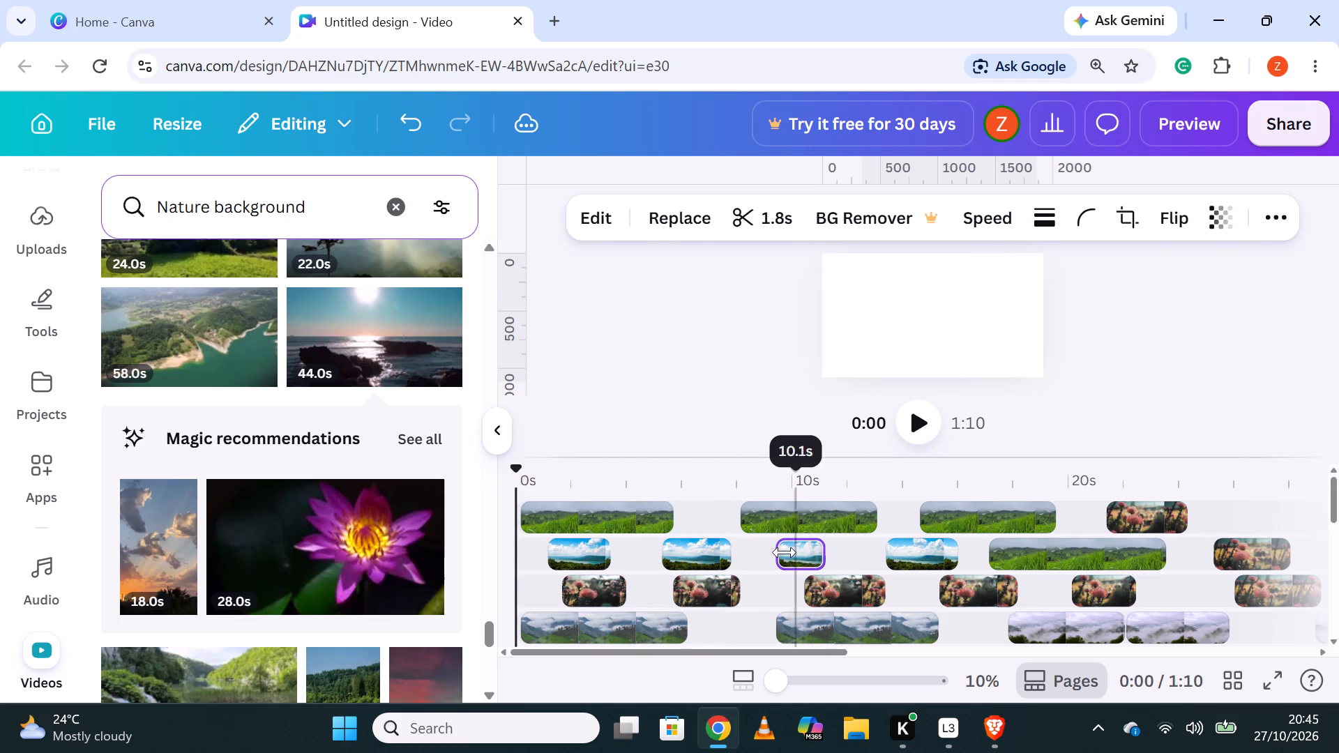
left_click_drag(785, 552, 762, 556)
left_click_drag(786, 550, 812, 549)
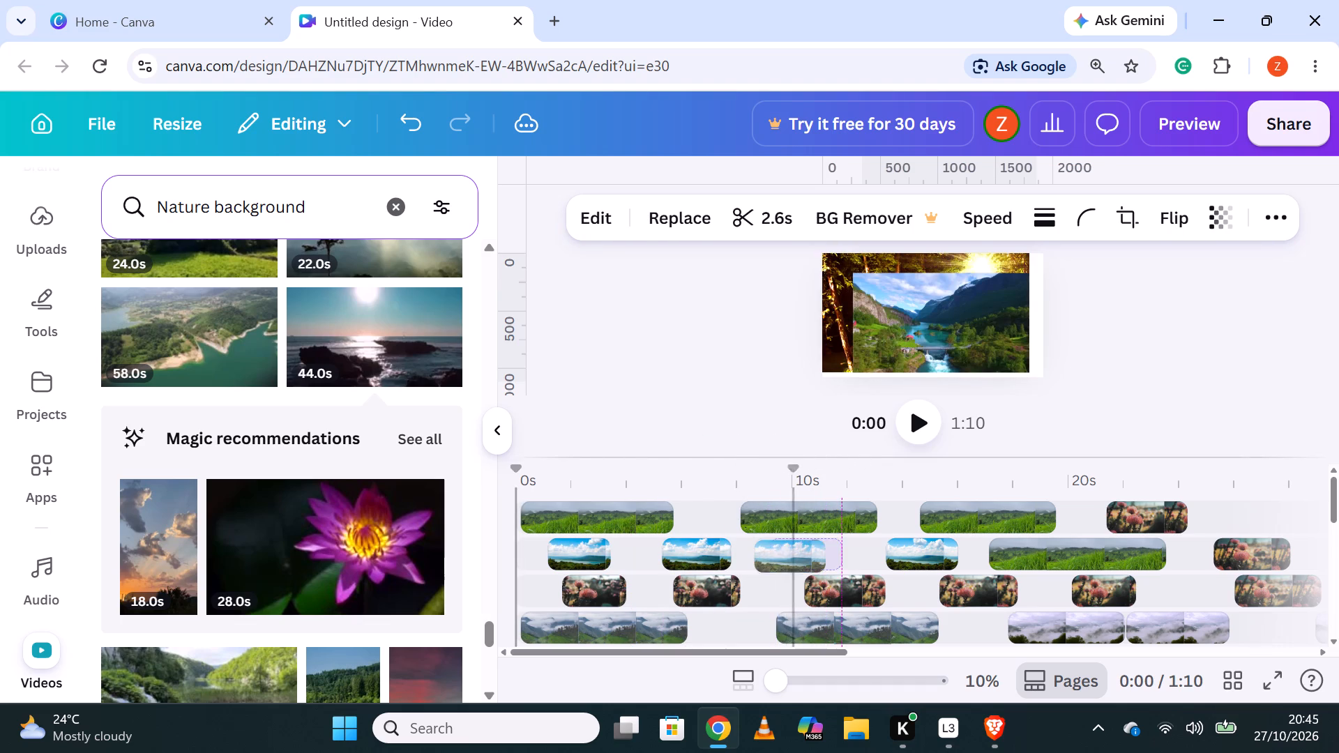
left_click_drag(812, 549, 815, 549)
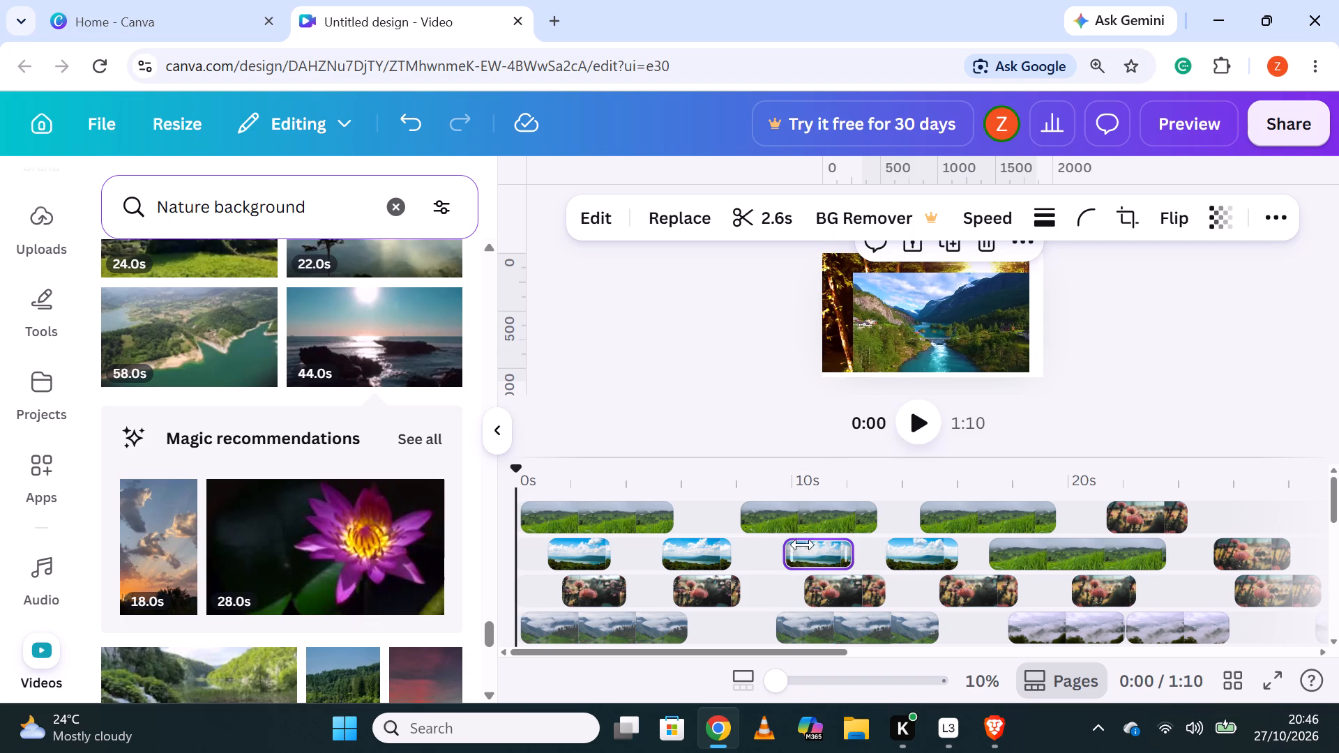
left_click_drag(811, 541, 800, 538)
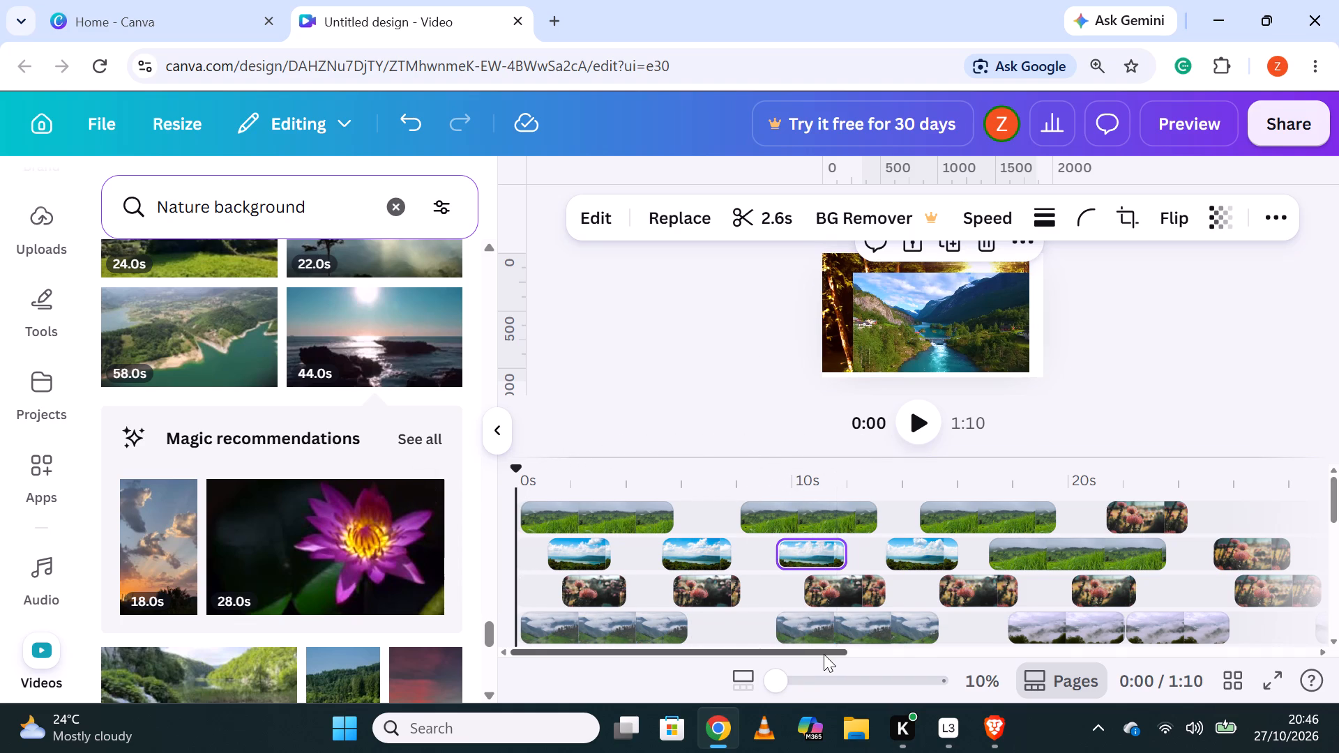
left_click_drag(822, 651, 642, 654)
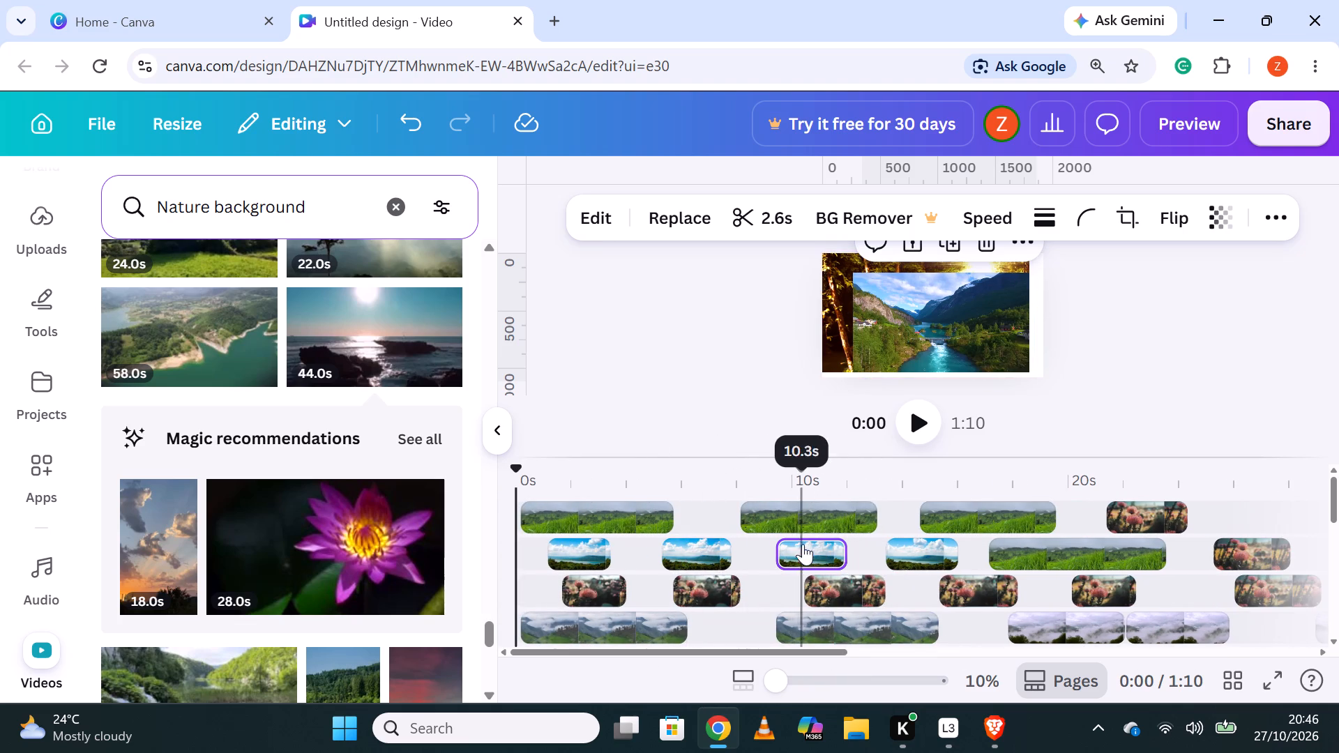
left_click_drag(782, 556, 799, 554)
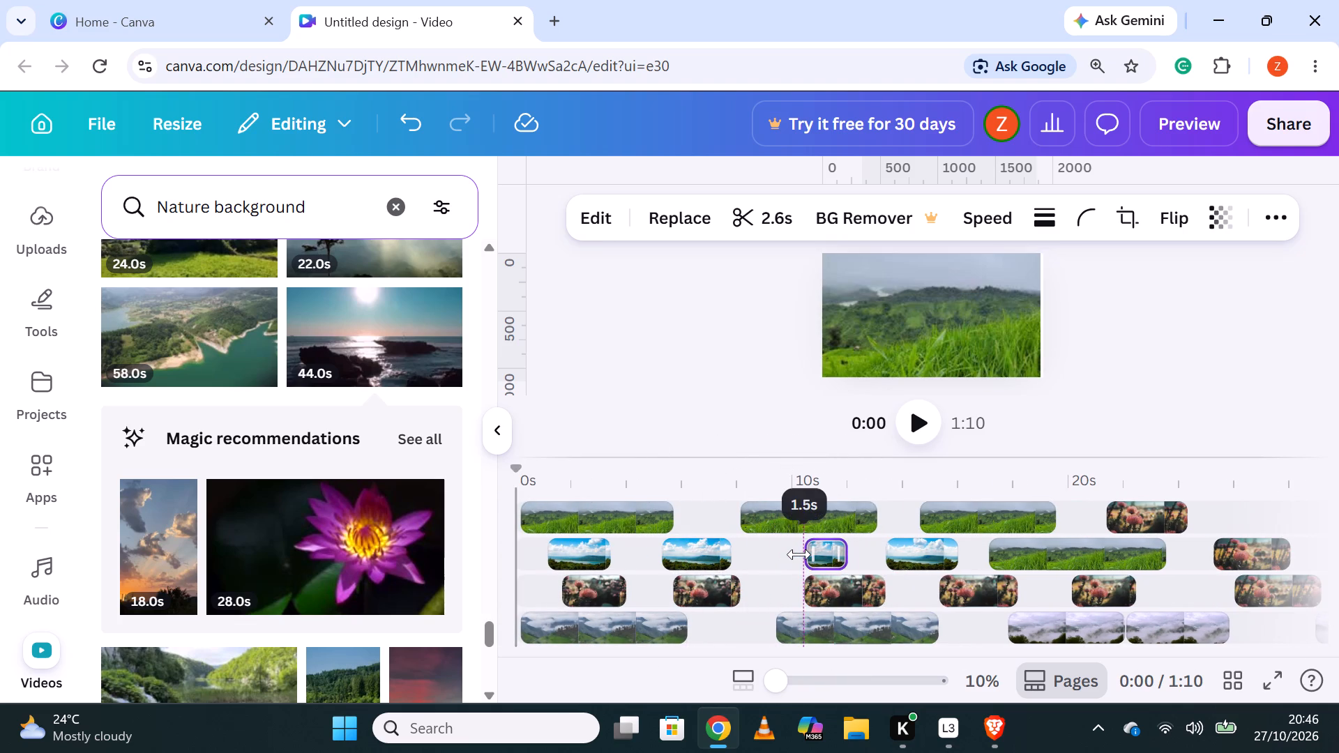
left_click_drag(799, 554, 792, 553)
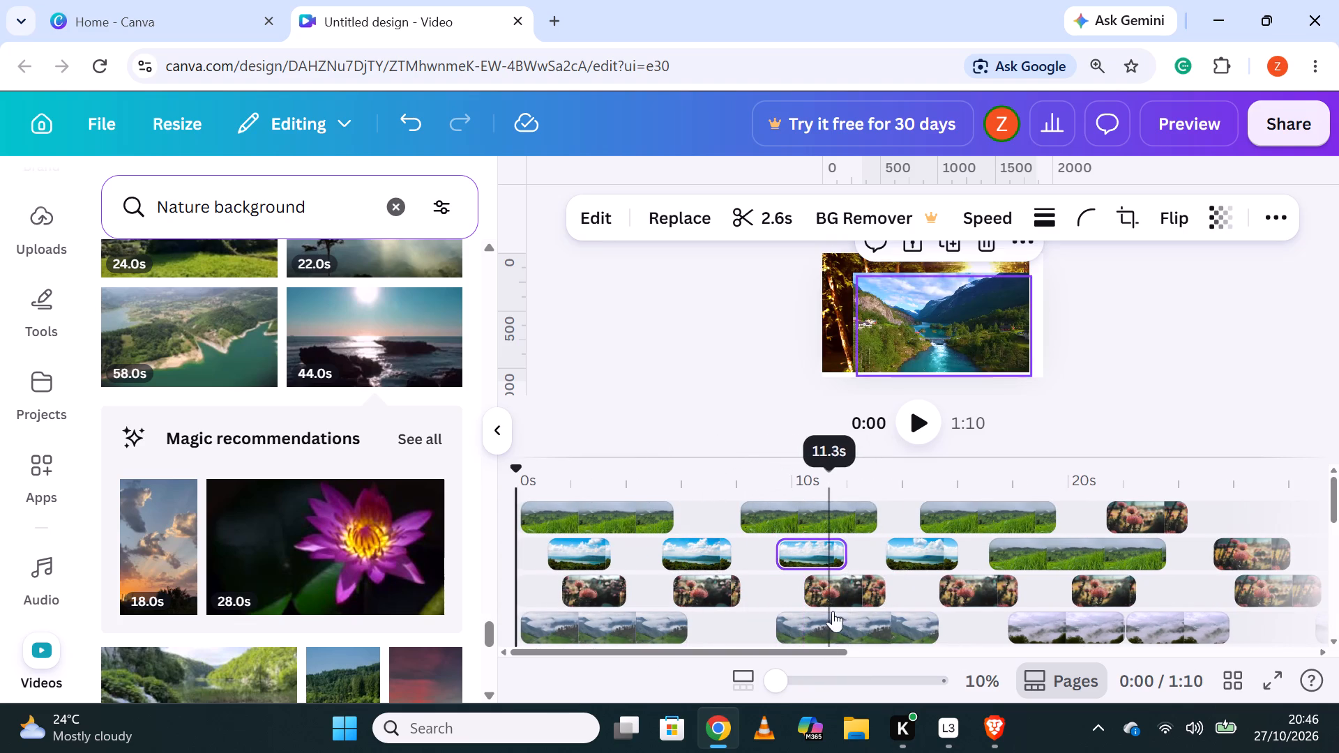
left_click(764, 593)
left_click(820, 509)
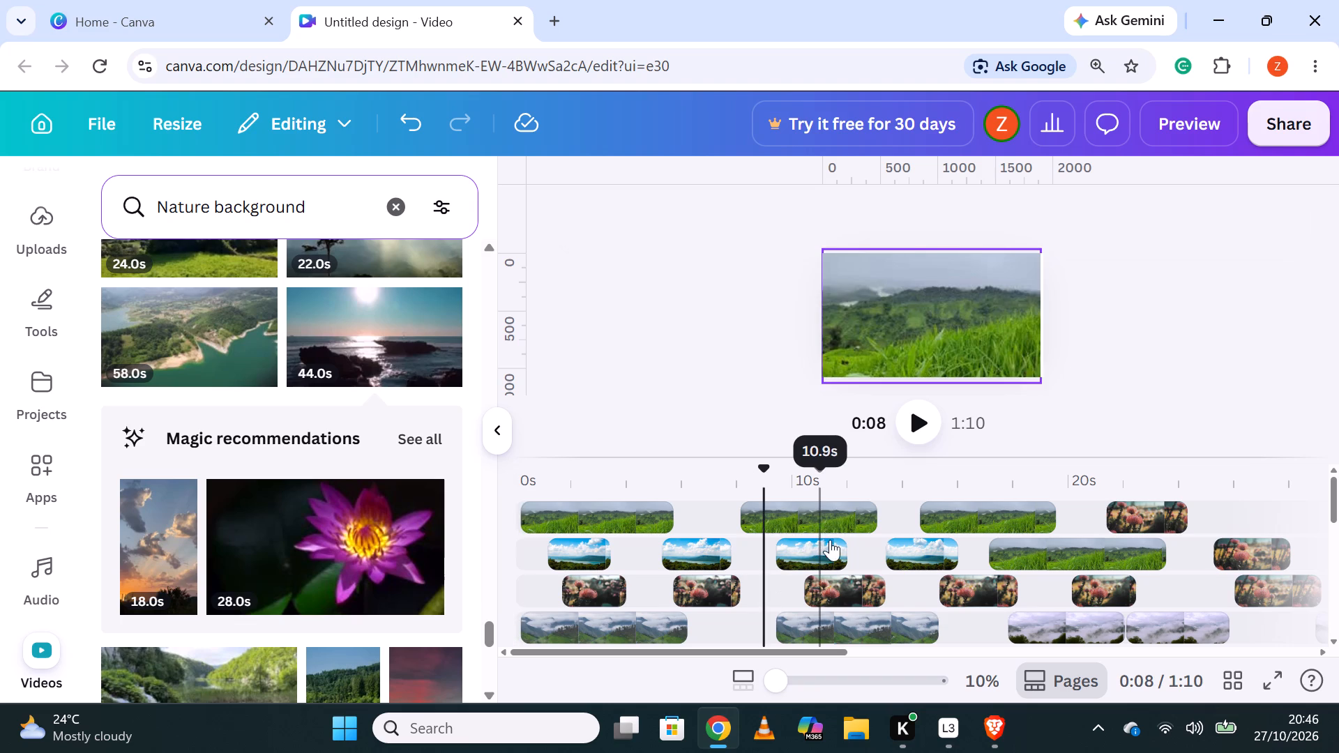
Trim the end of the first green field clip on the top track to a 5.1 s length.
left_click(593, 510)
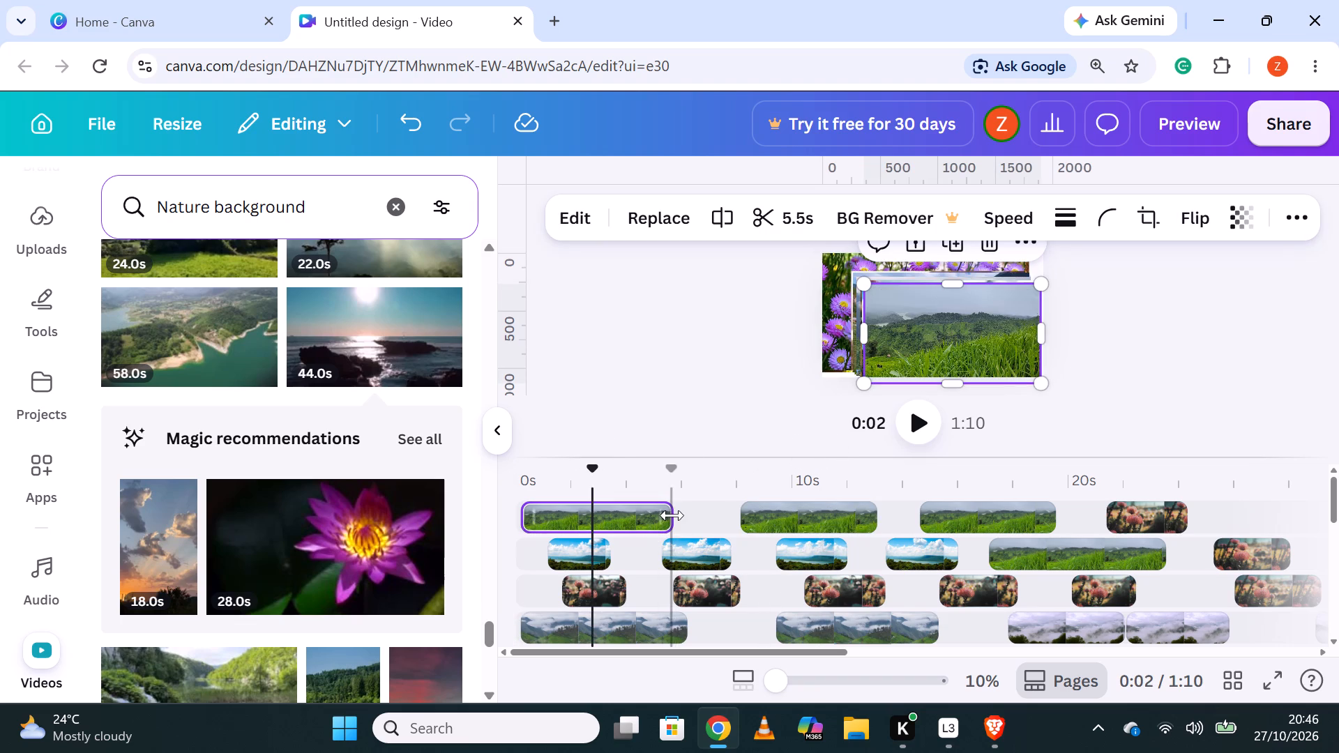
left_click_drag(667, 517, 645, 518)
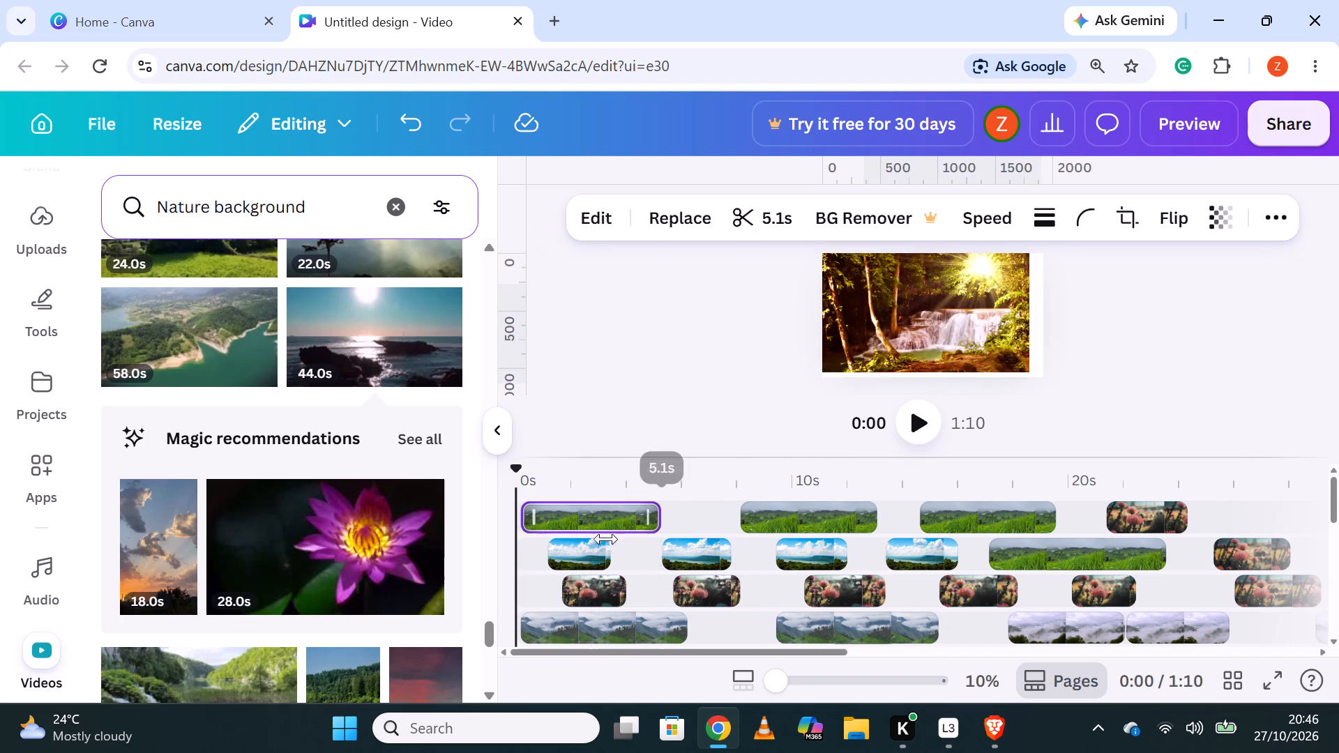
Split the first bright green meadow clip at about 5.3 s and move its second part to start at about 6.3 s.
scroll(717, 557, "down", 7)
scroll(717, 558, "up", 3)
scroll(717, 558, "down", 2)
scroll(717, 558, "up", 1)
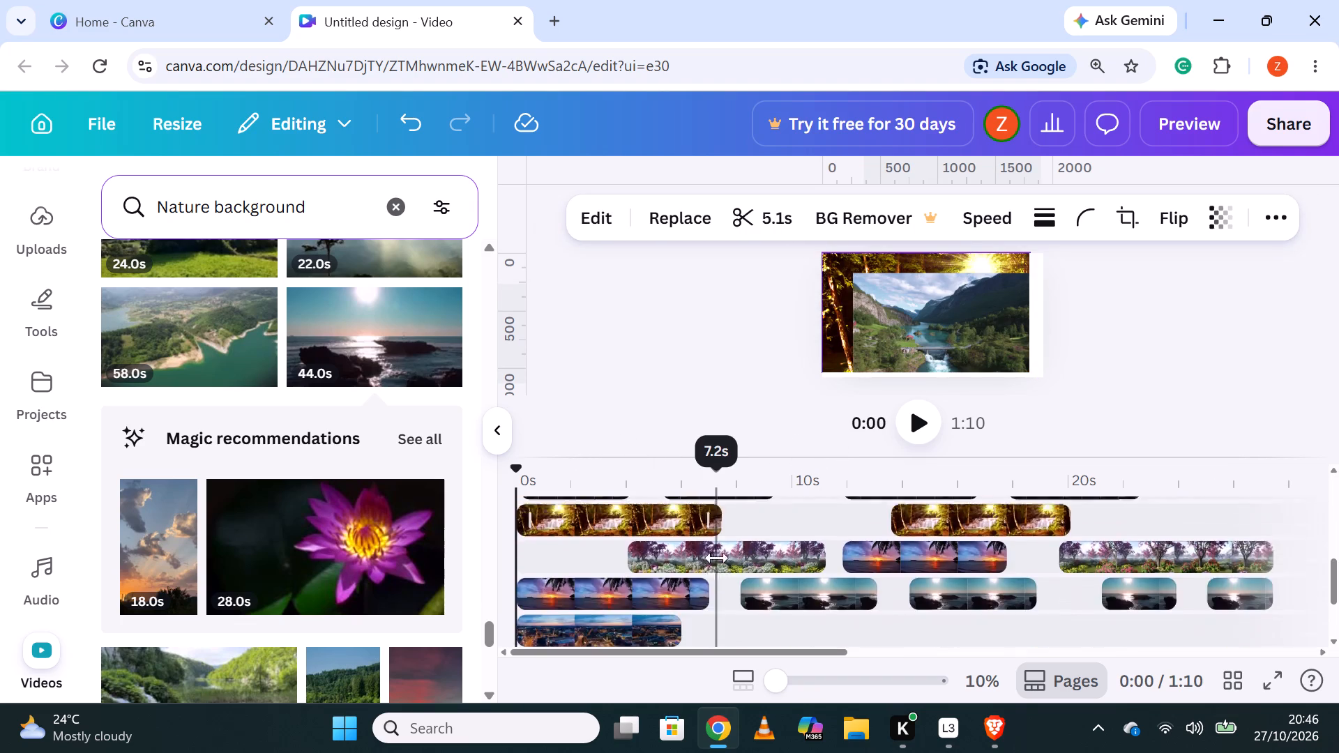
scroll(717, 558, "up", 1)
left_click(664, 563)
right_click(663, 563)
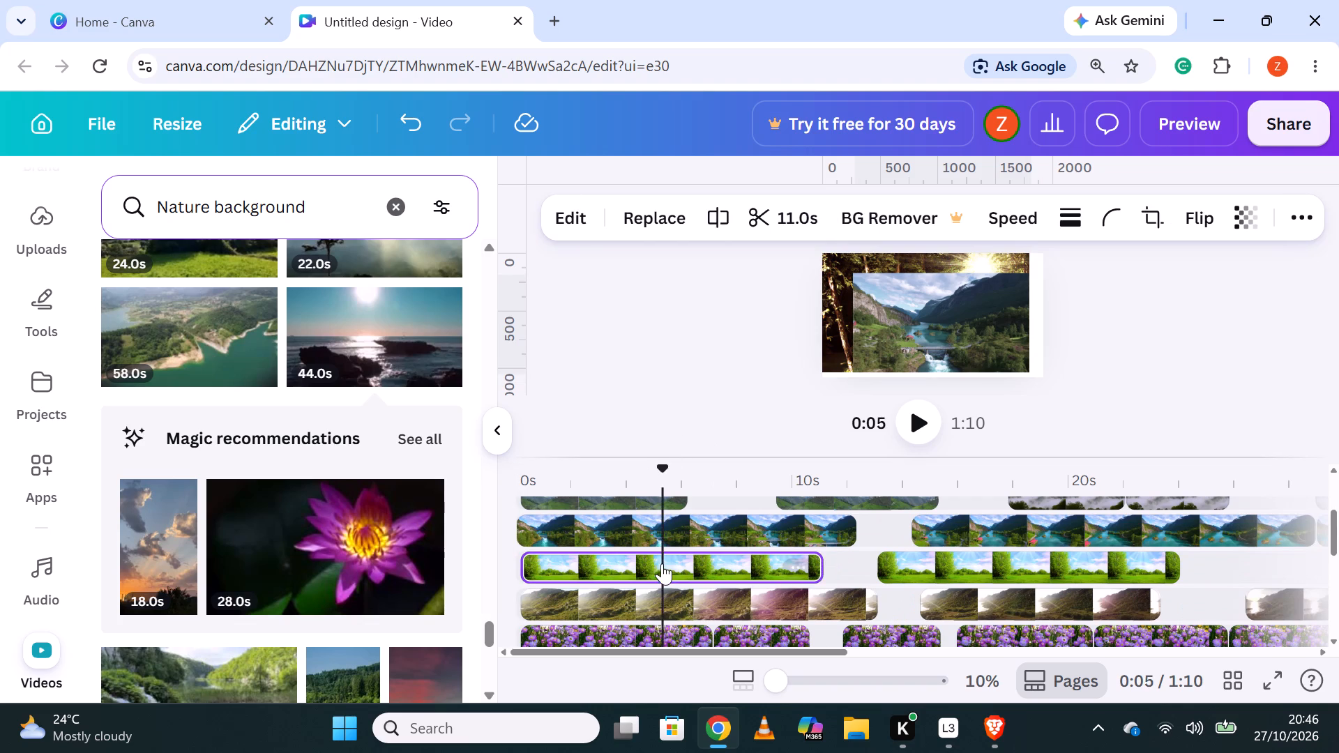
left_click(704, 630)
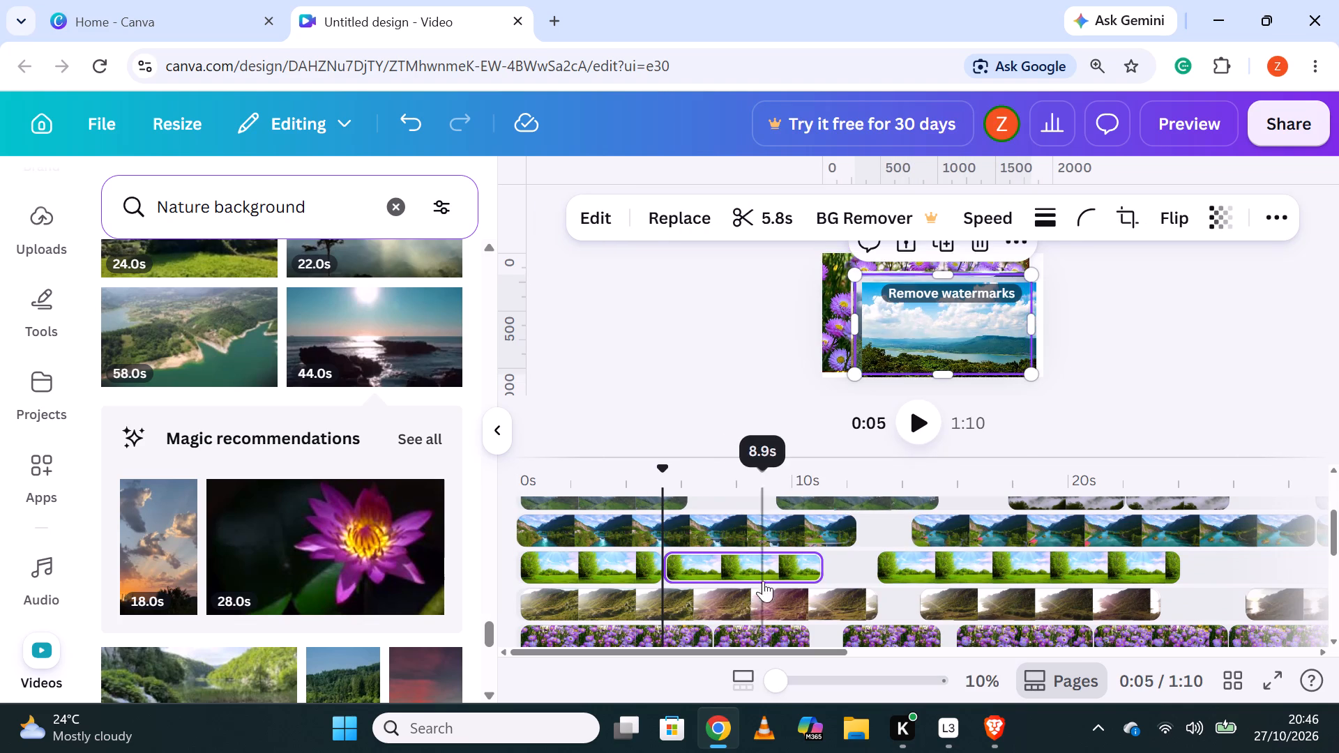
left_click_drag(743, 563, 771, 556)
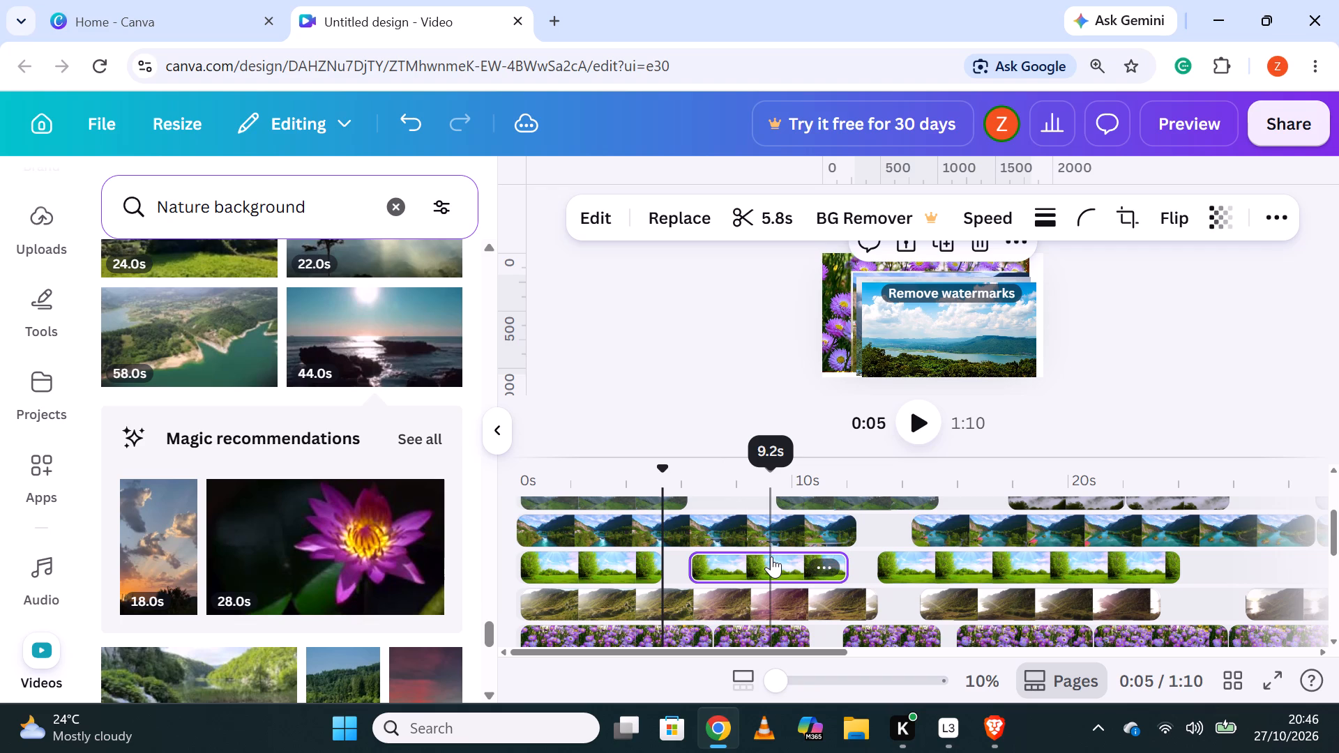